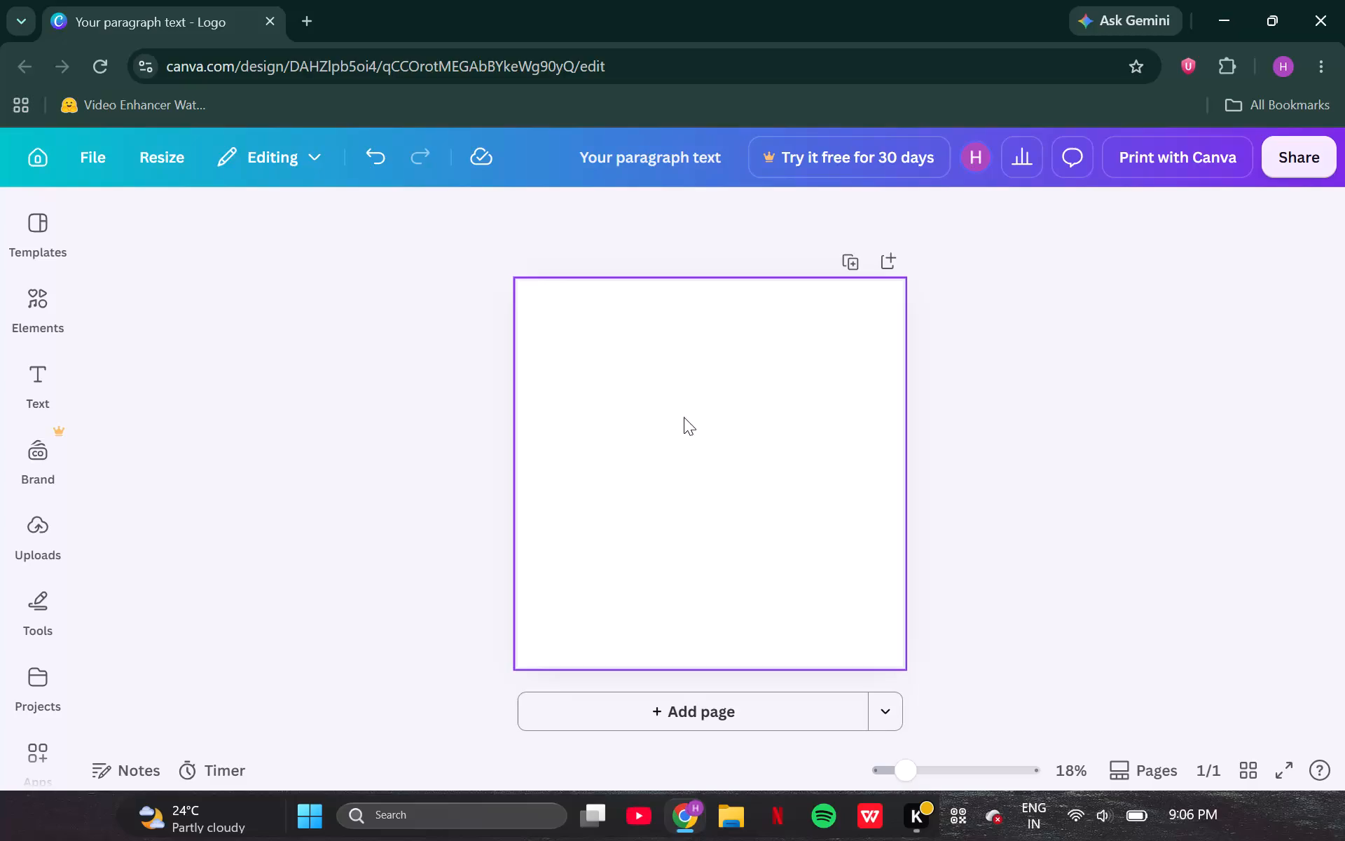
Set the page's background colour to the orange #FFA03C.
click(798, 560)
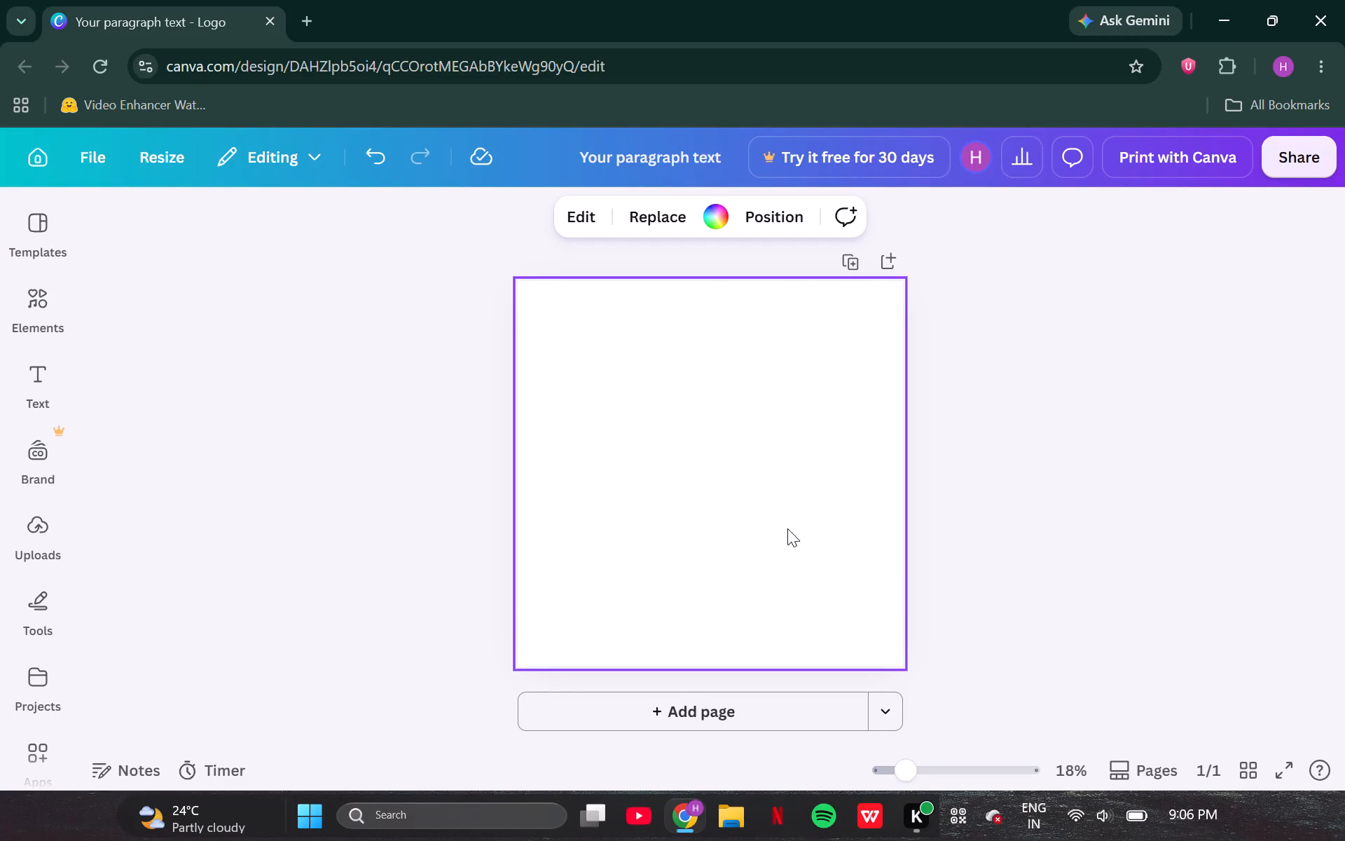
click(706, 329)
click(709, 385)
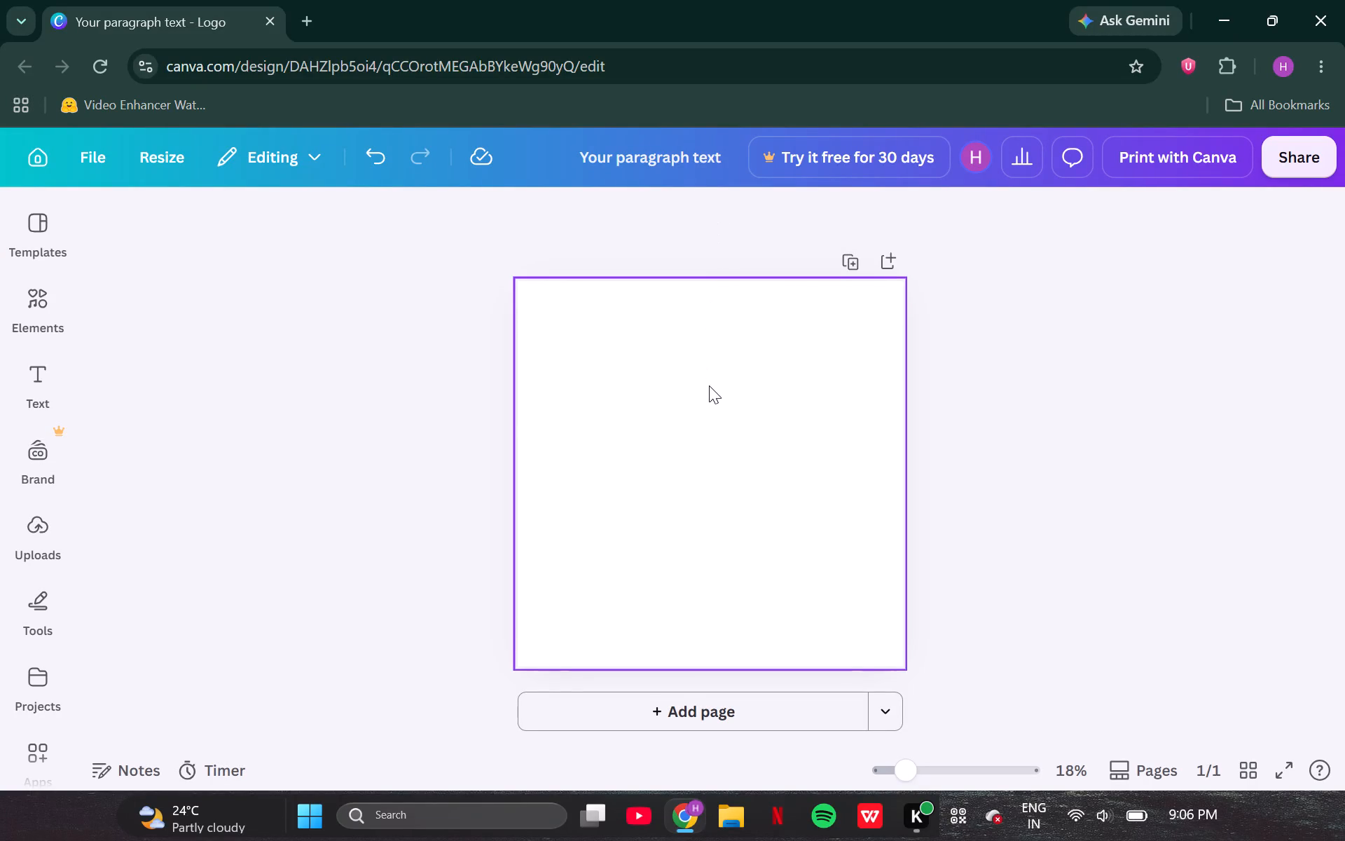
click(717, 223)
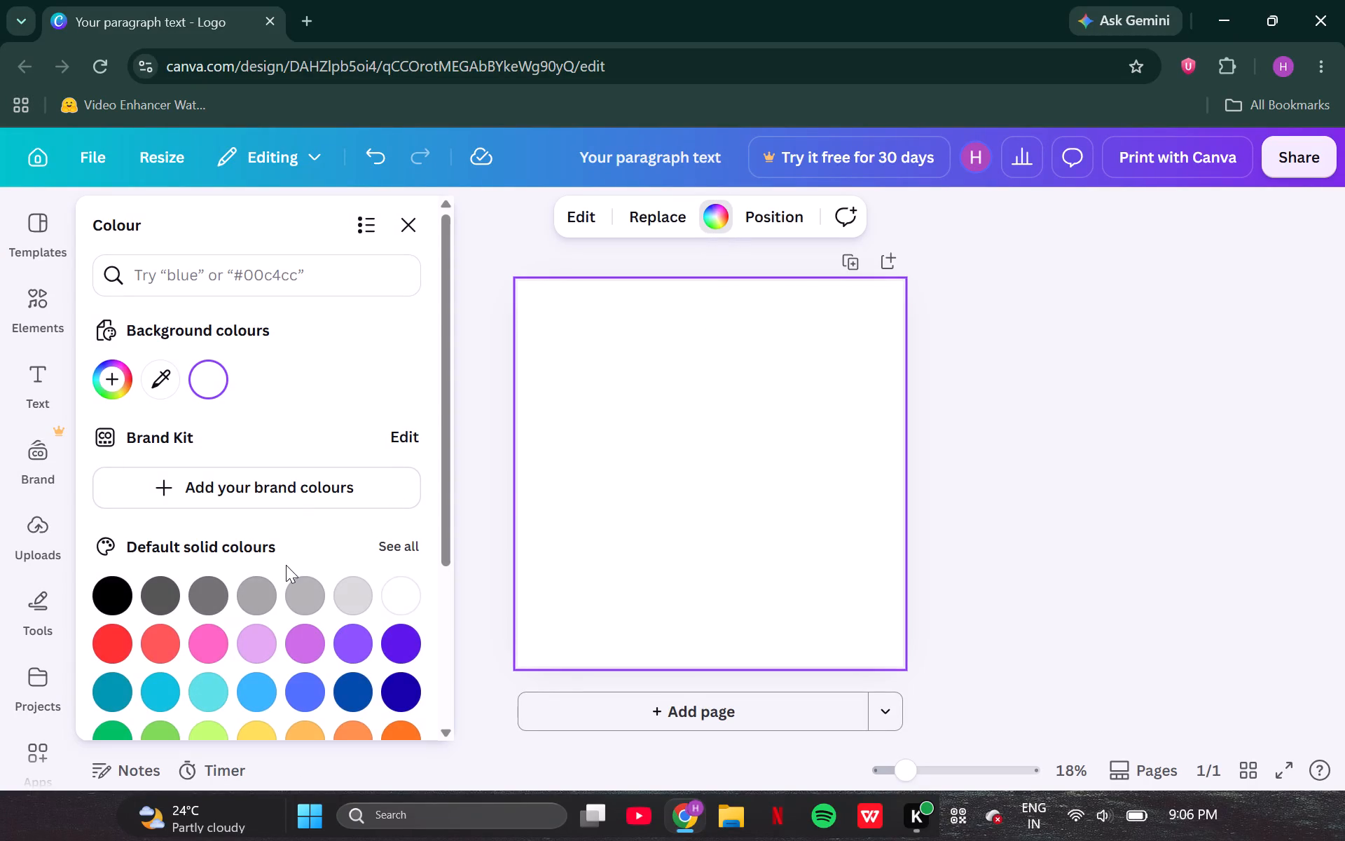
click(106, 389)
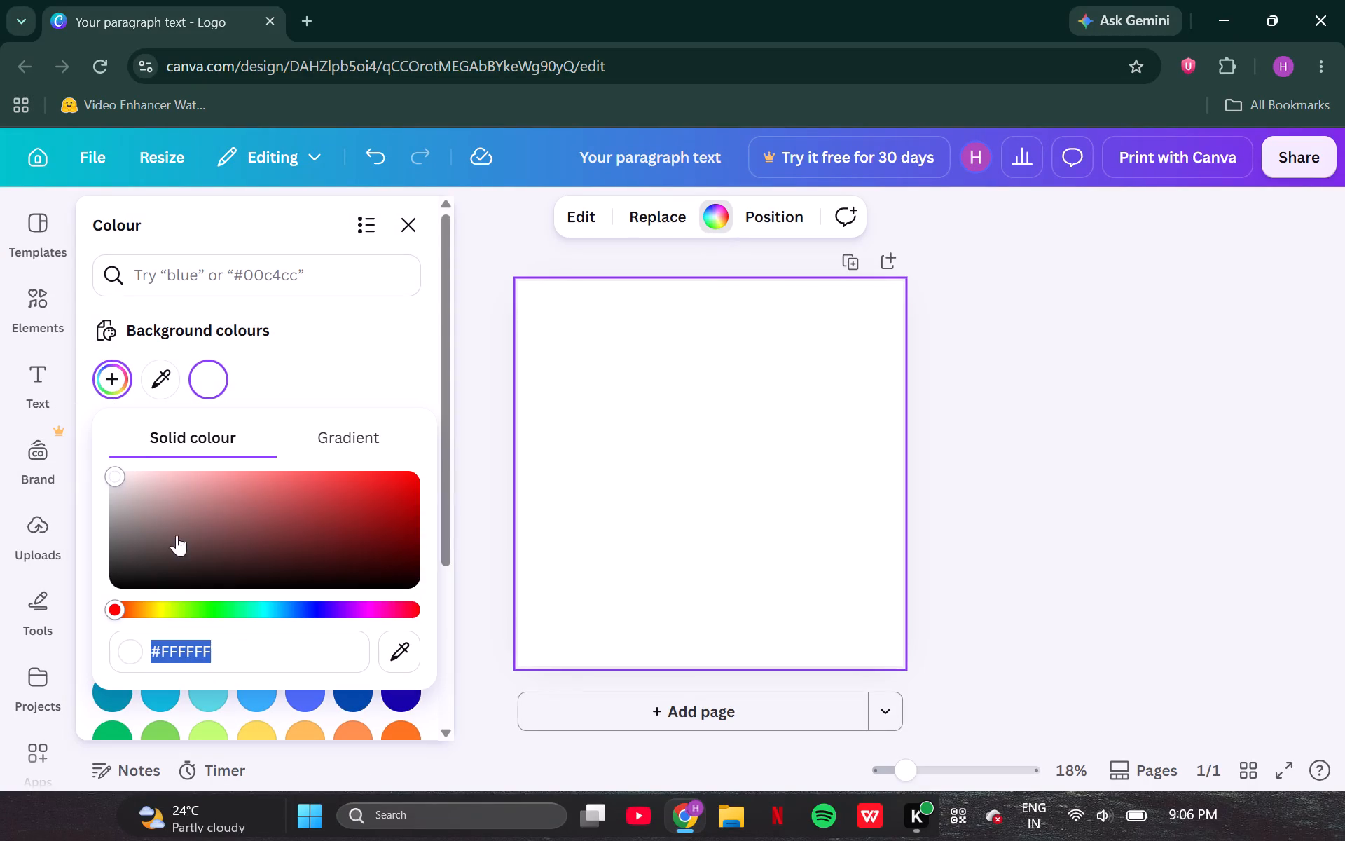
click(153, 610)
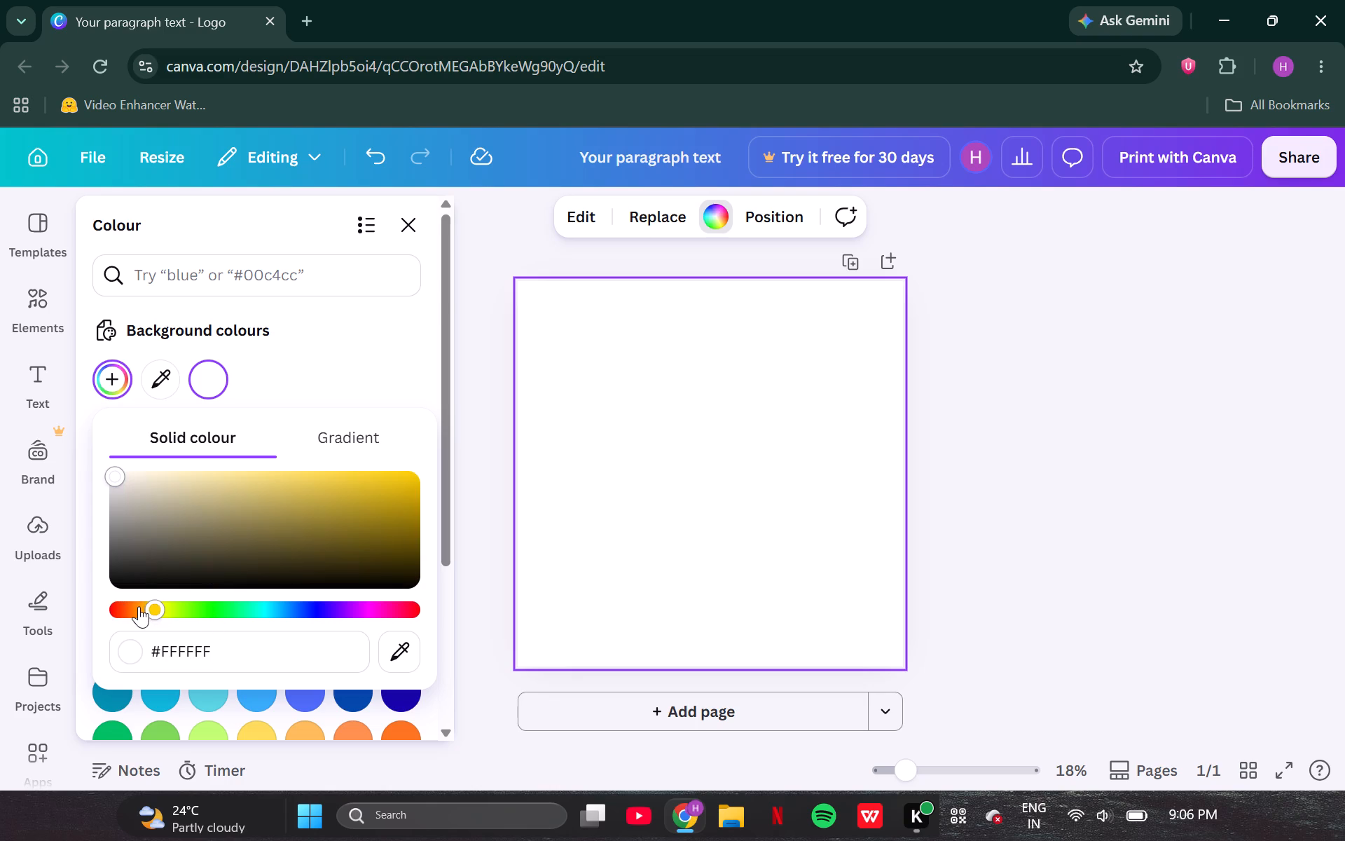
click(139, 608)
drag(123, 472, 372, 484)
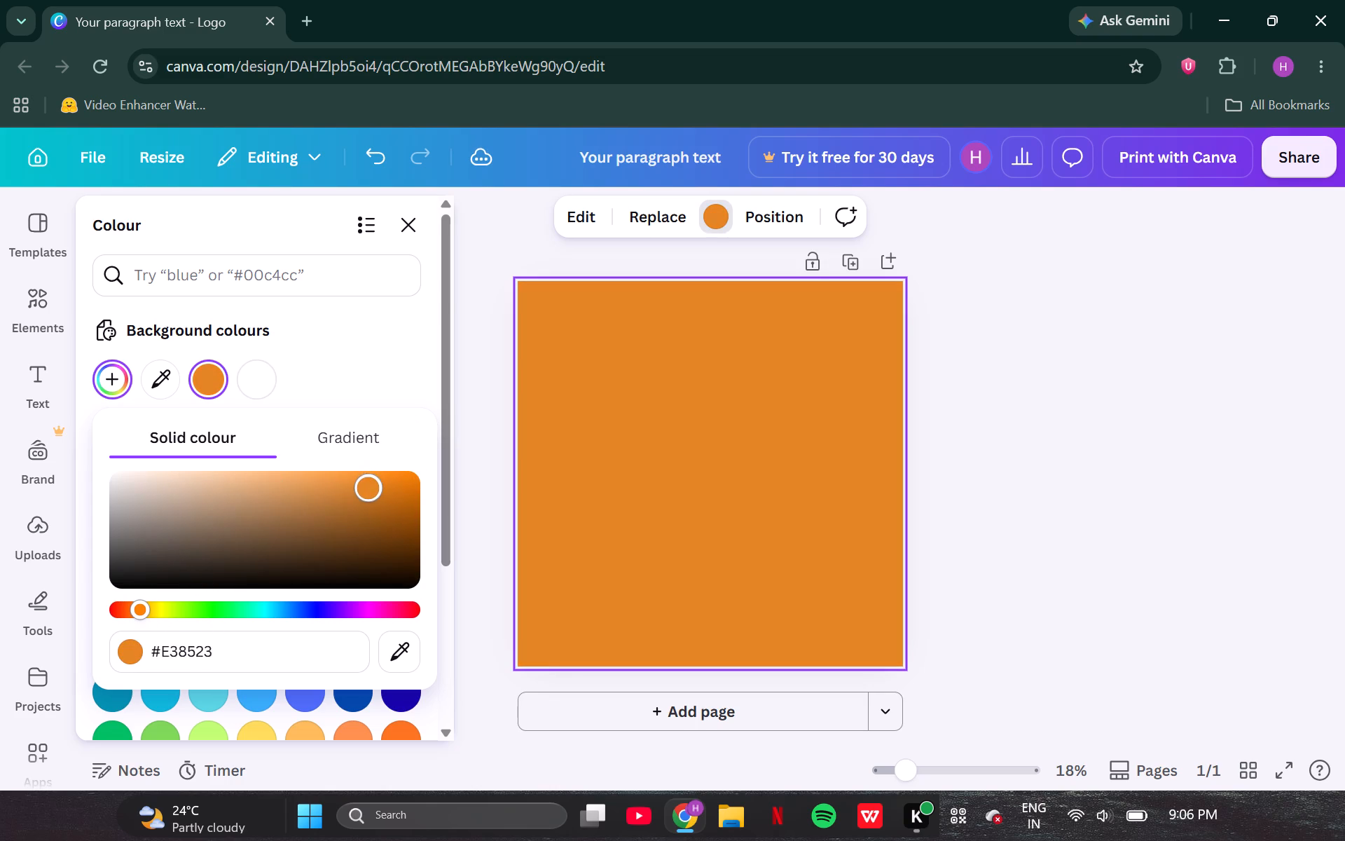
drag(372, 484, 347, 466)
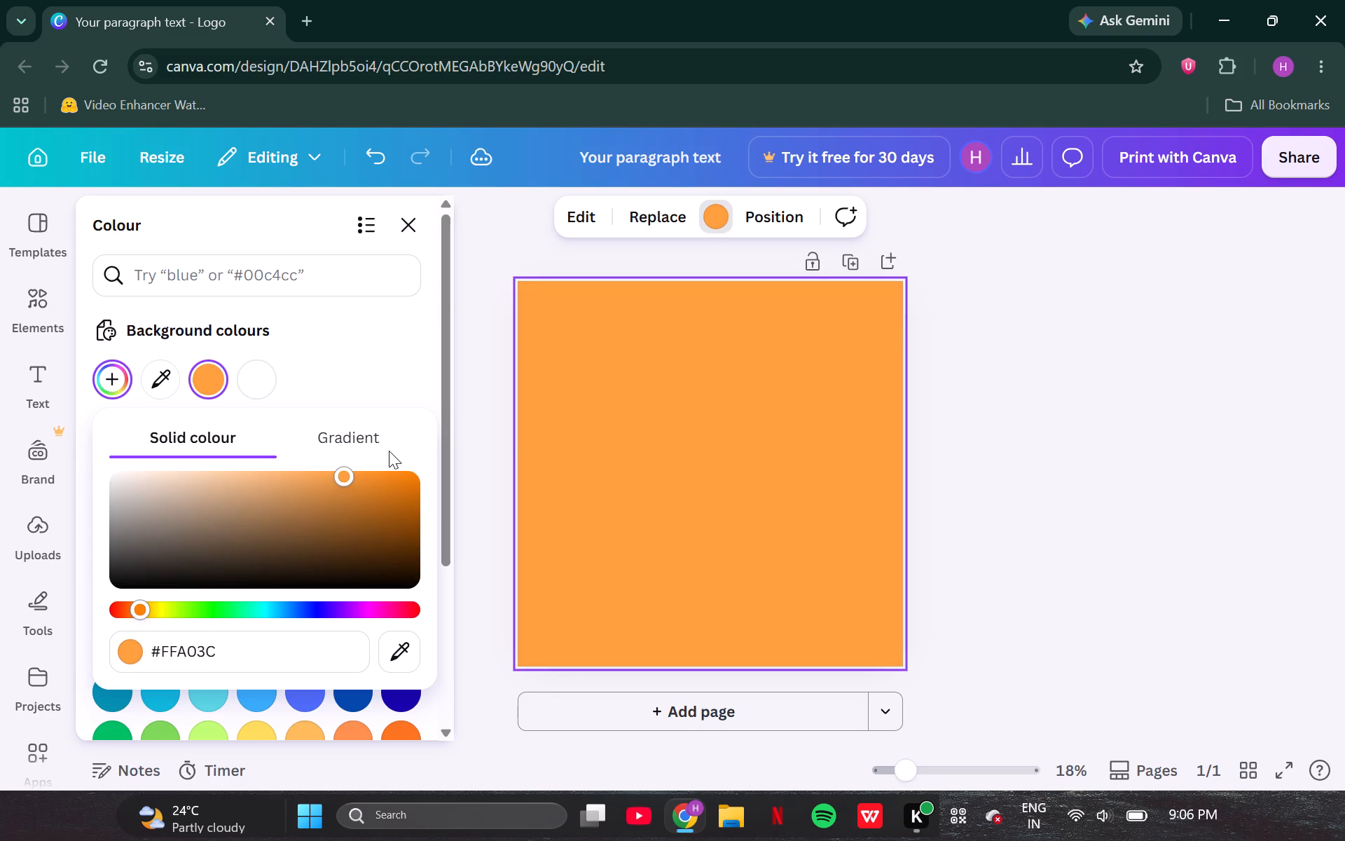
click(1105, 416)
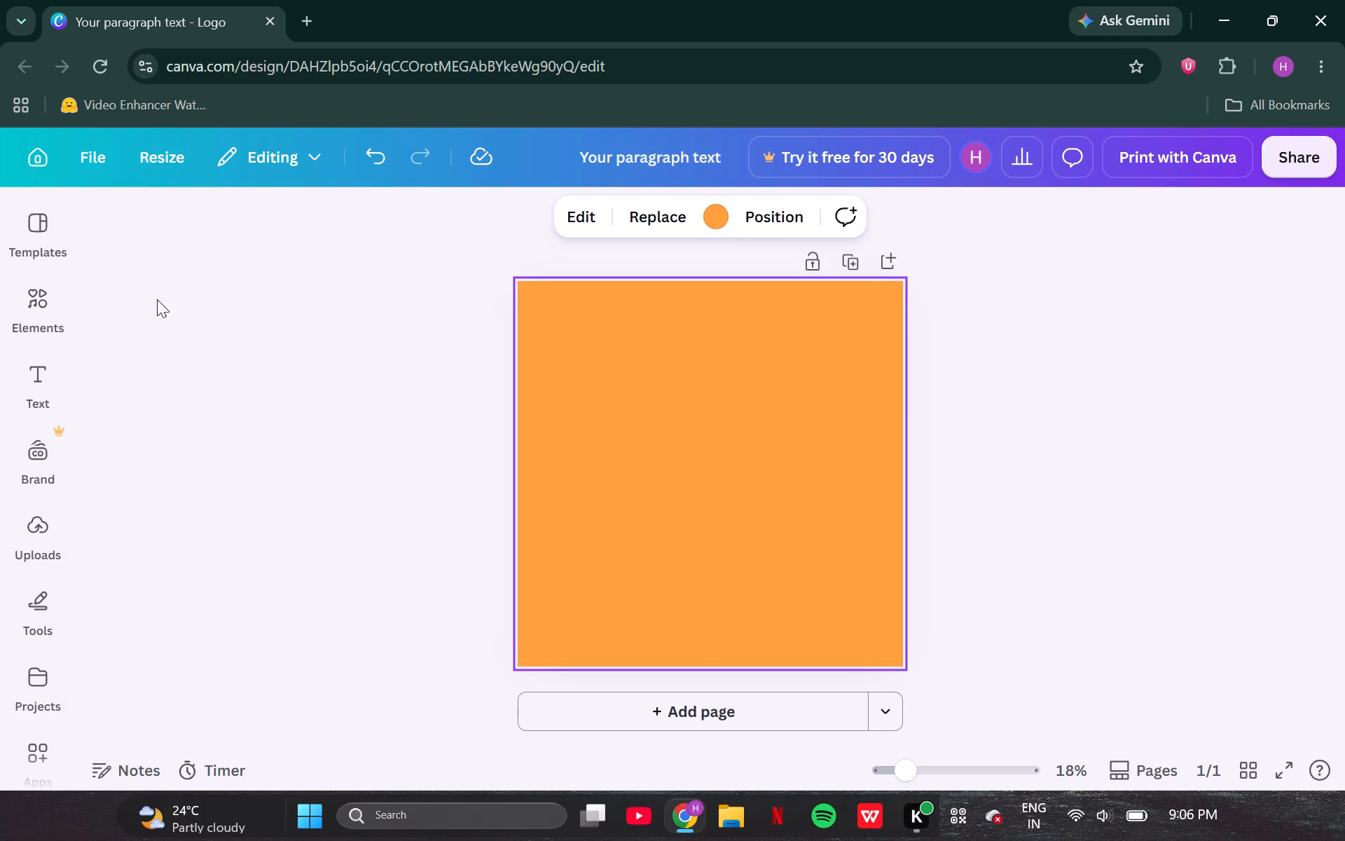
Search the elements library for "circle".
click(57, 305)
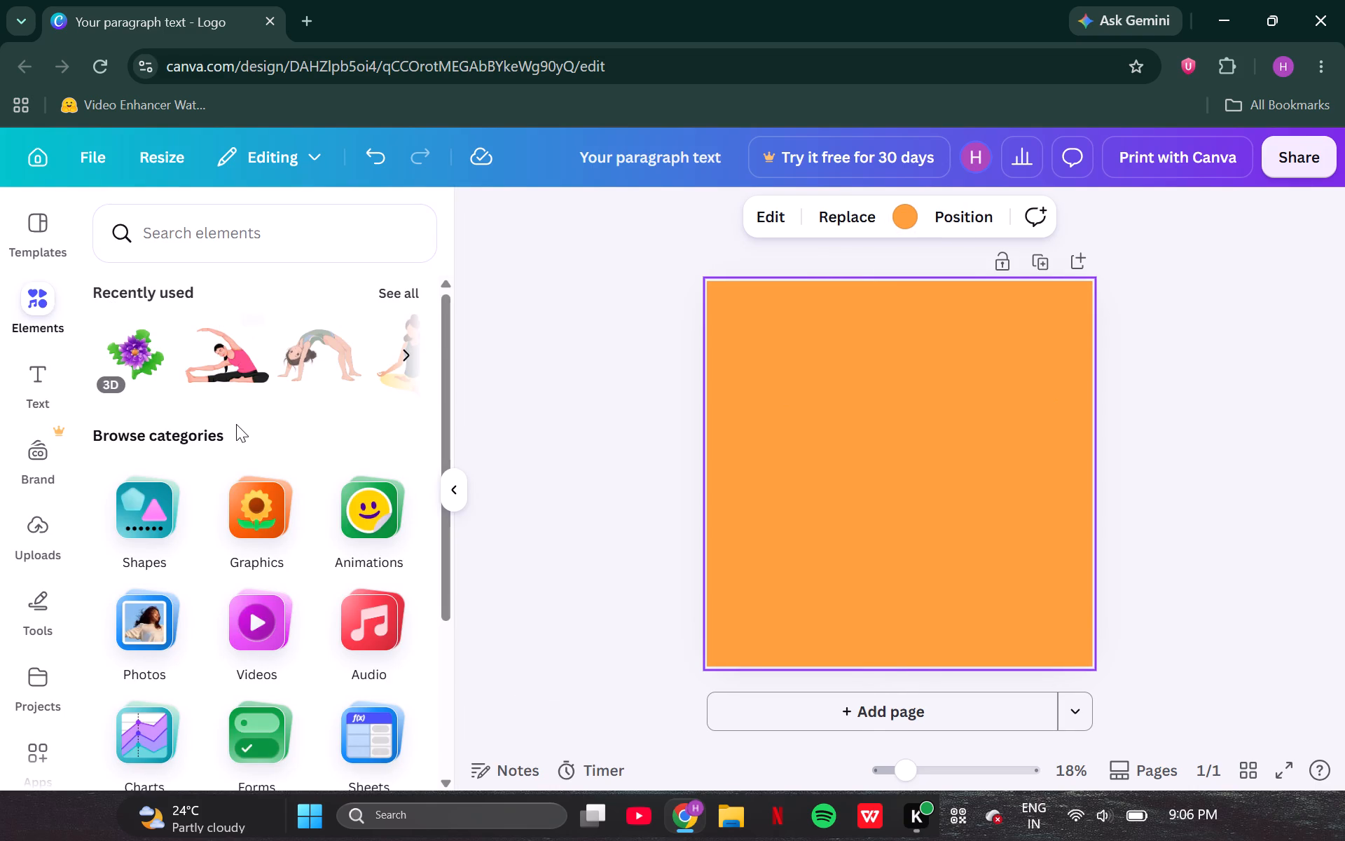
click(261, 239)
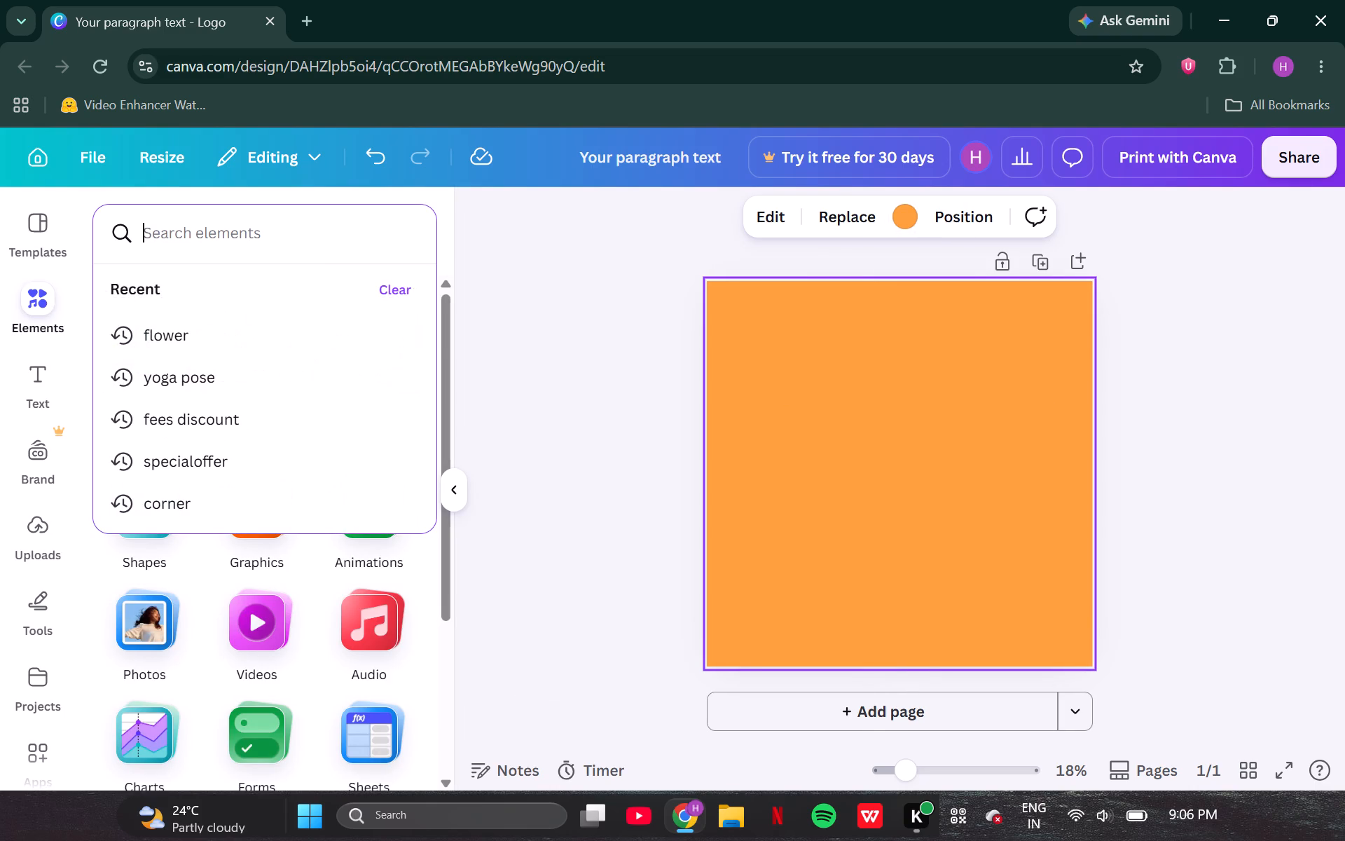
text(circle)
key(Return)
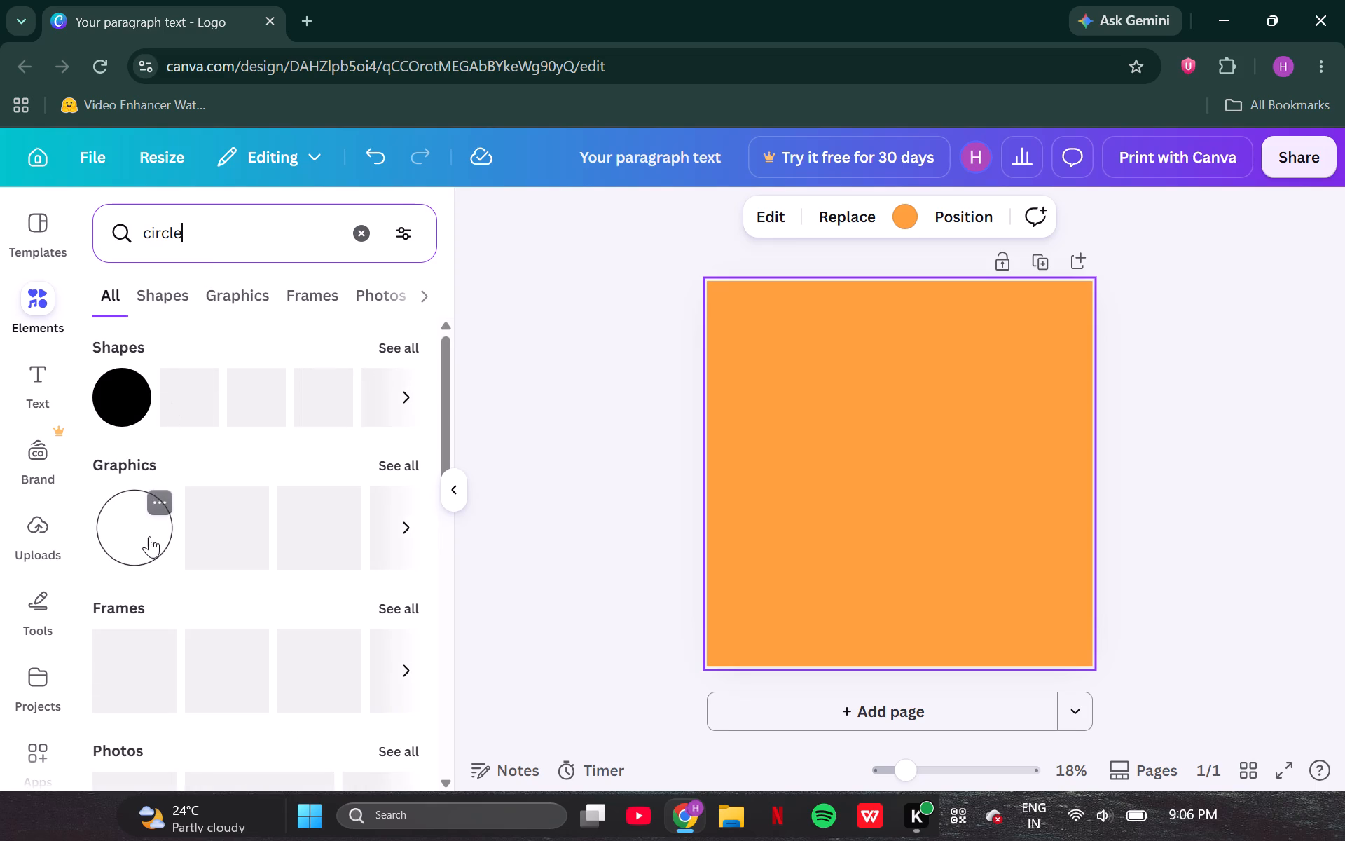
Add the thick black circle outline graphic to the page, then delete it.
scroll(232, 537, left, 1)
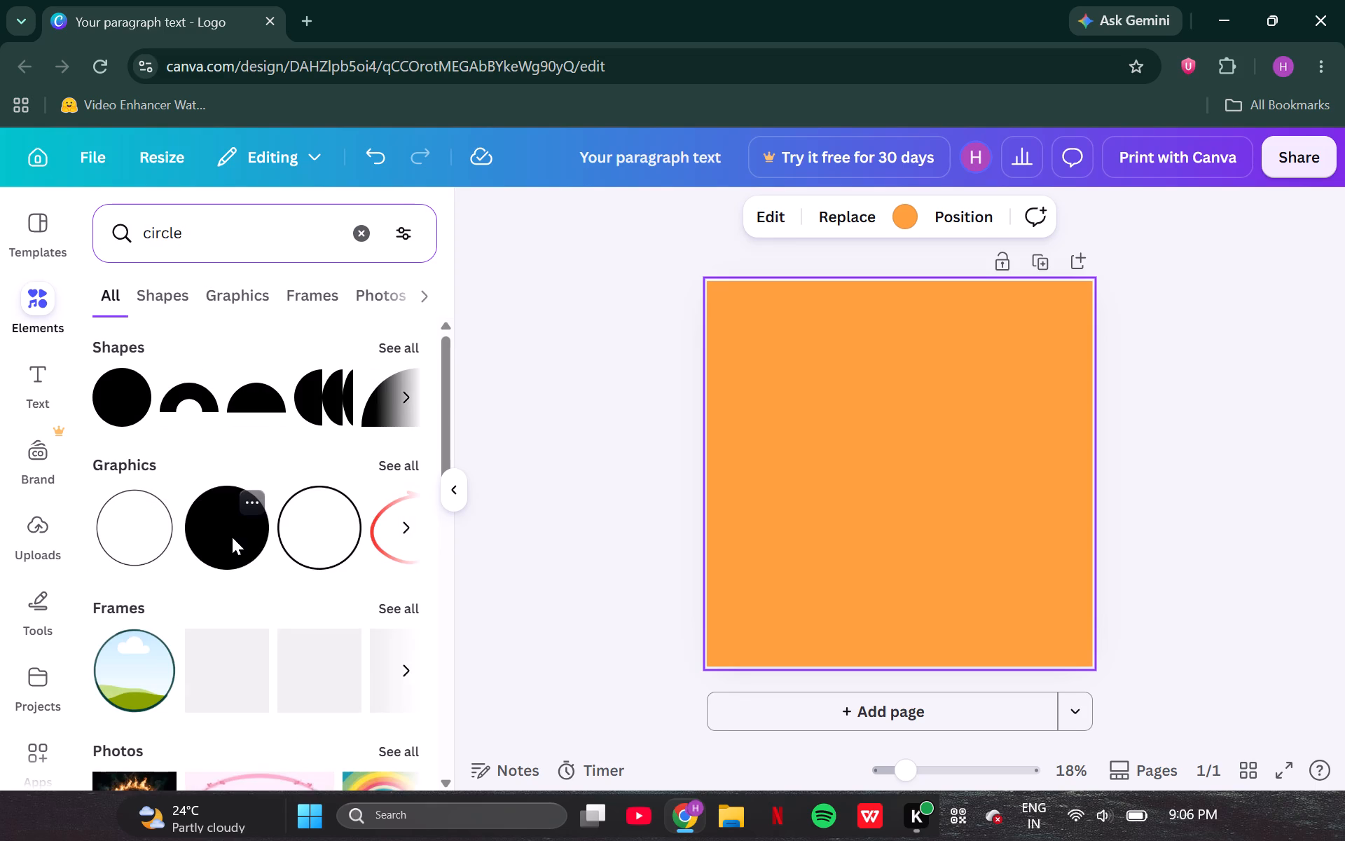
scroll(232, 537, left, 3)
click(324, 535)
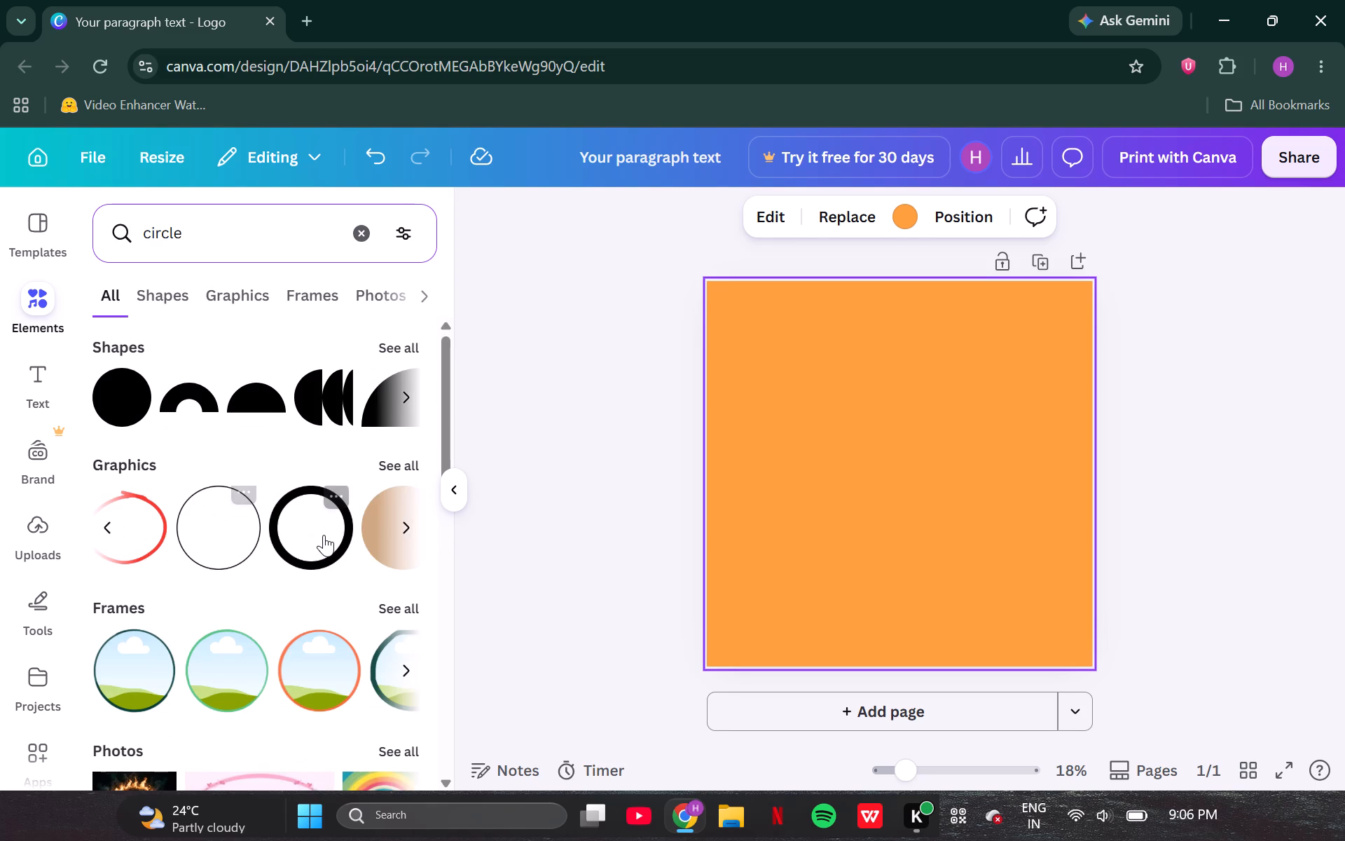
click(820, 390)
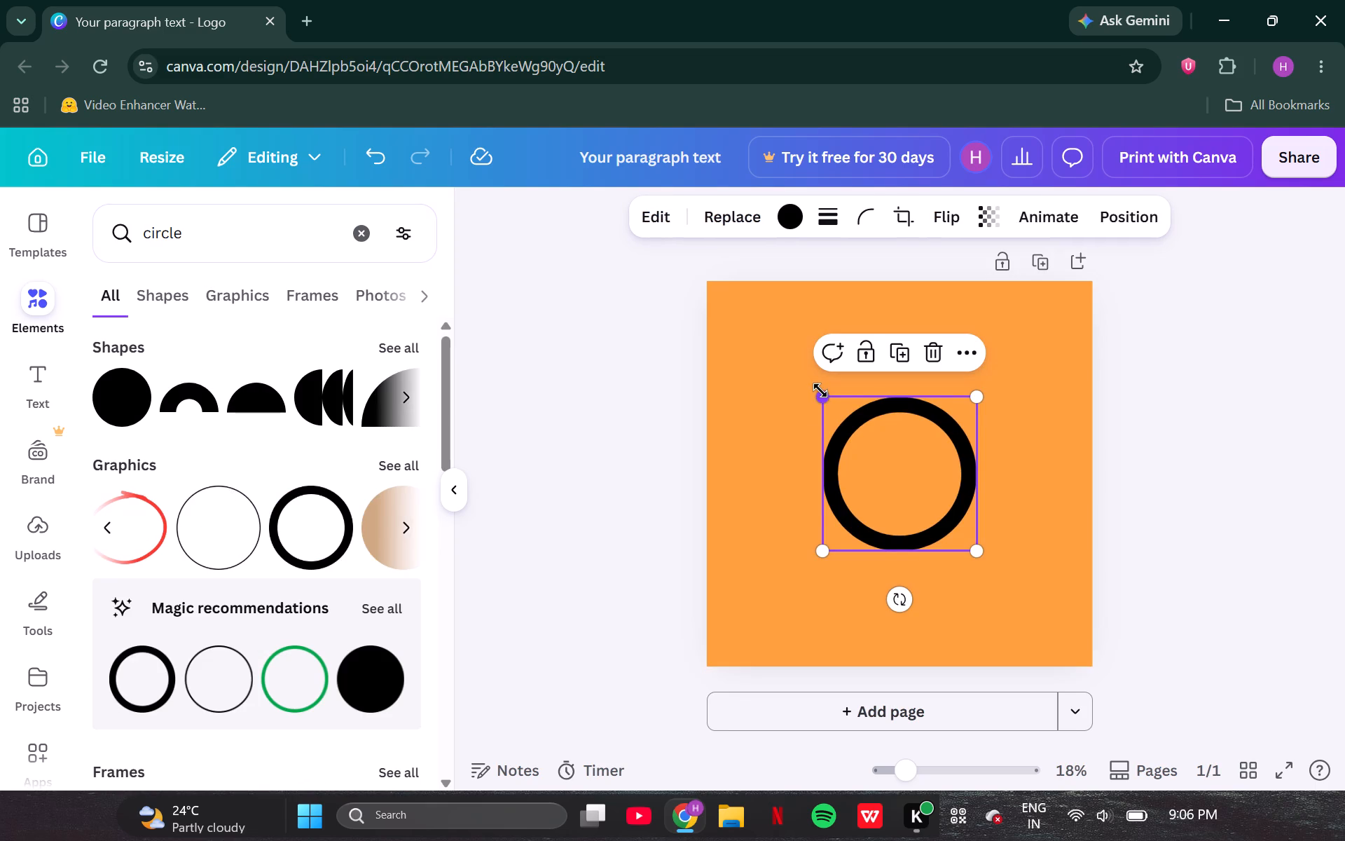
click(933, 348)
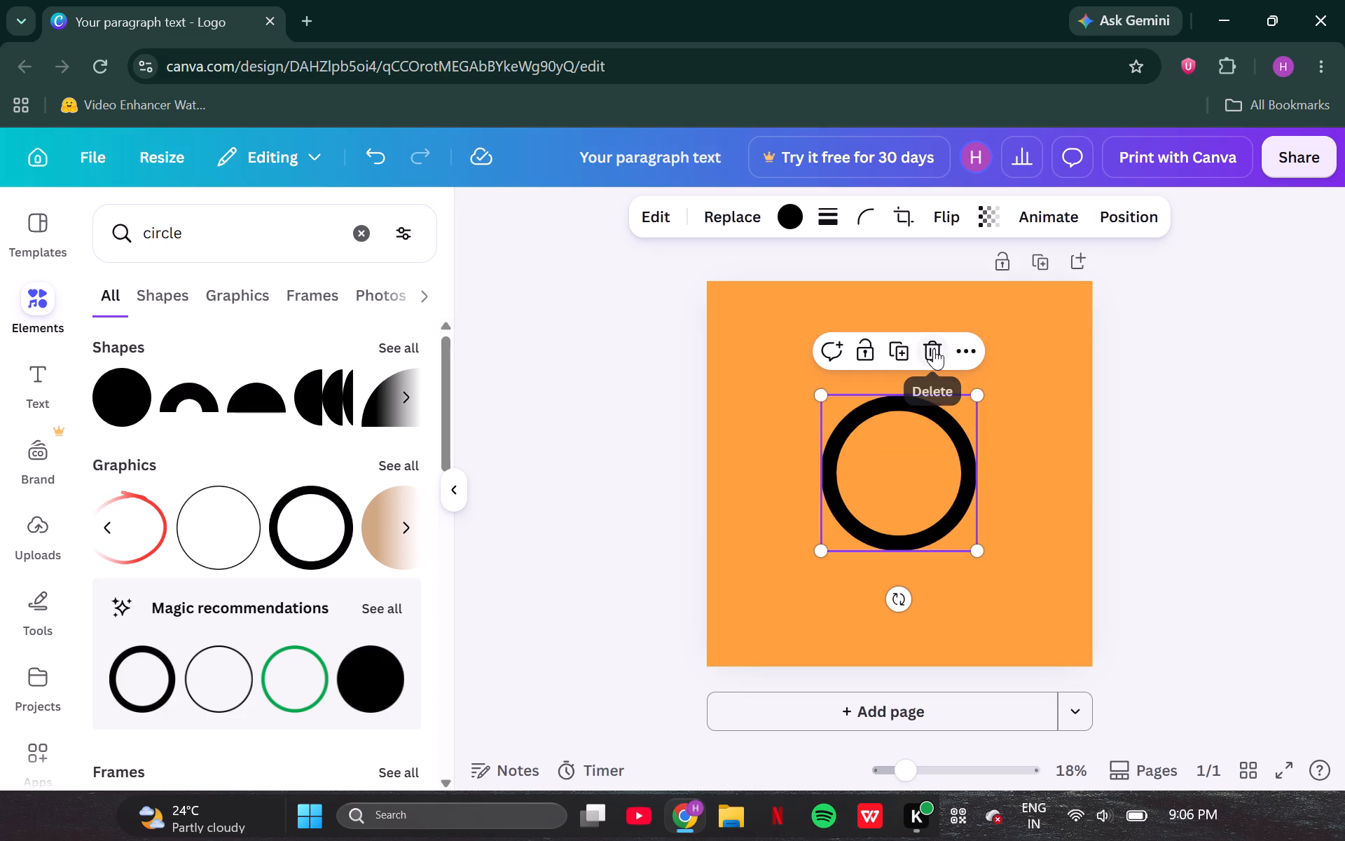
Add the circular photo frame with the thick dark green border, shrink it and place it near the page's centre.
scroll(287, 519, down, 4)
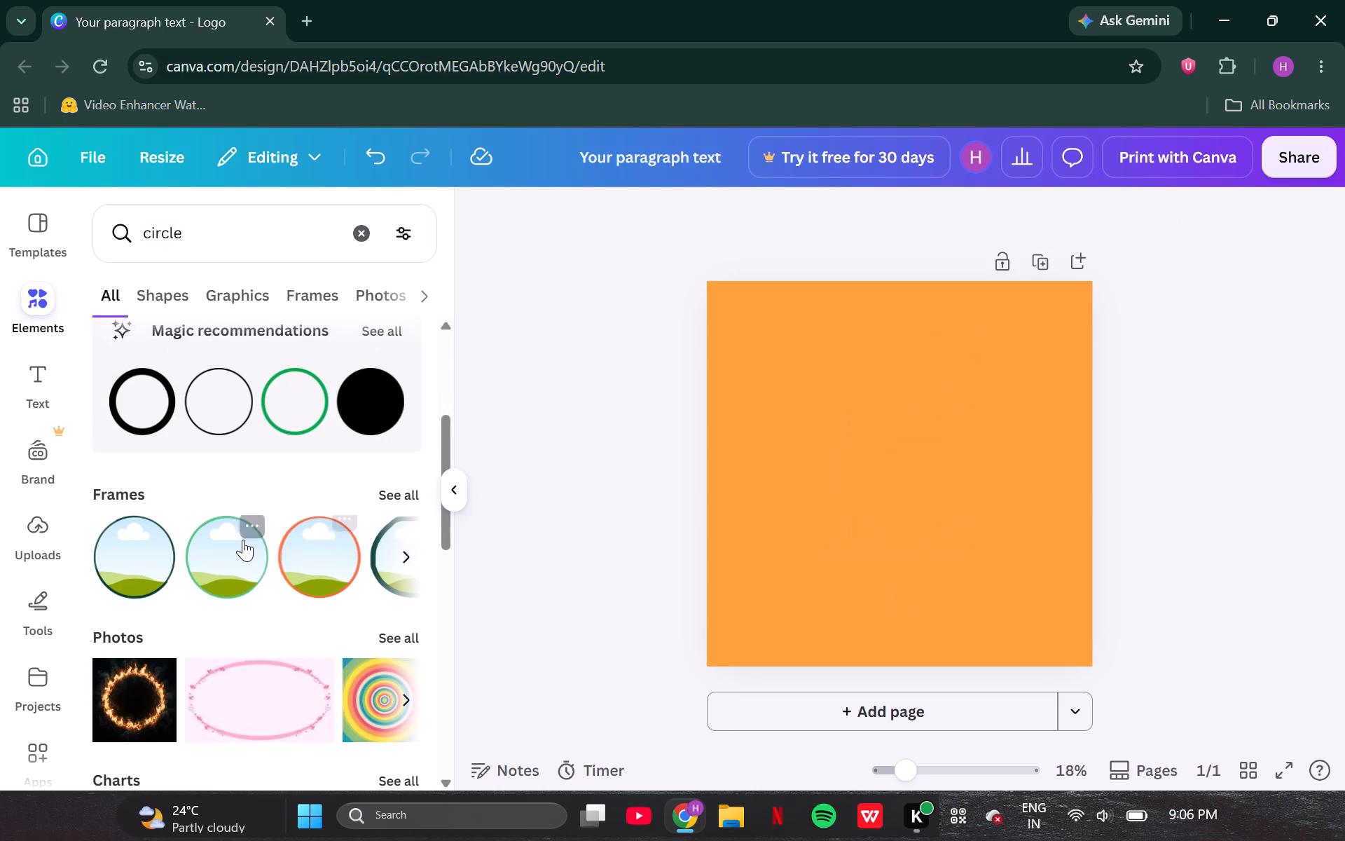
scroll(243, 540, left, 4)
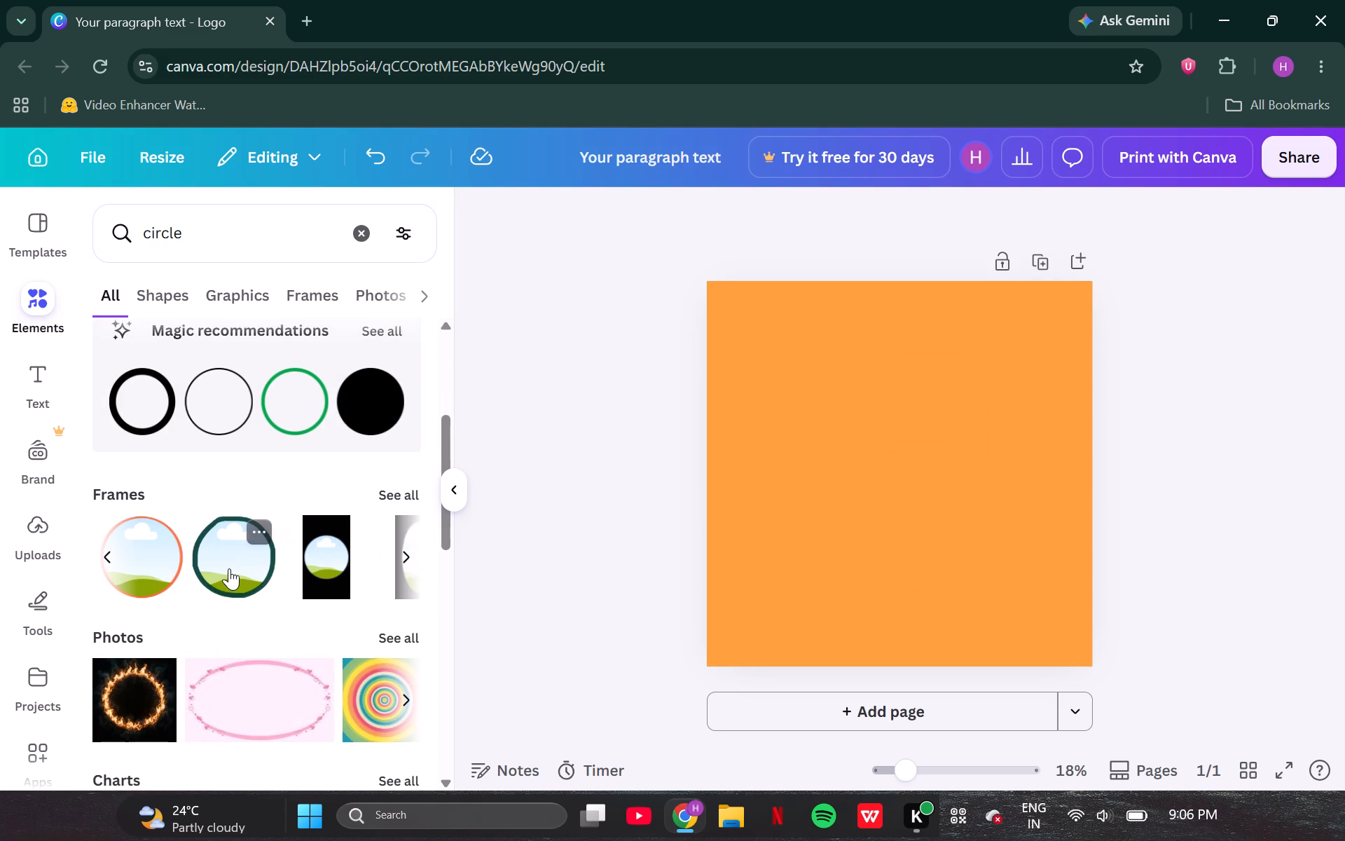
click(226, 570)
drag(937, 430, 927, 427)
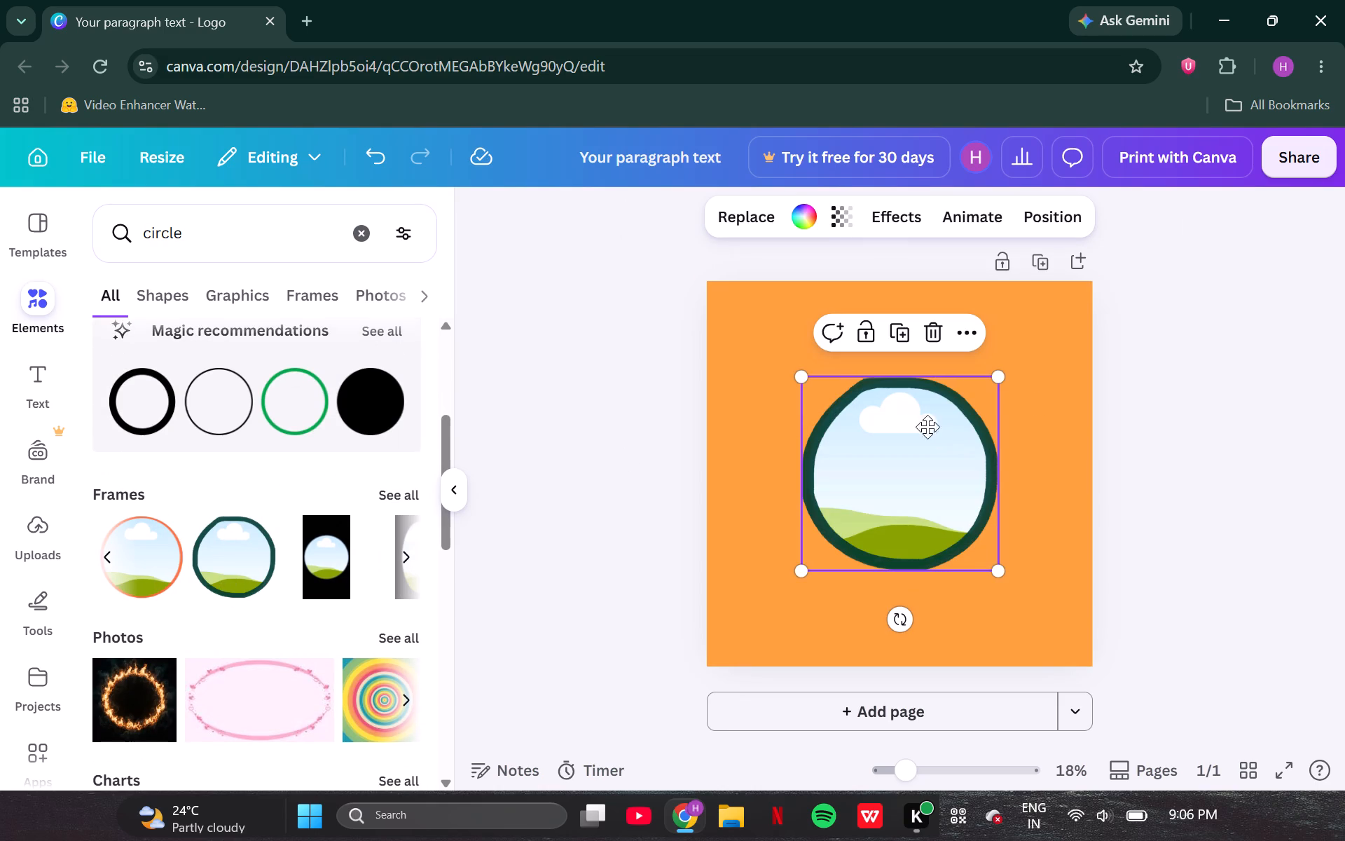
drag(927, 427, 927, 416)
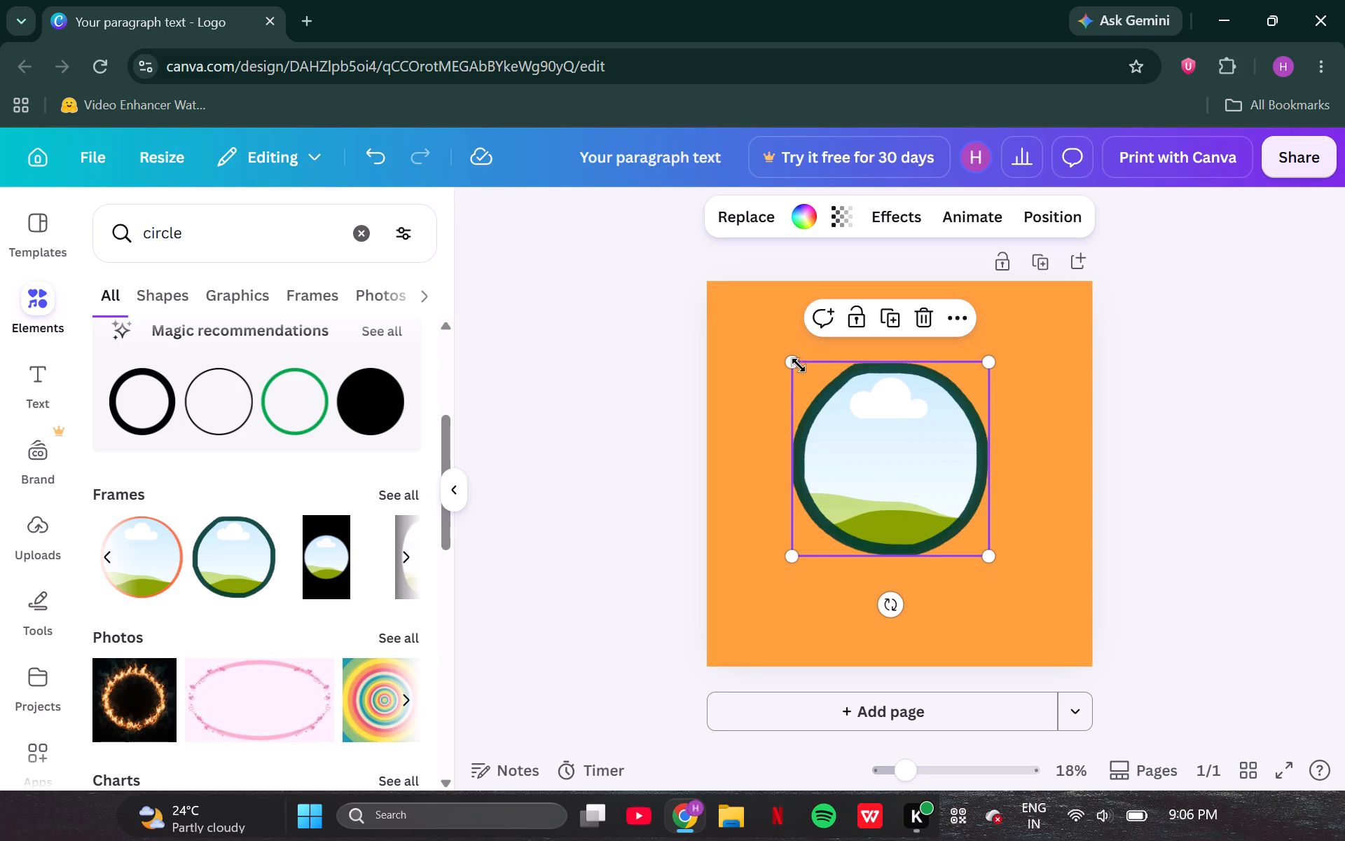
drag(791, 361, 819, 373)
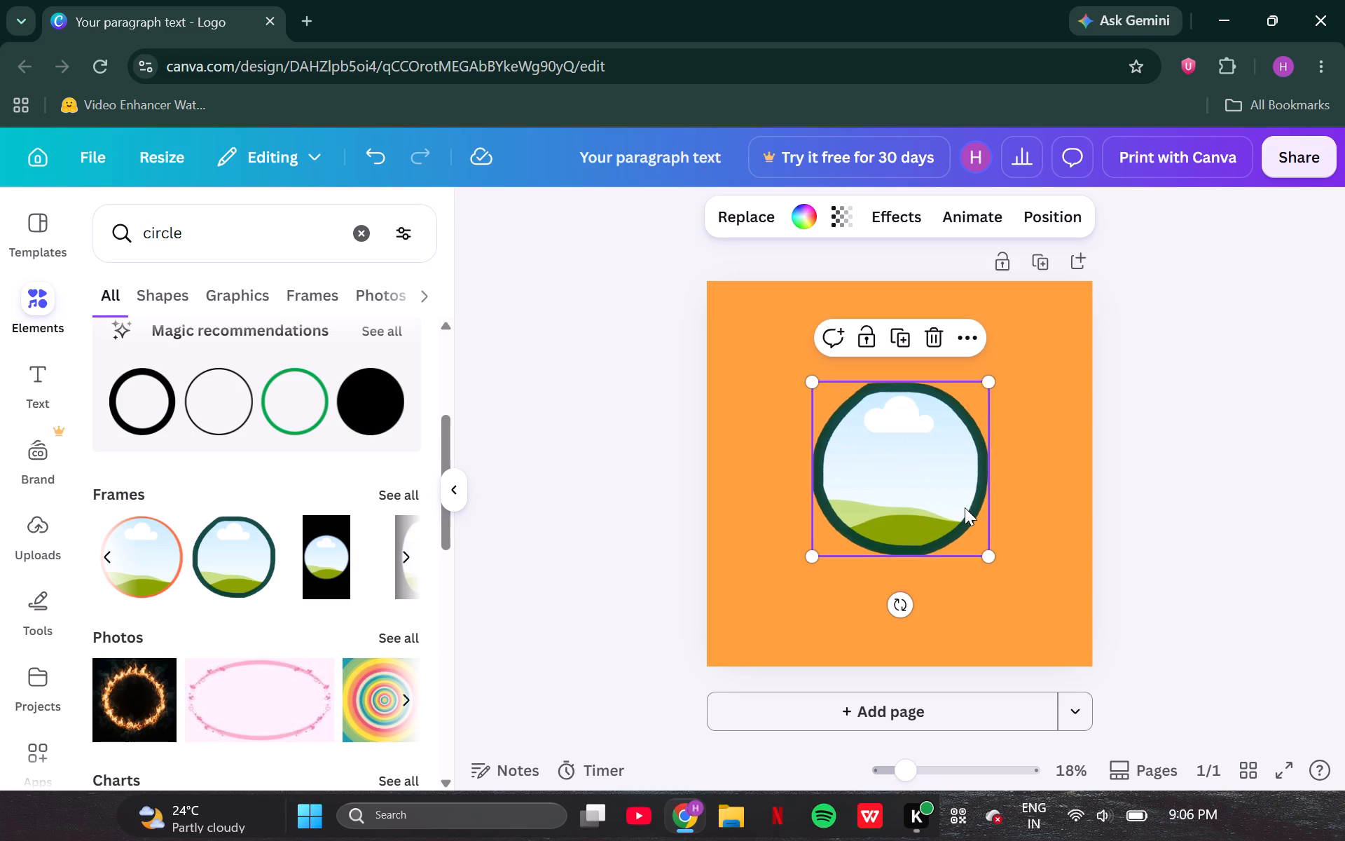
drag(984, 555, 935, 546)
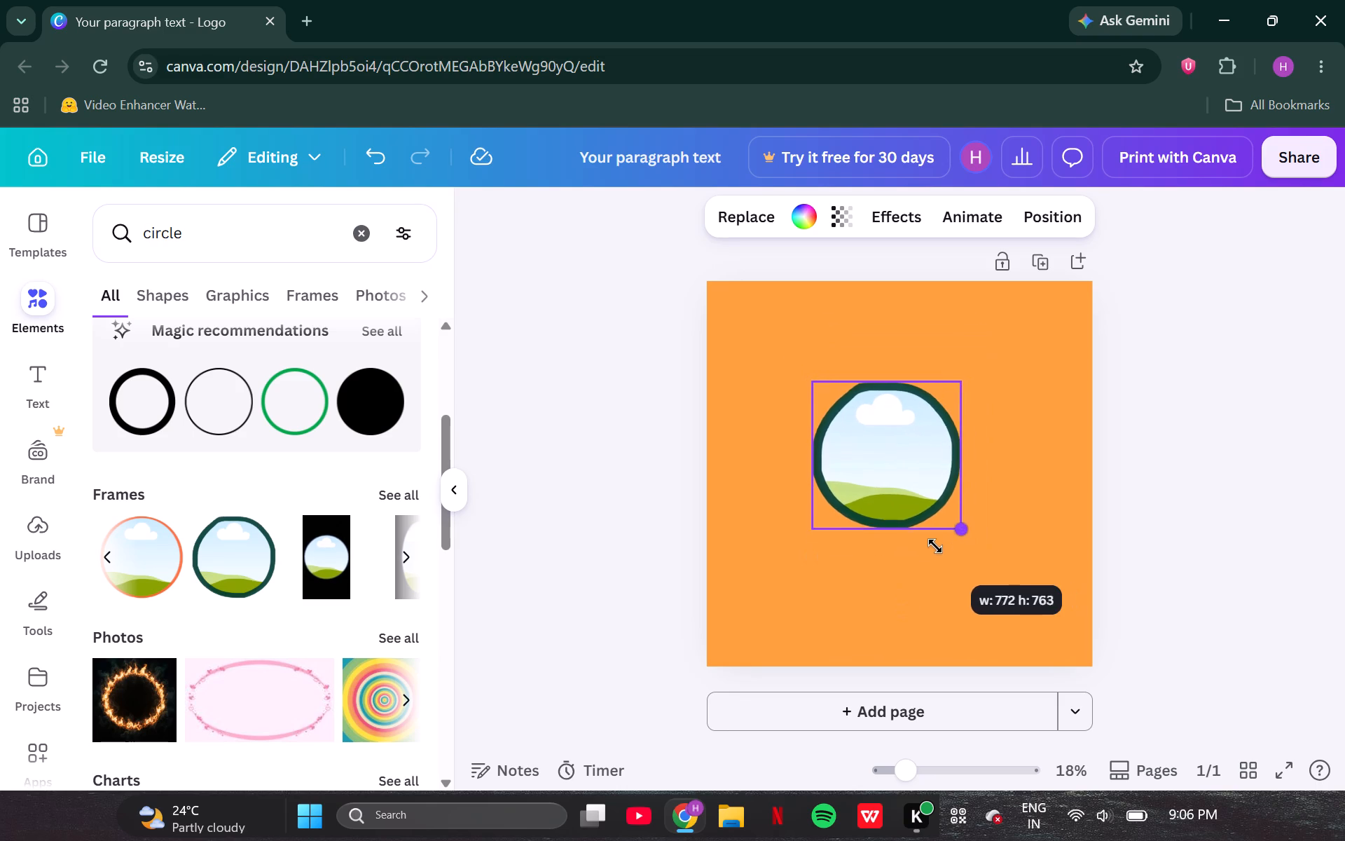
drag(935, 546, 956, 559)
drag(942, 456, 938, 474)
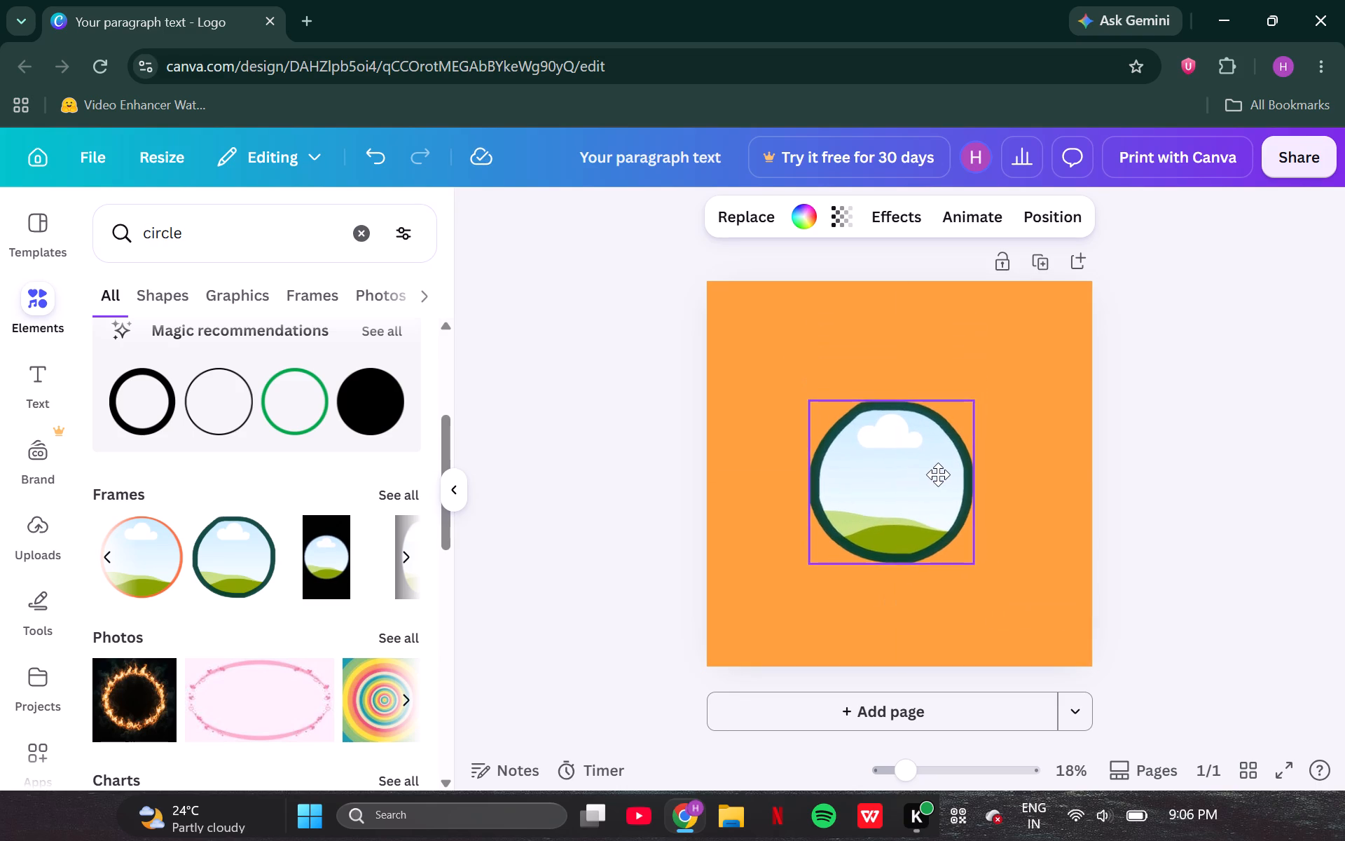
drag(938, 474, 938, 470)
Search the elements for "meal" and place the photo of the shrimp and vegetable plate inside the circular frame.
click(360, 228)
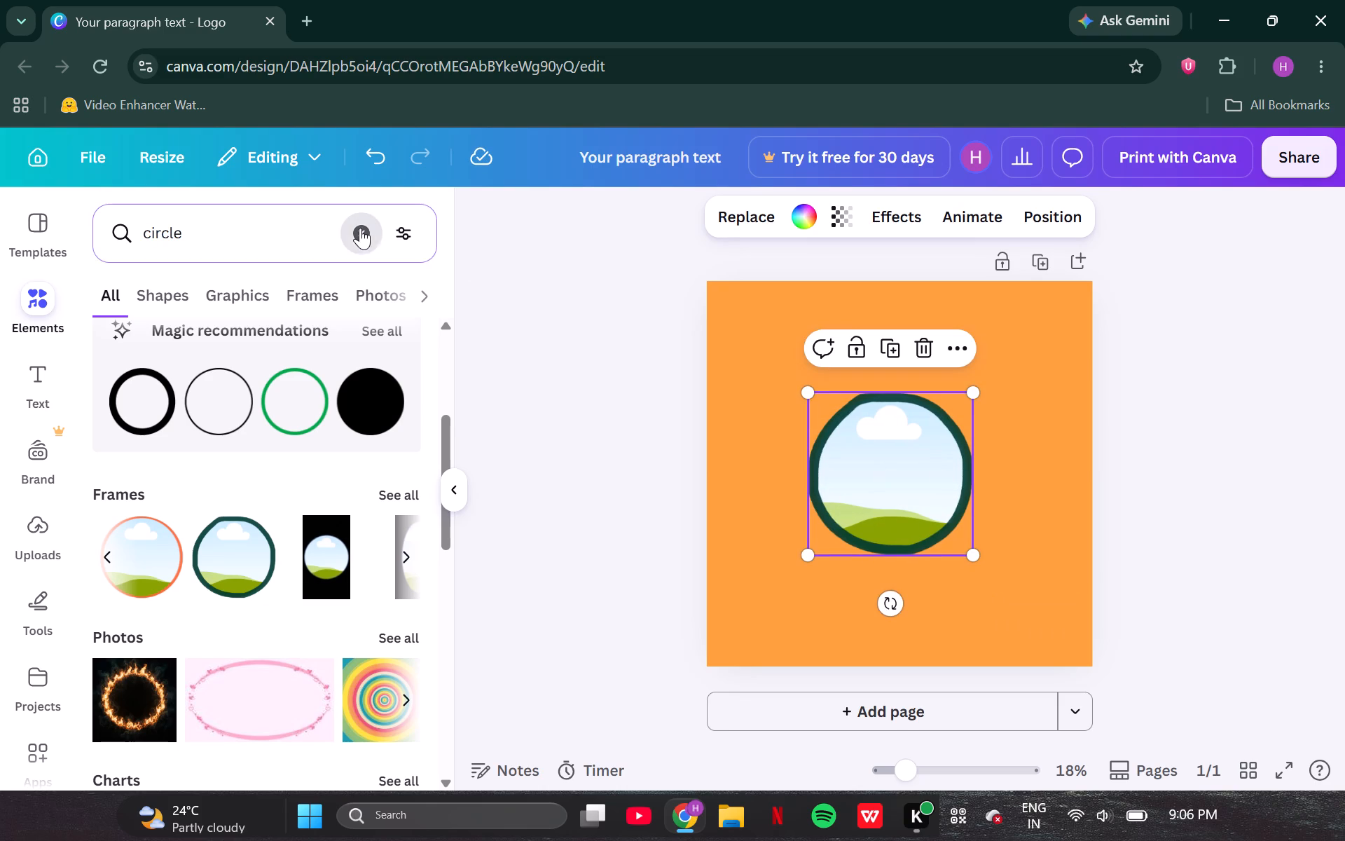
text(meal)
key(Return)
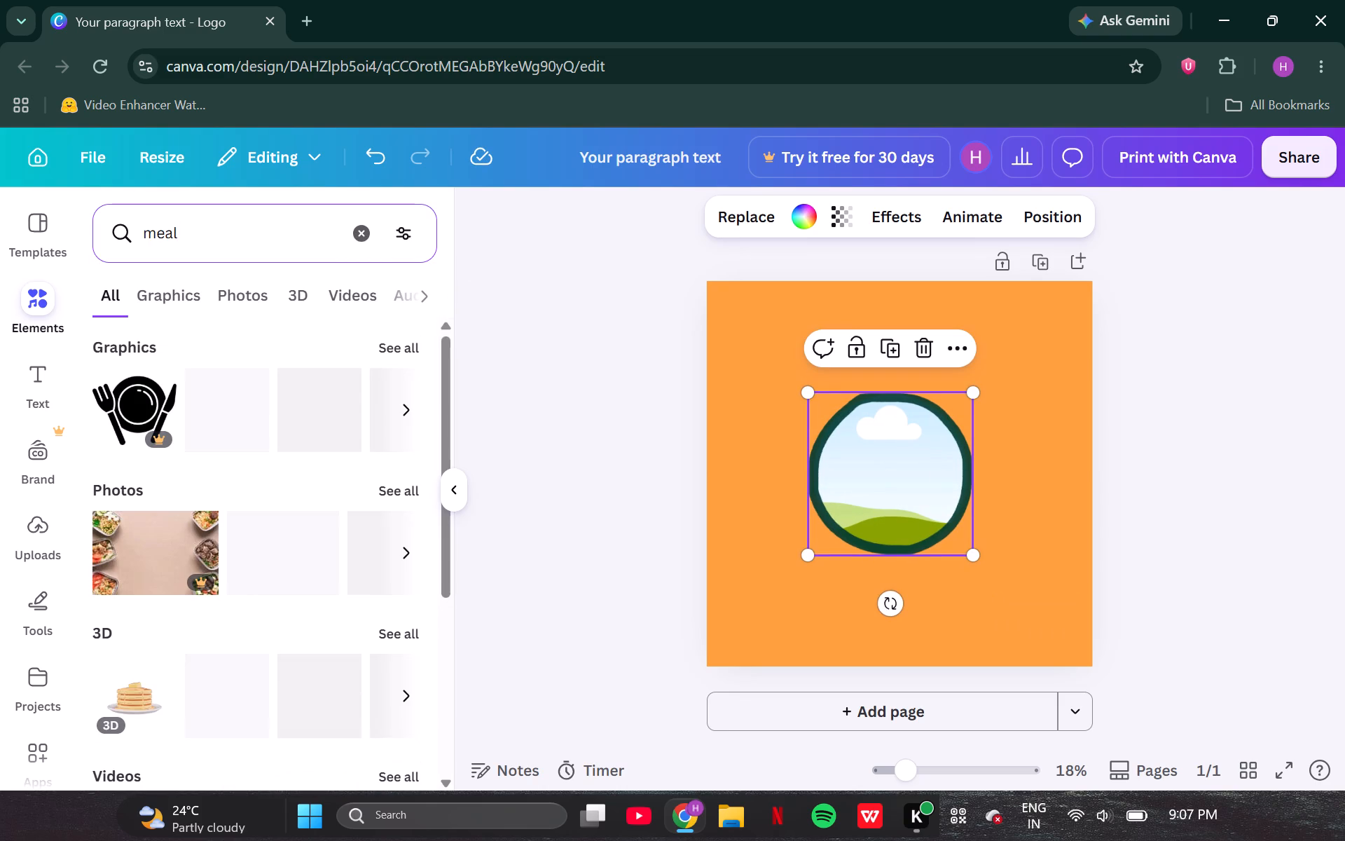
scroll(306, 582, left, 3)
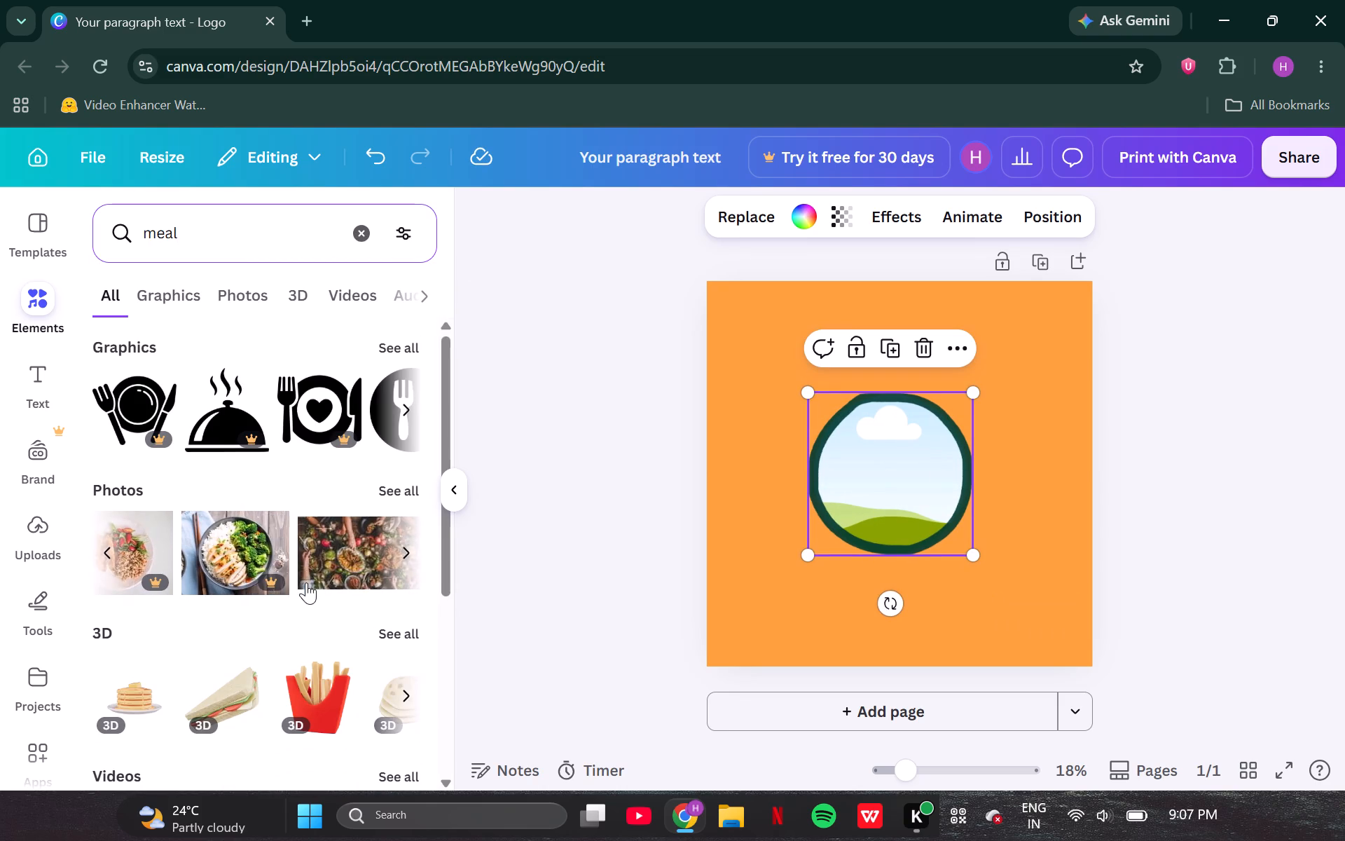
scroll(306, 582, left, 4)
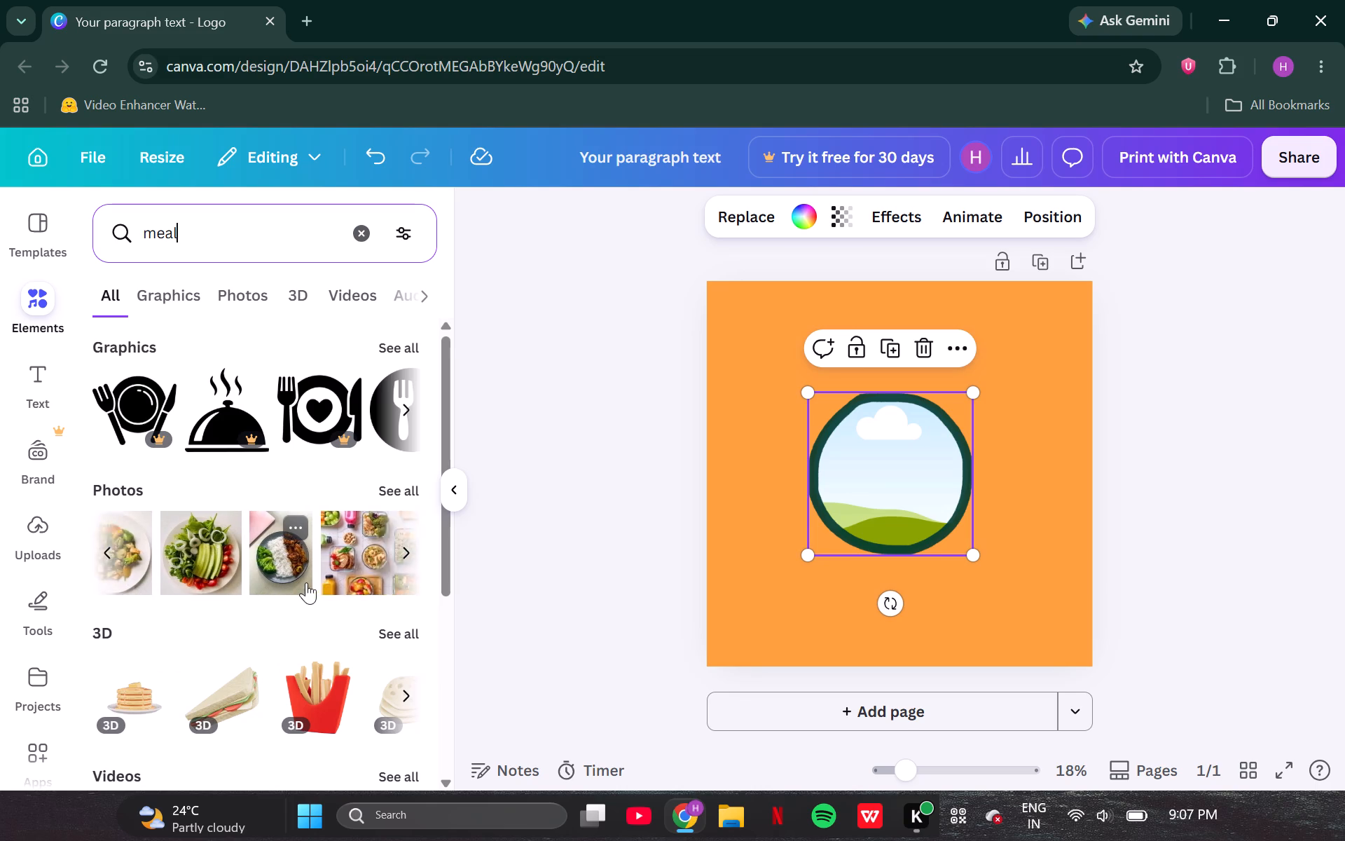
scroll(306, 582, left, 3)
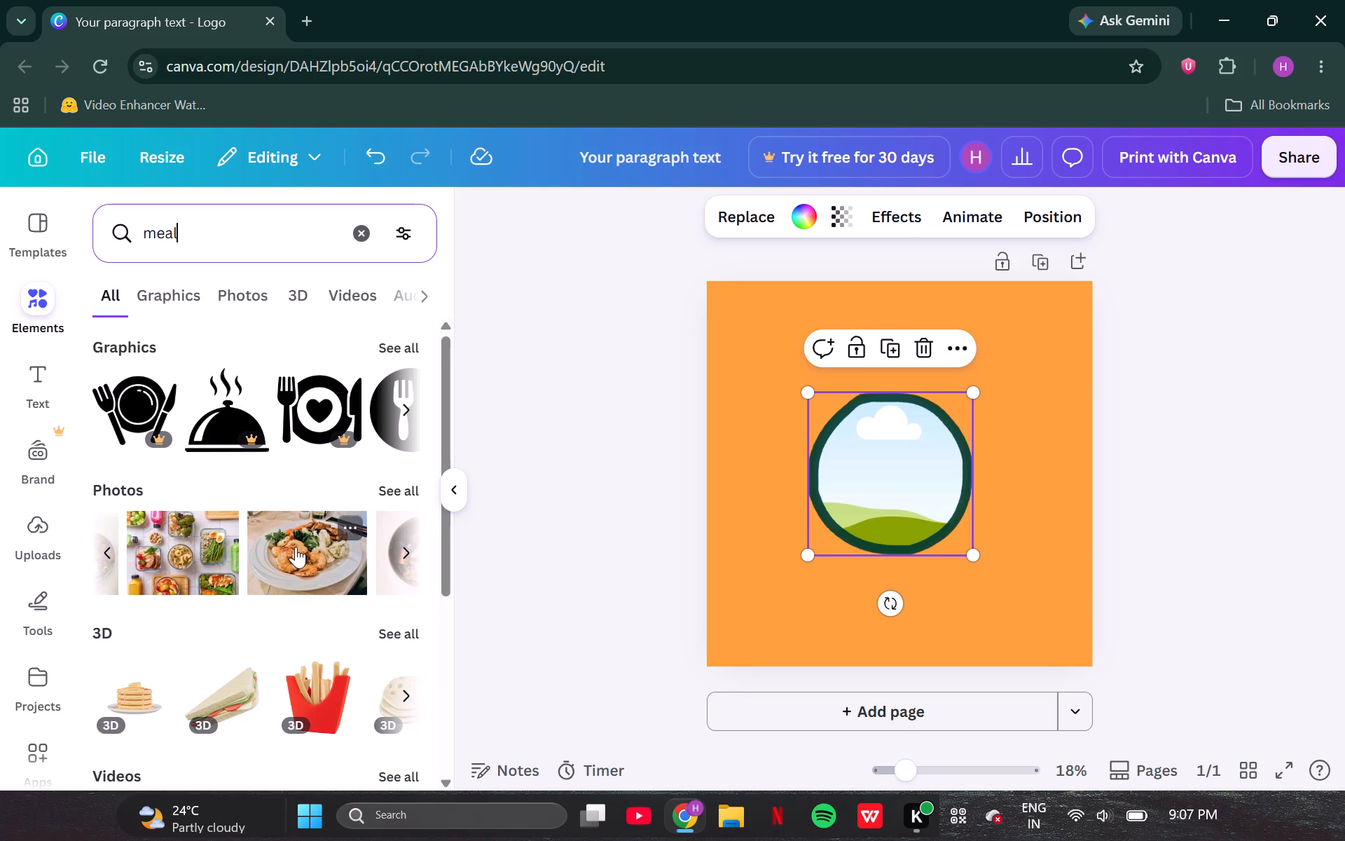
click(297, 549)
drag(888, 427, 883, 435)
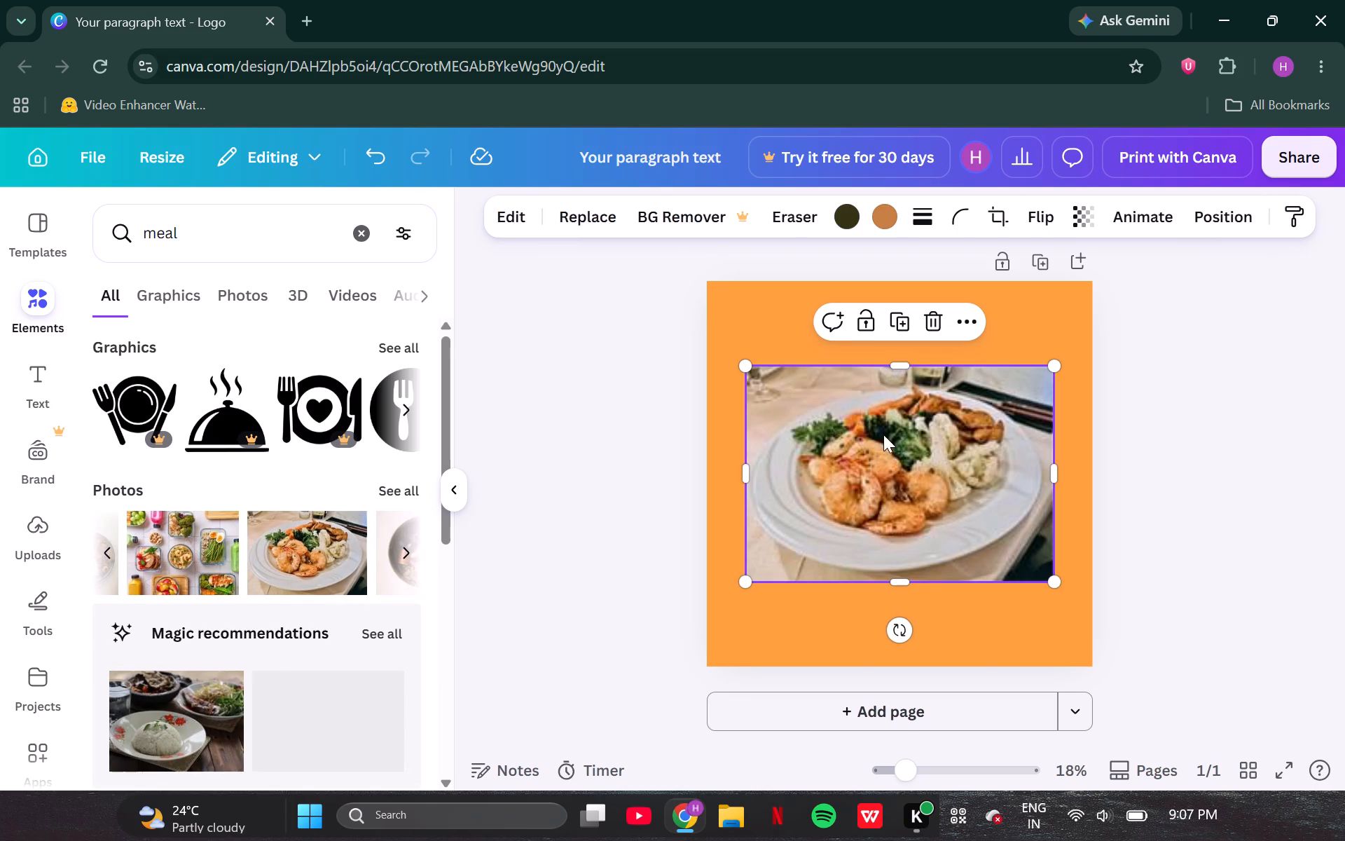
drag(883, 435, 872, 504)
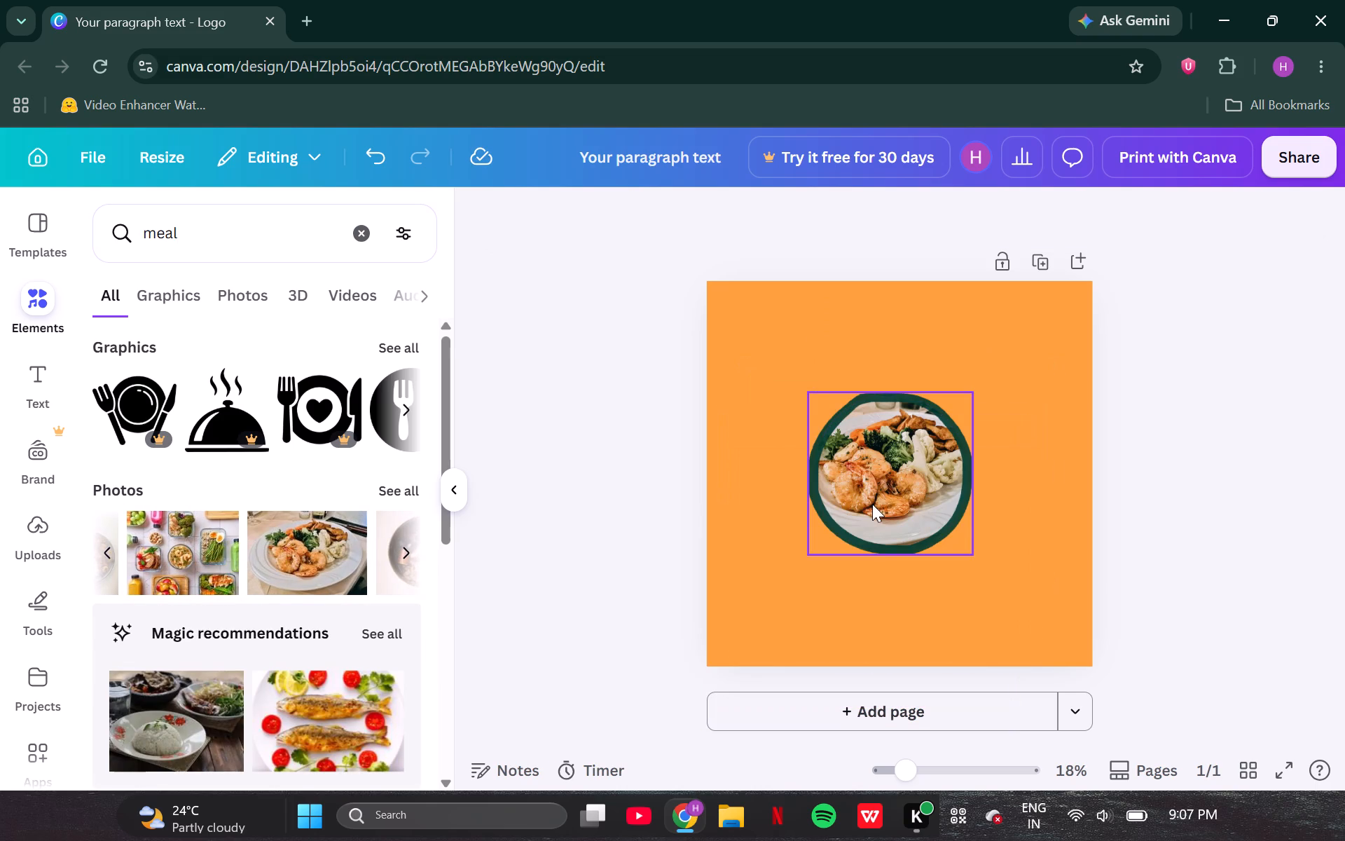
click(741, 438)
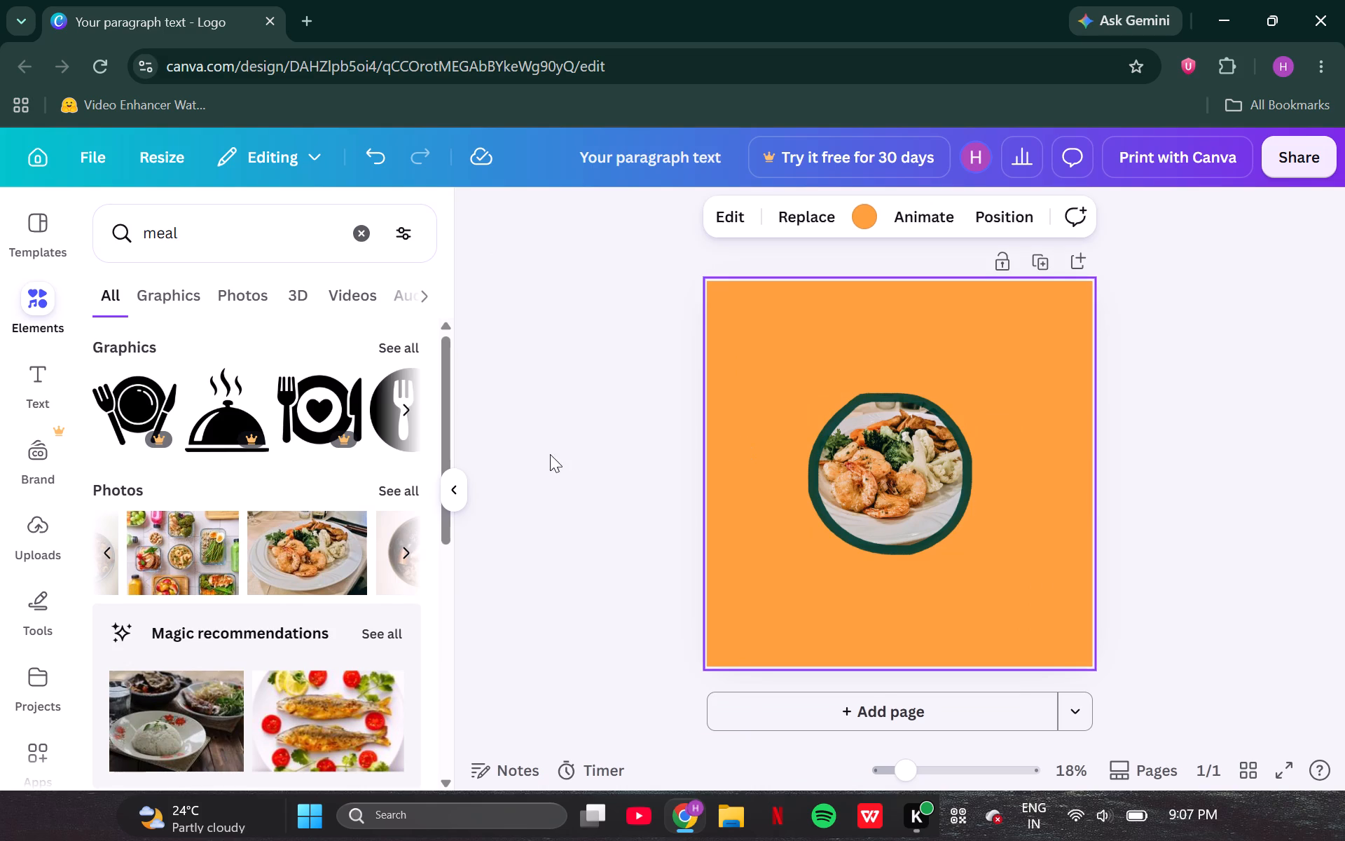
click(539, 452)
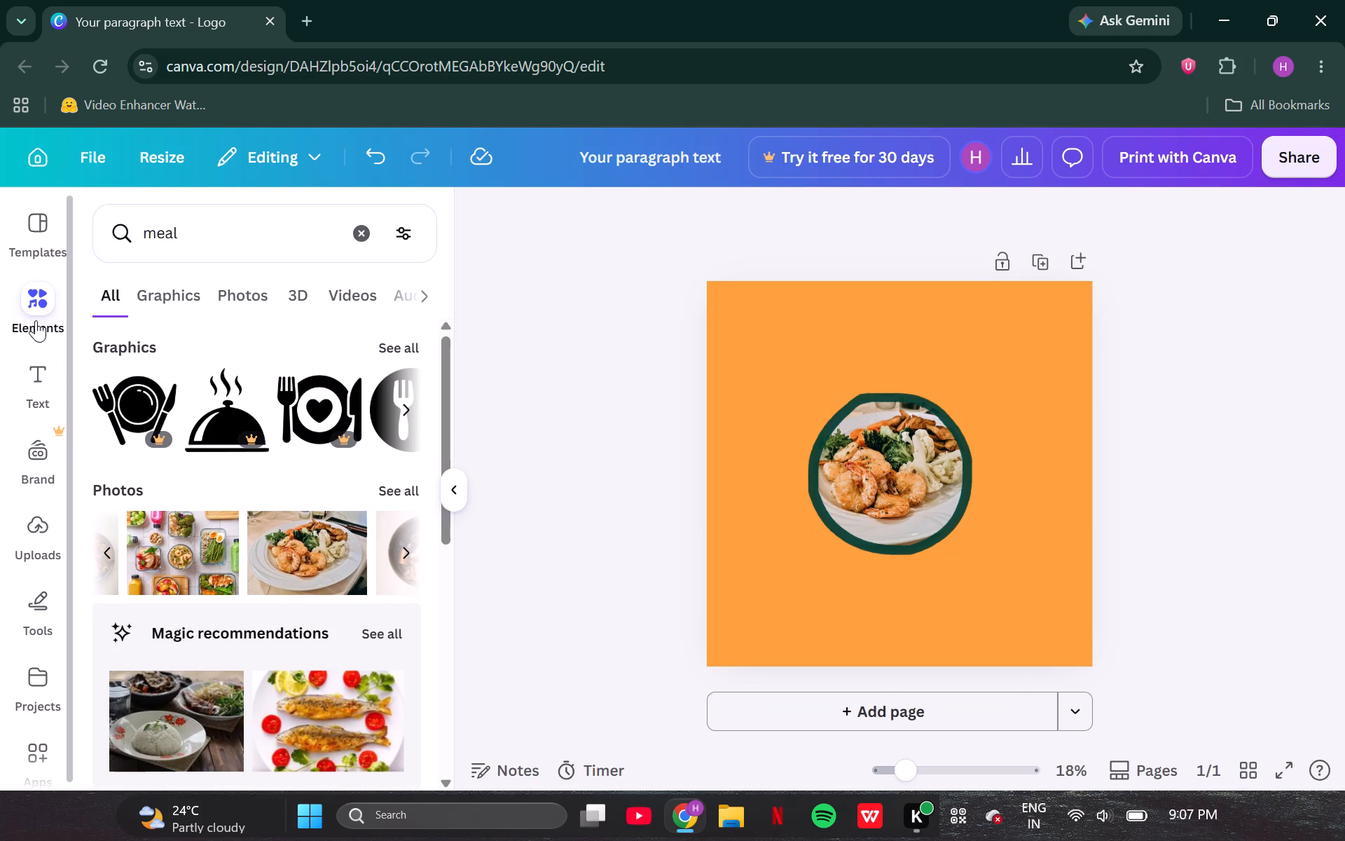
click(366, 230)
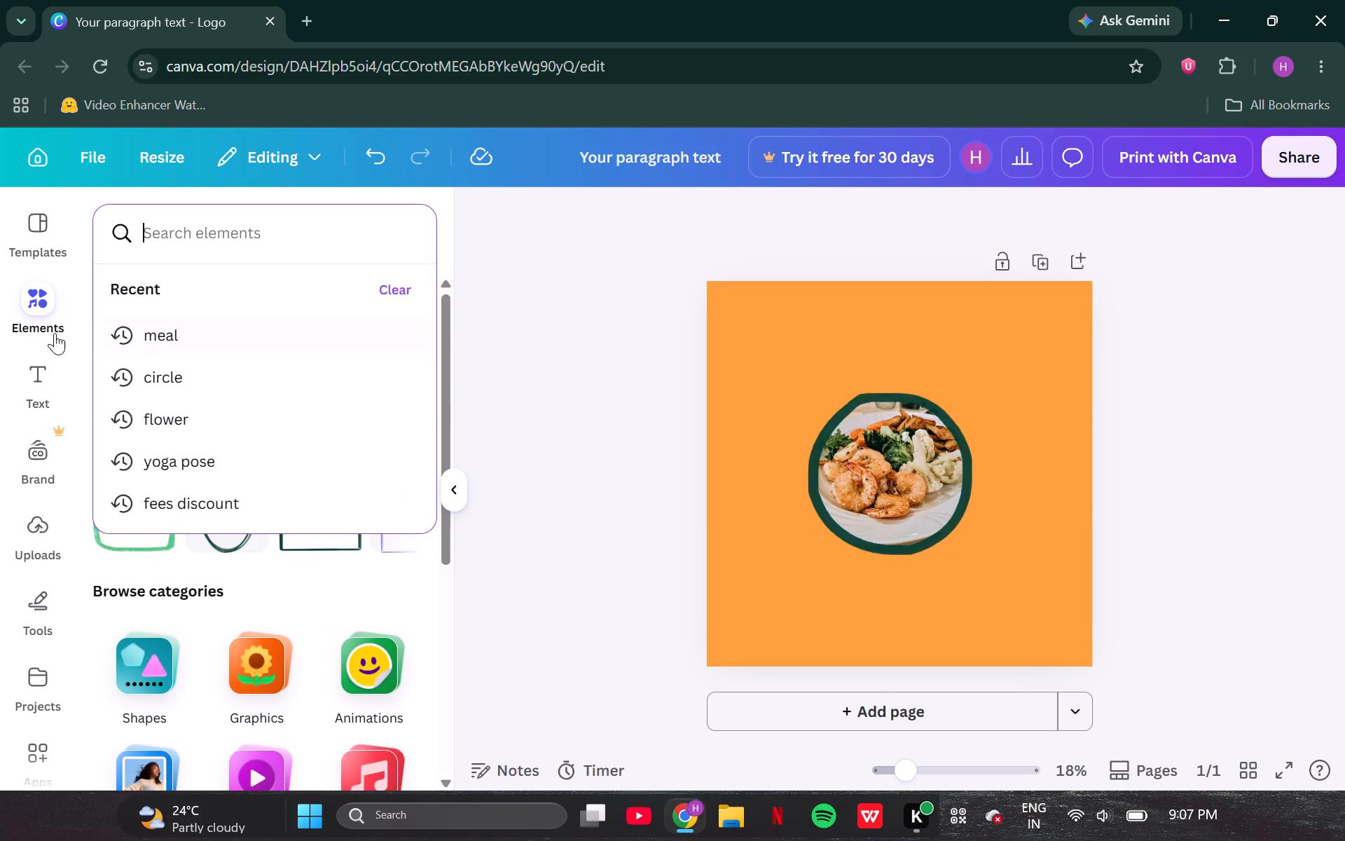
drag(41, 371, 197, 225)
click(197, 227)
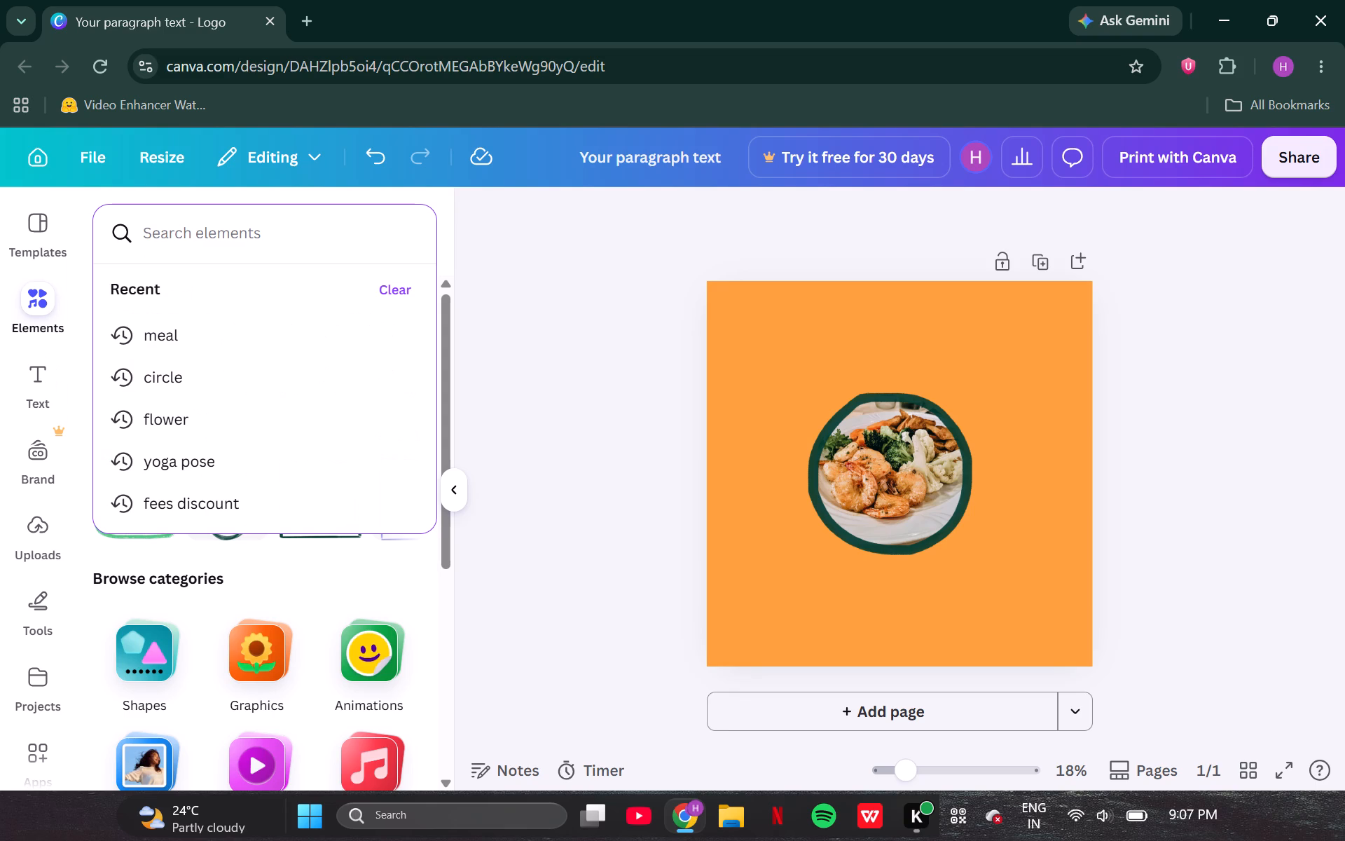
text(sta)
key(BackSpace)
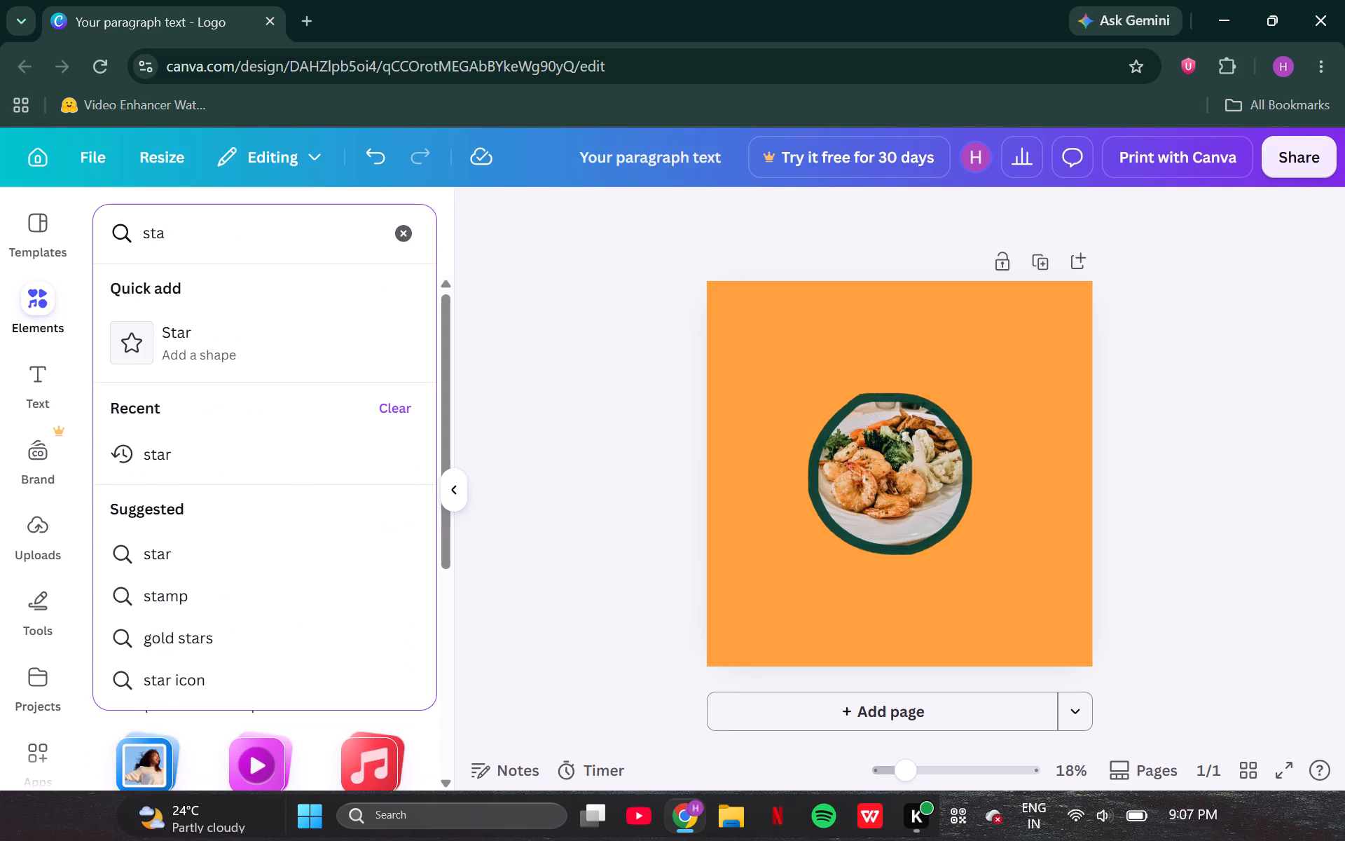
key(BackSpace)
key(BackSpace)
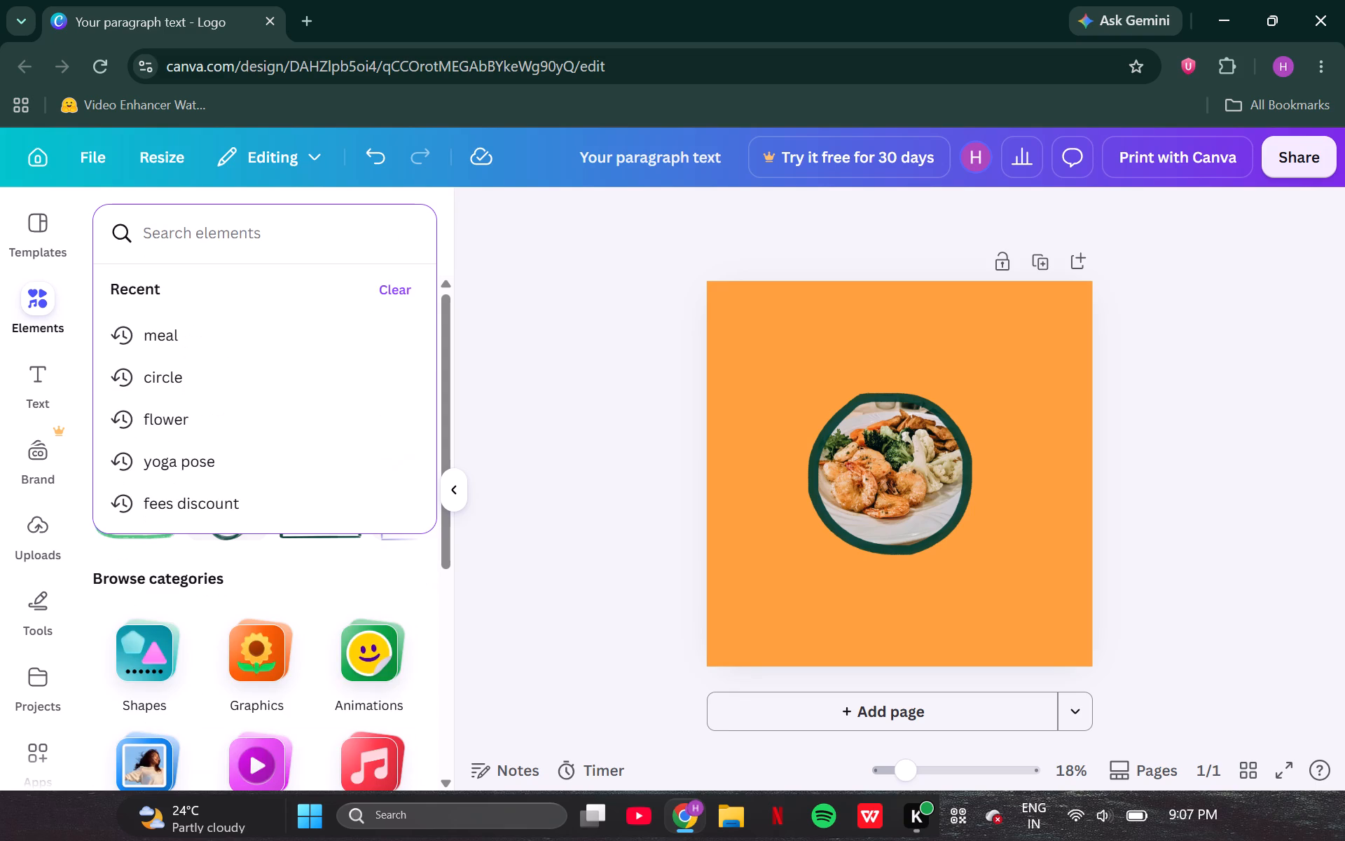
Search the elements for "star", add the golden five-pointed star and shrink it near the page's top-left corner.
text(star)
key(Return)
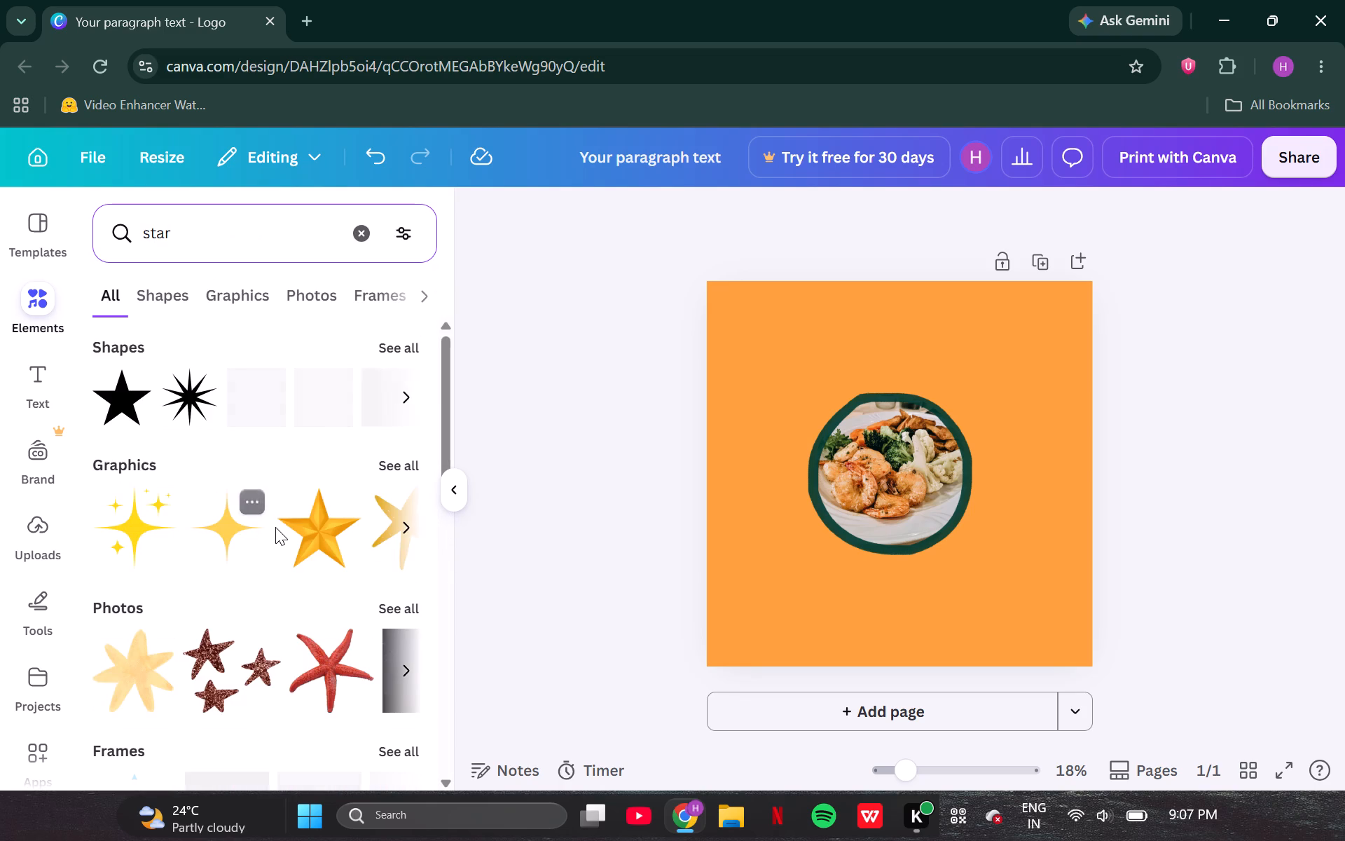
click(299, 540)
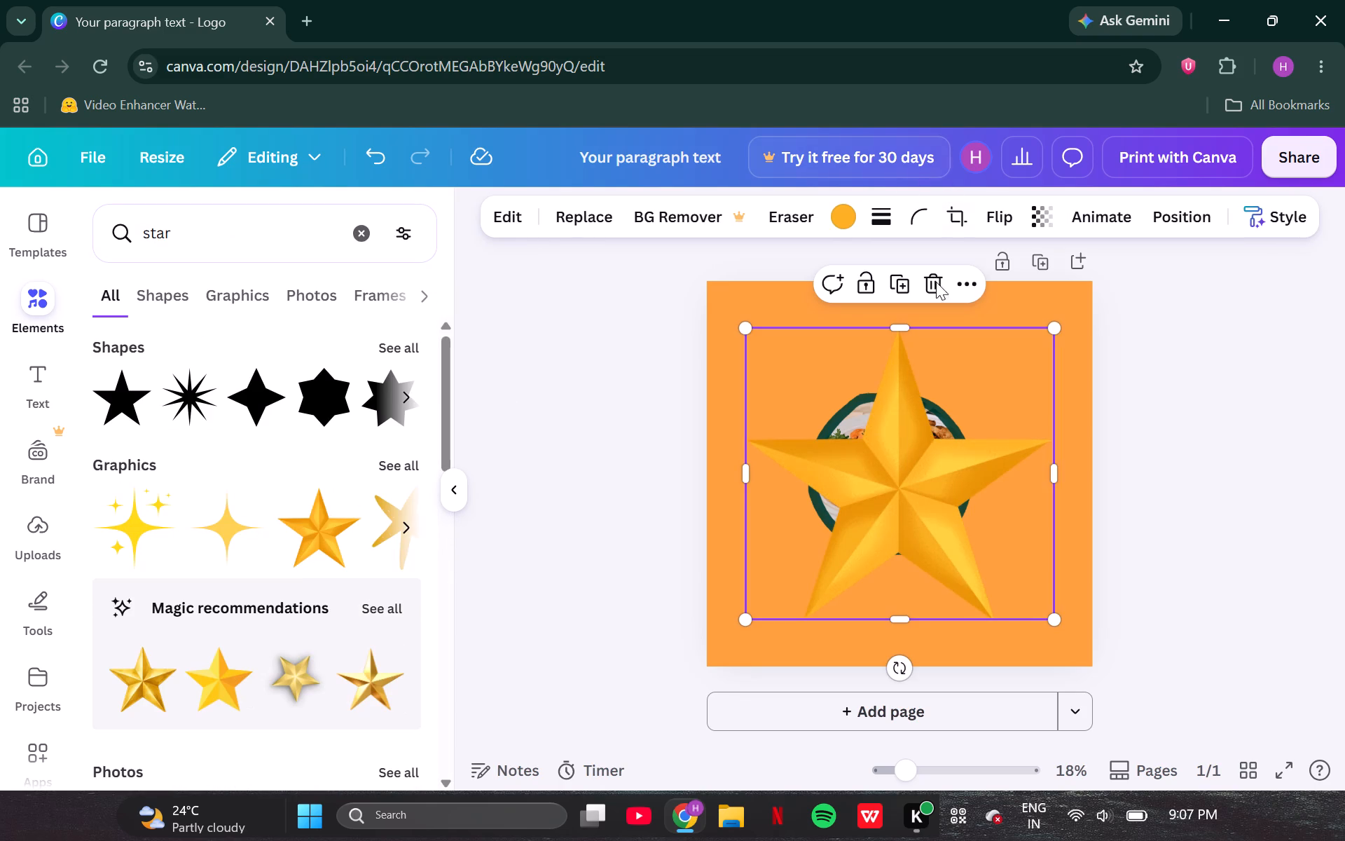
drag(1054, 617, 773, 482)
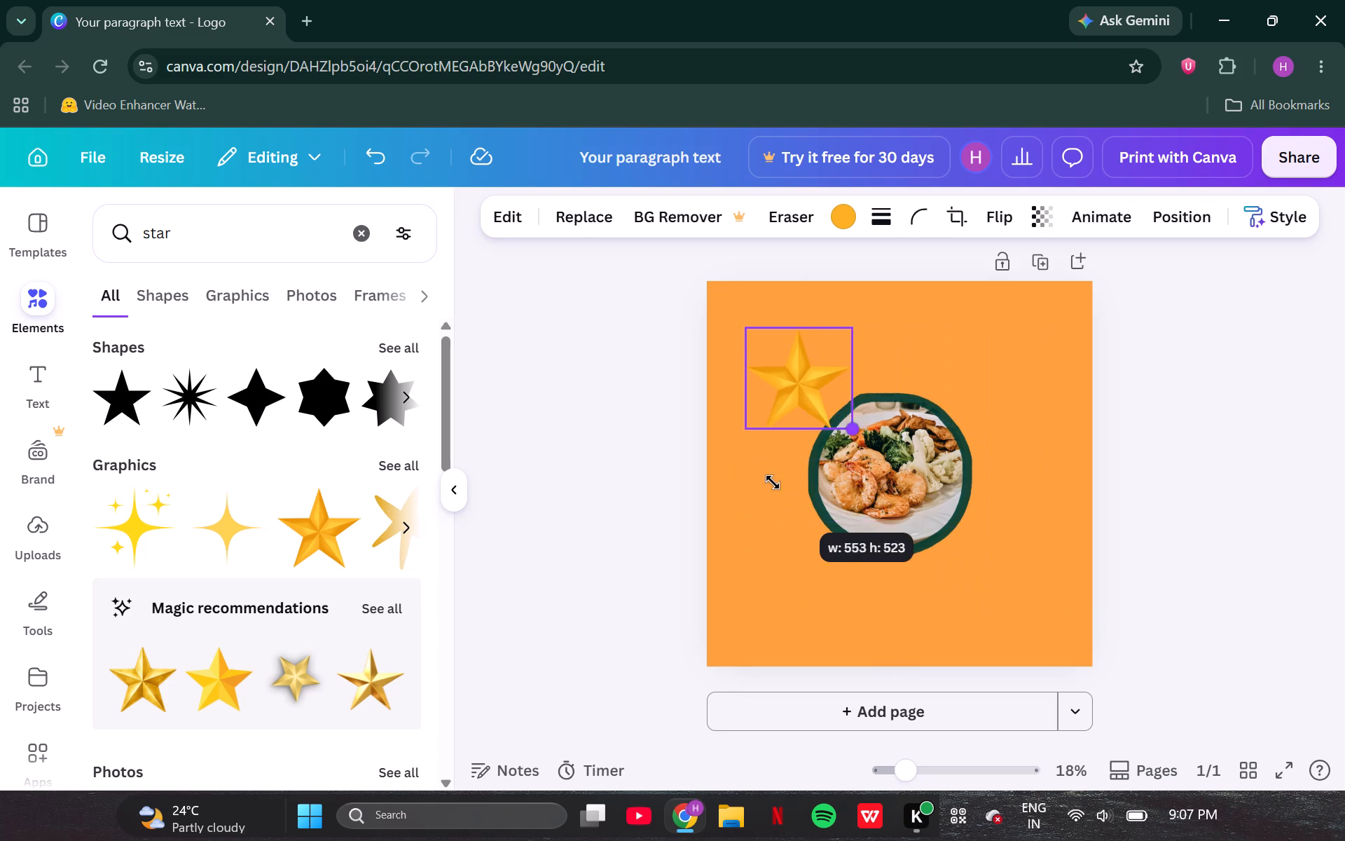
drag(773, 482, 753, 466)
Recolour the star with the near-black swatch from the meal photo's colours and shrink it further.
click(836, 221)
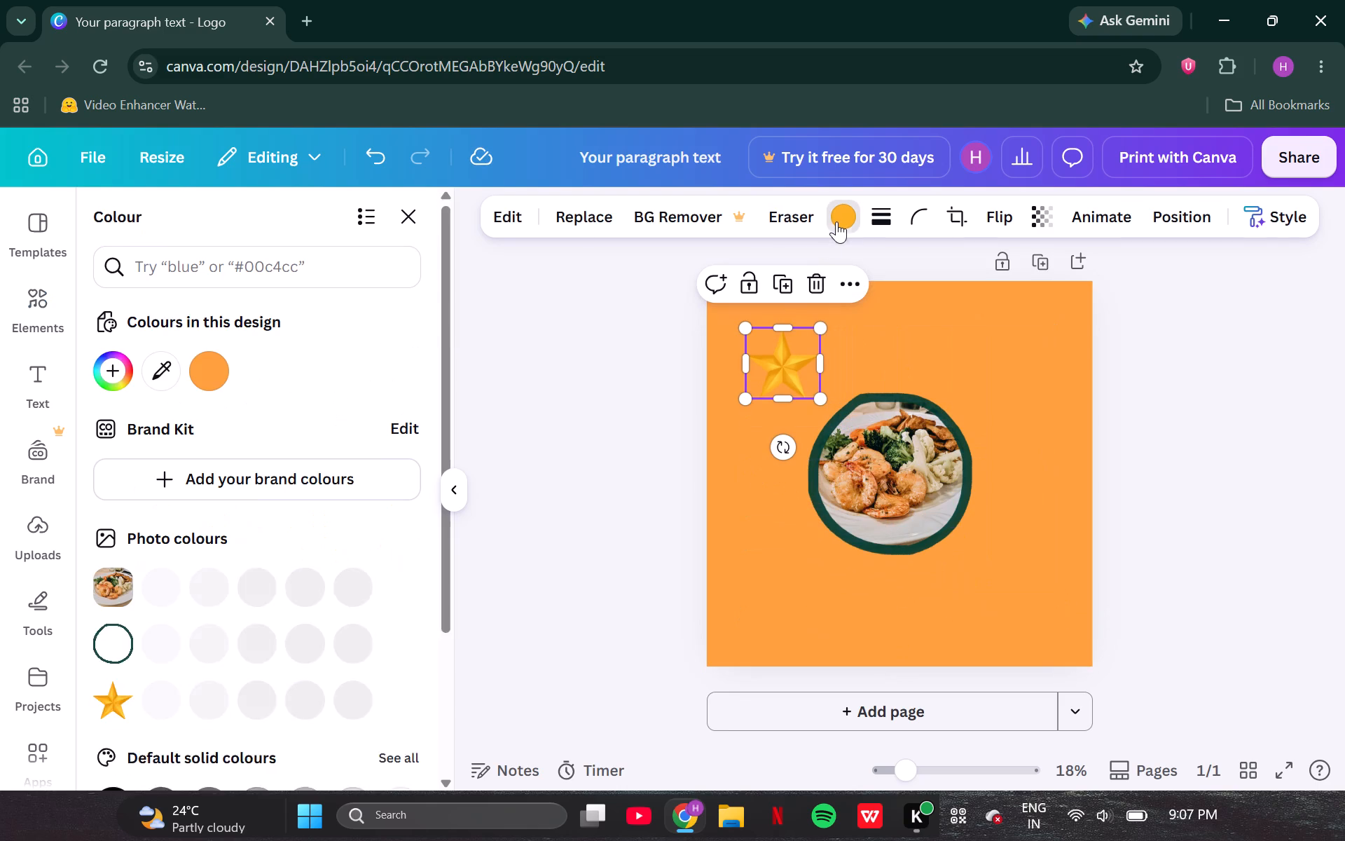
scroll(267, 703, down, 1)
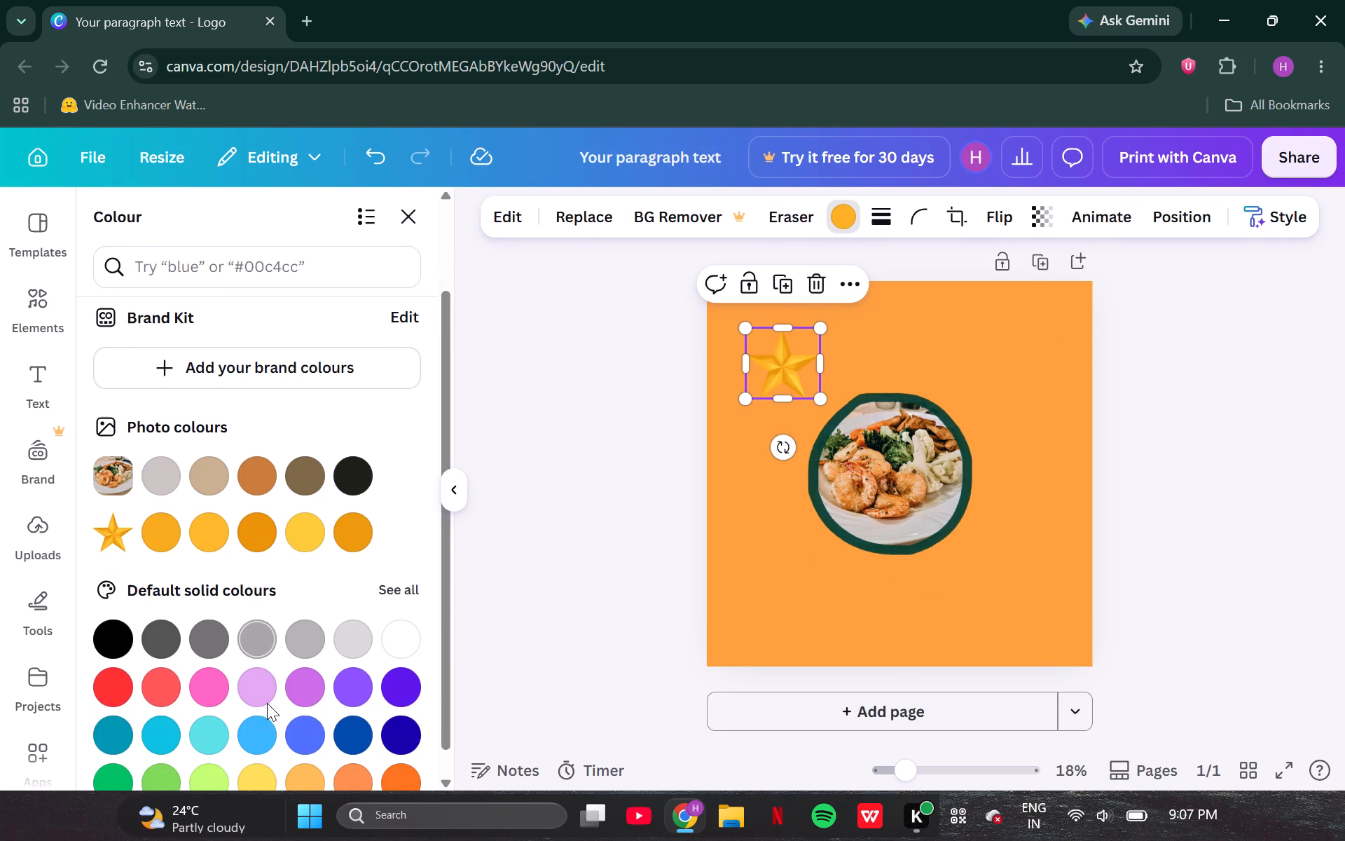
click(351, 465)
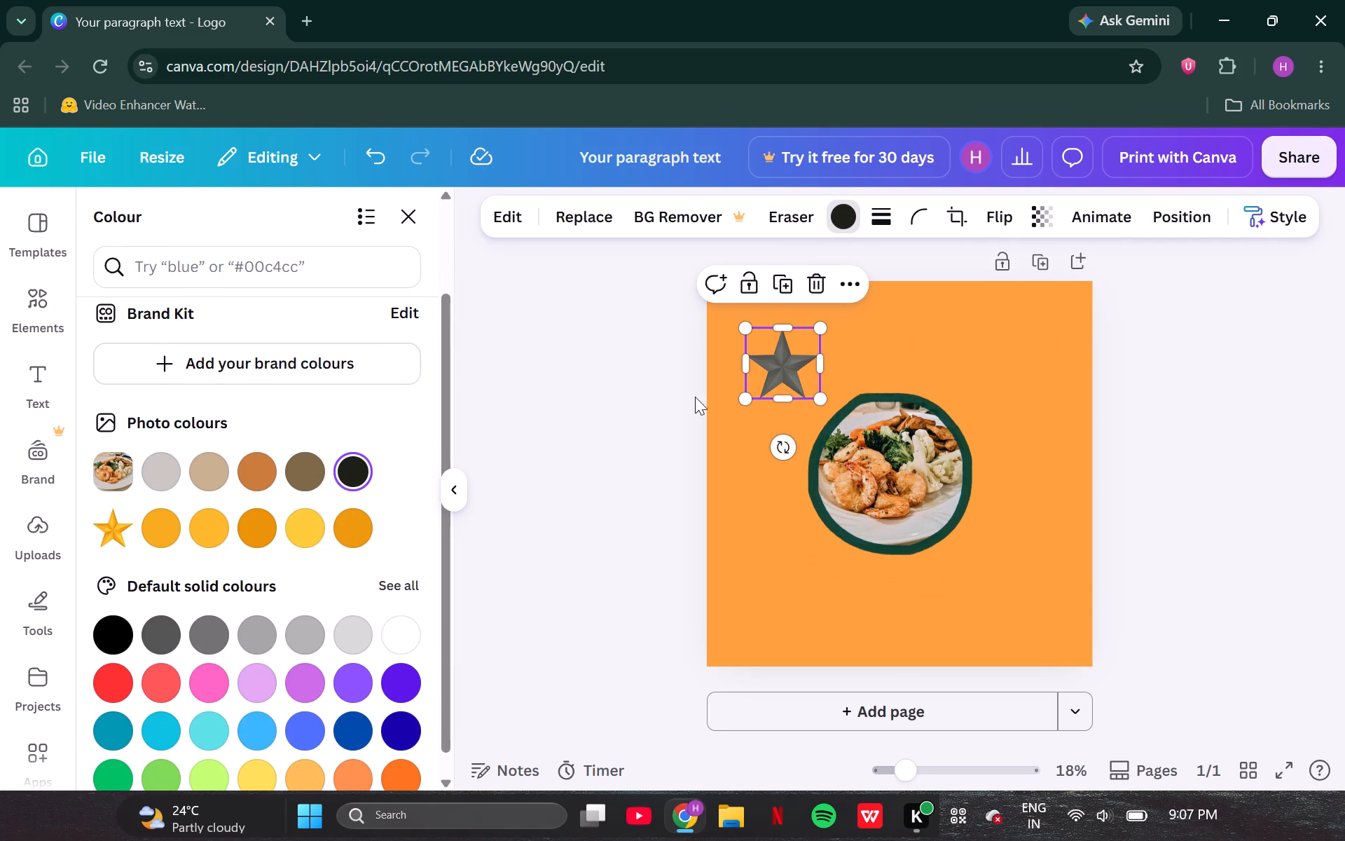
drag(821, 390, 786, 377)
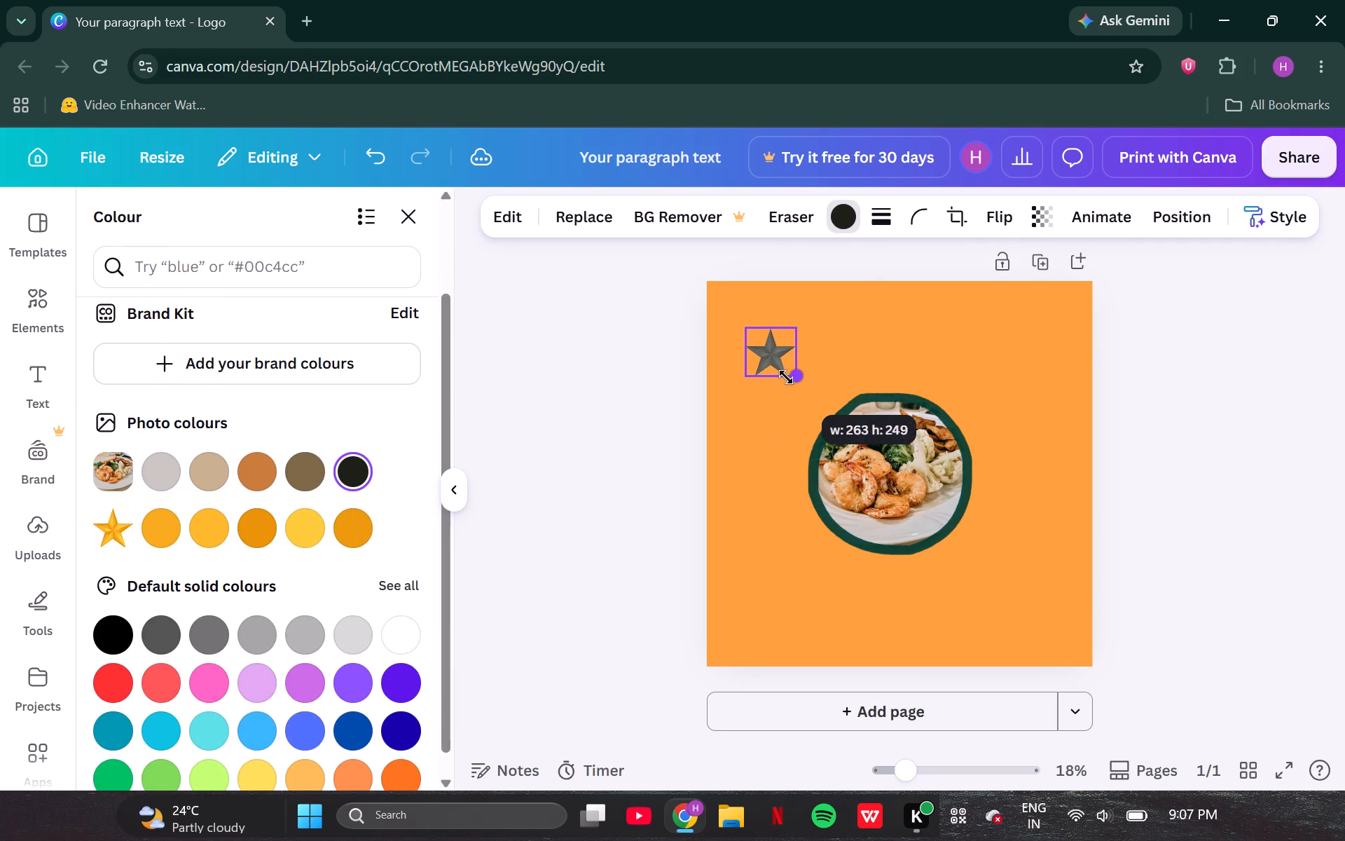
drag(786, 377, 775, 377)
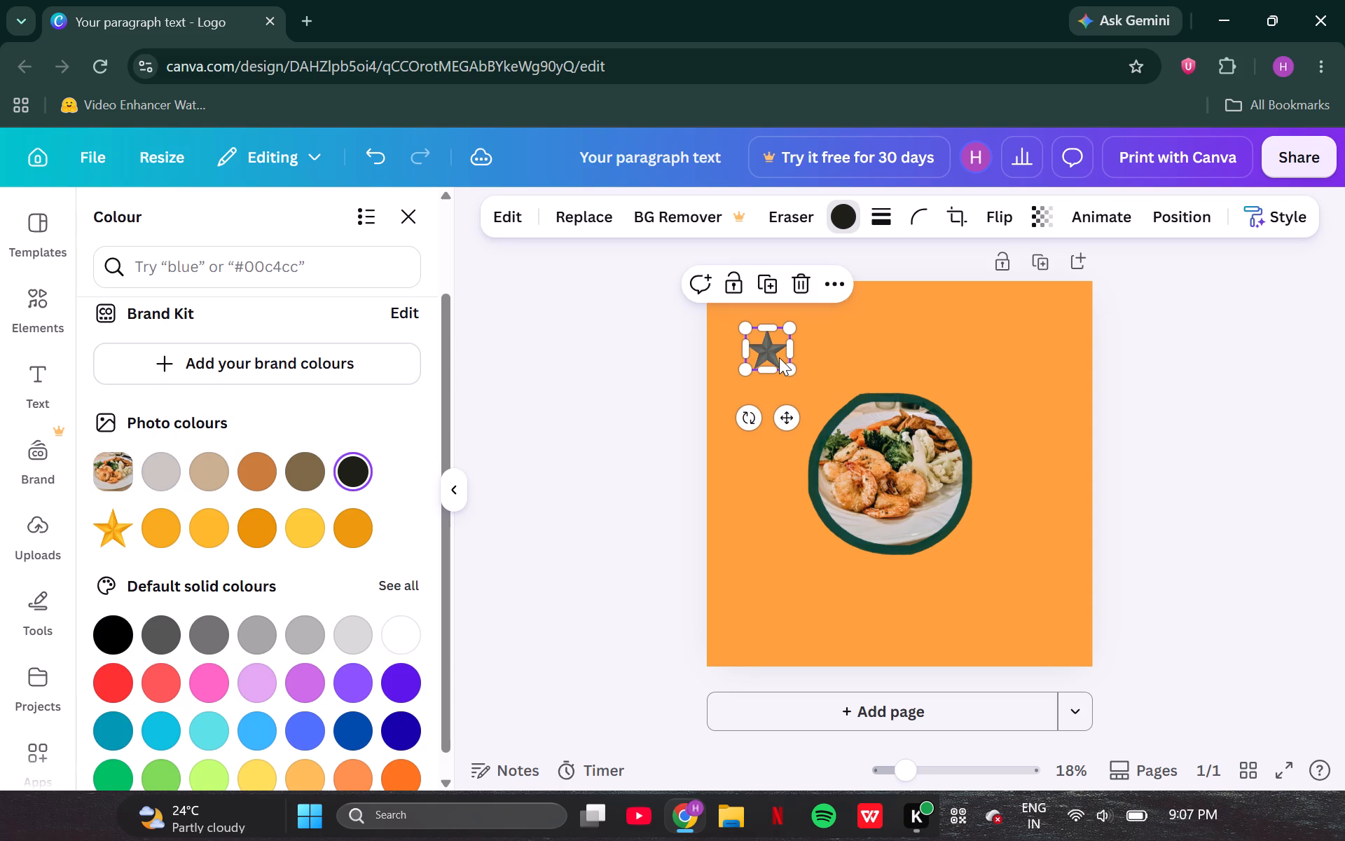
Duplicate the dark star twice, placing one copy to the upper right of the circular frame and one to its left.
key(ctrl+c)
click(779, 357)
key(ctrl+v)
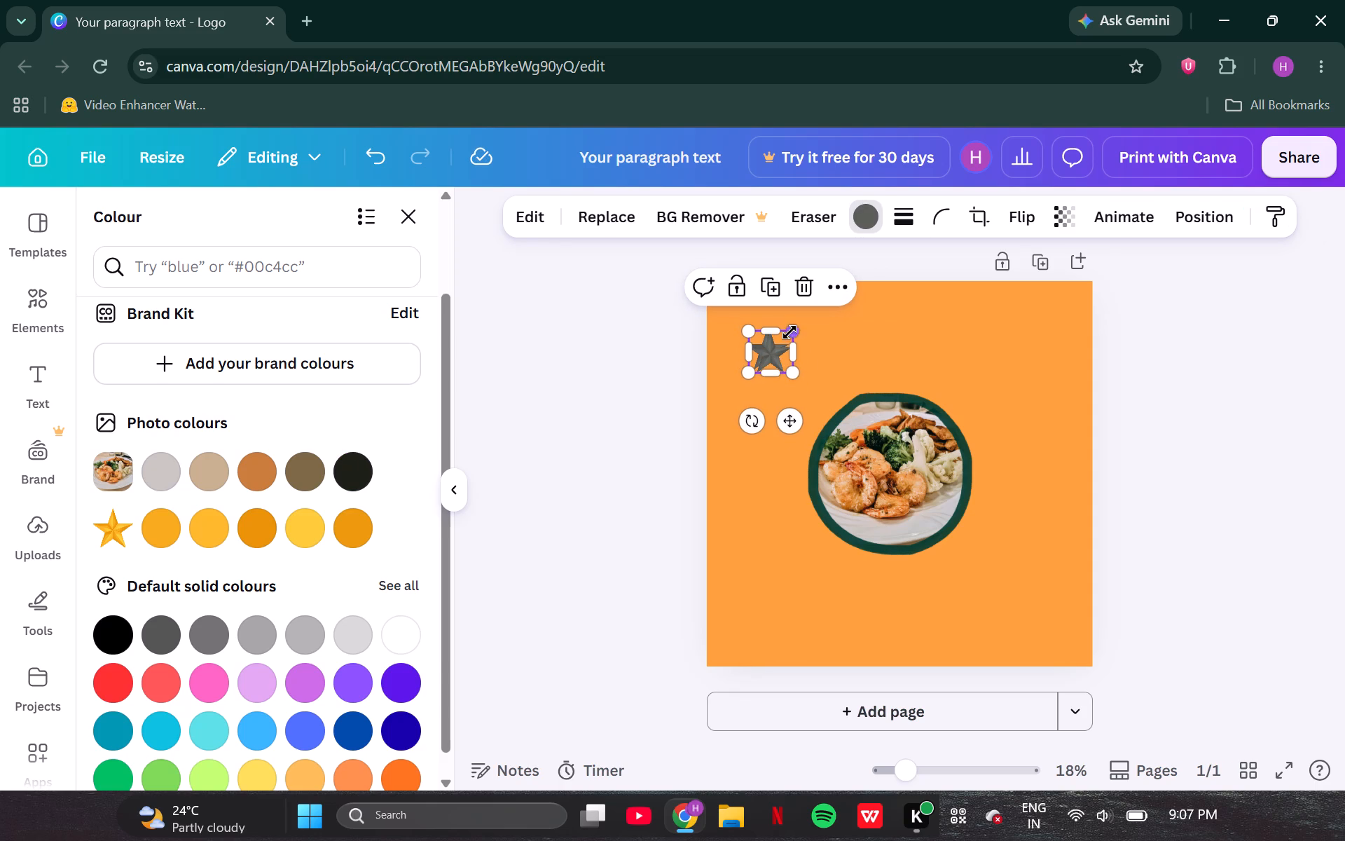
drag(774, 355, 1010, 383)
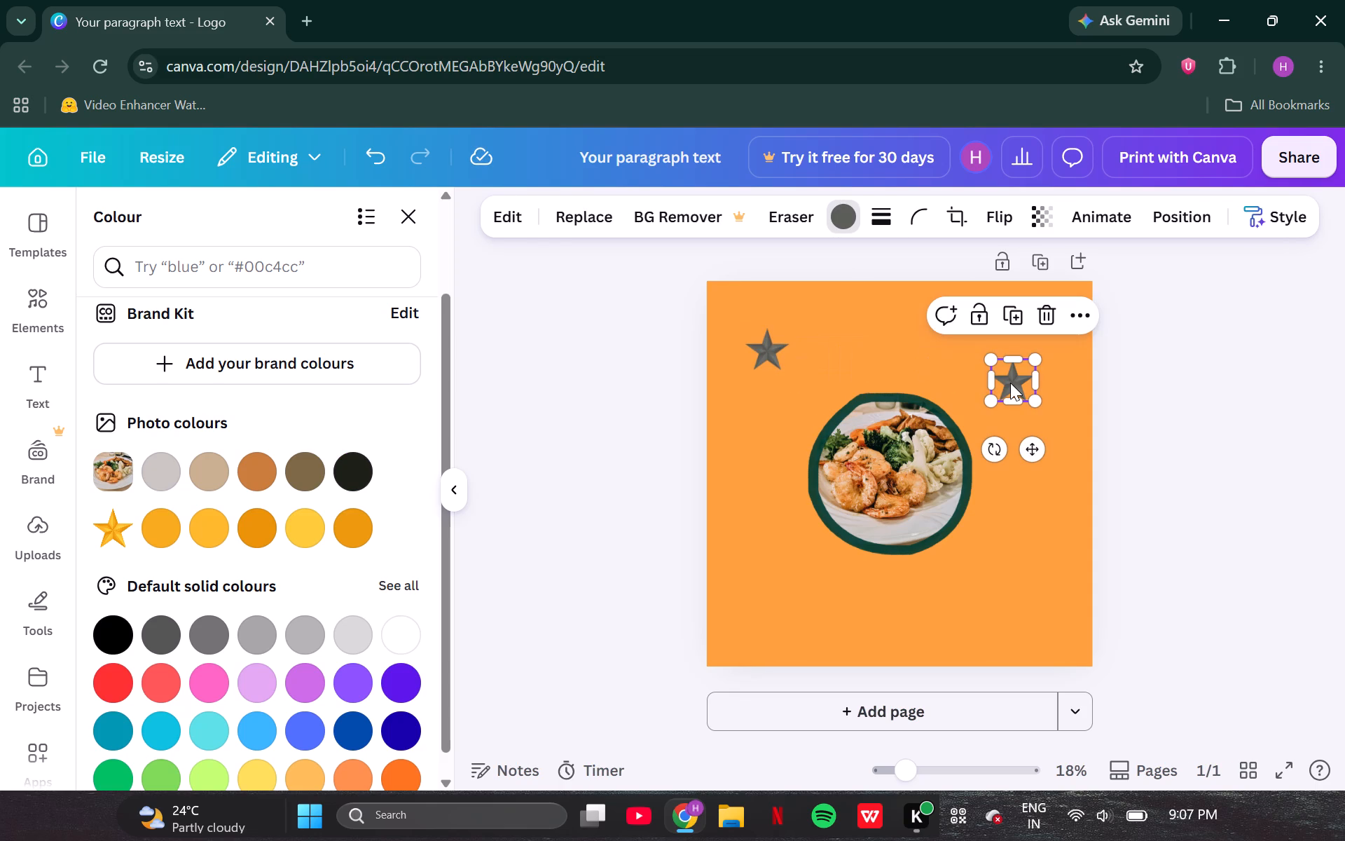
key(ctrl+v)
drag(768, 350, 769, 480)
click(769, 480)
Add two more copies of the dark star, one near the page's bottom-right corner and one just below the circular frame.
key(ctrl+v)
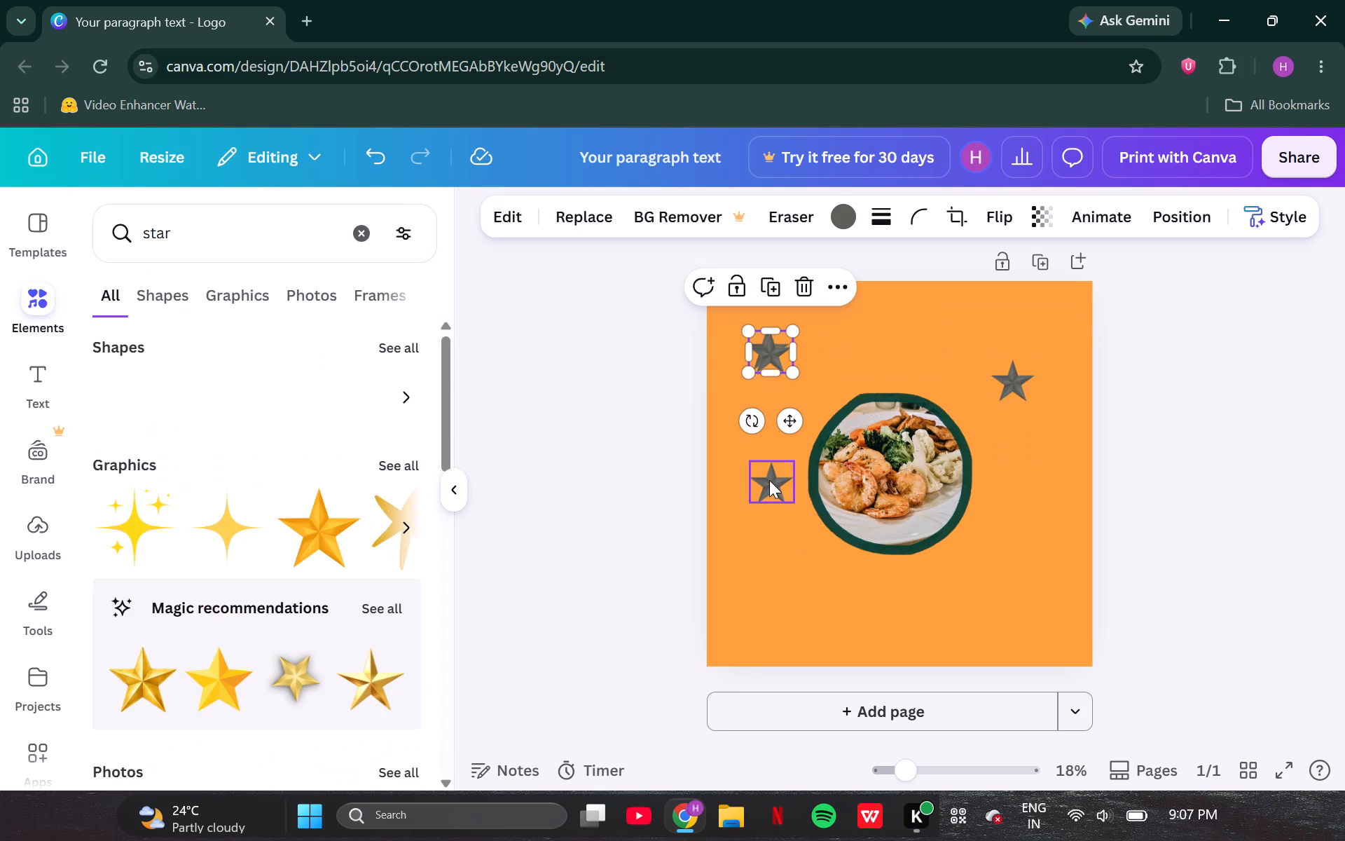
click(752, 336)
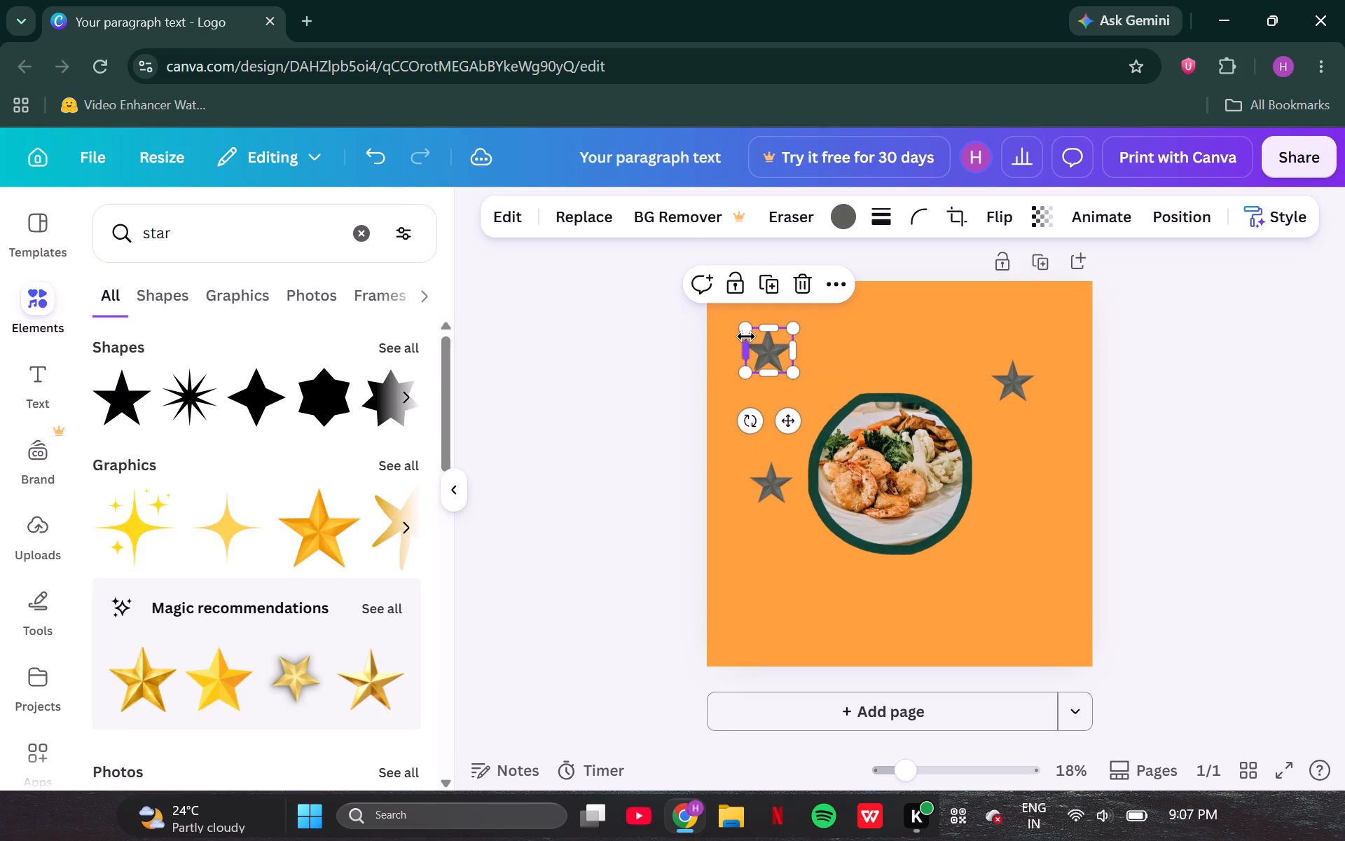
drag(764, 343, 1027, 636)
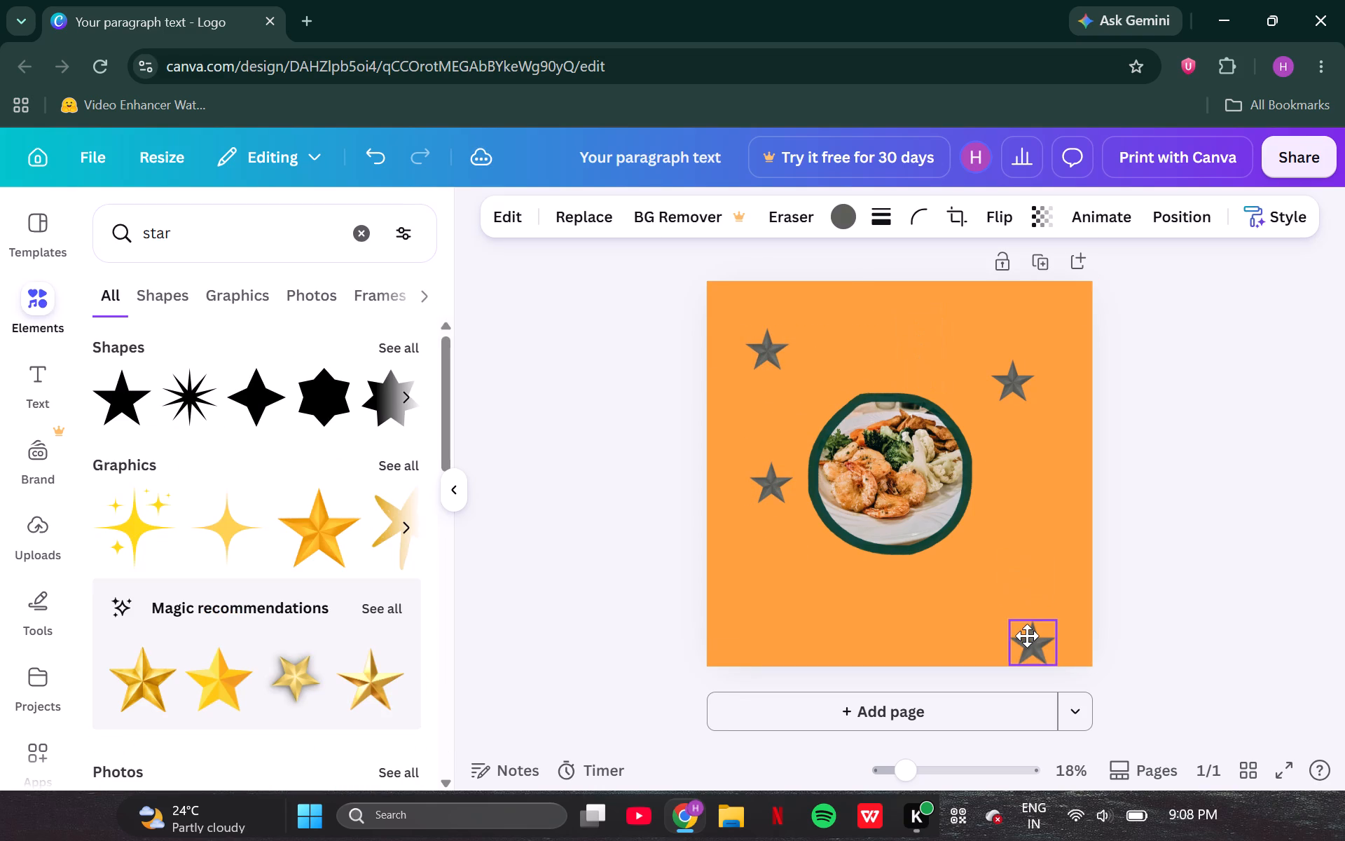
drag(1027, 636, 1035, 624)
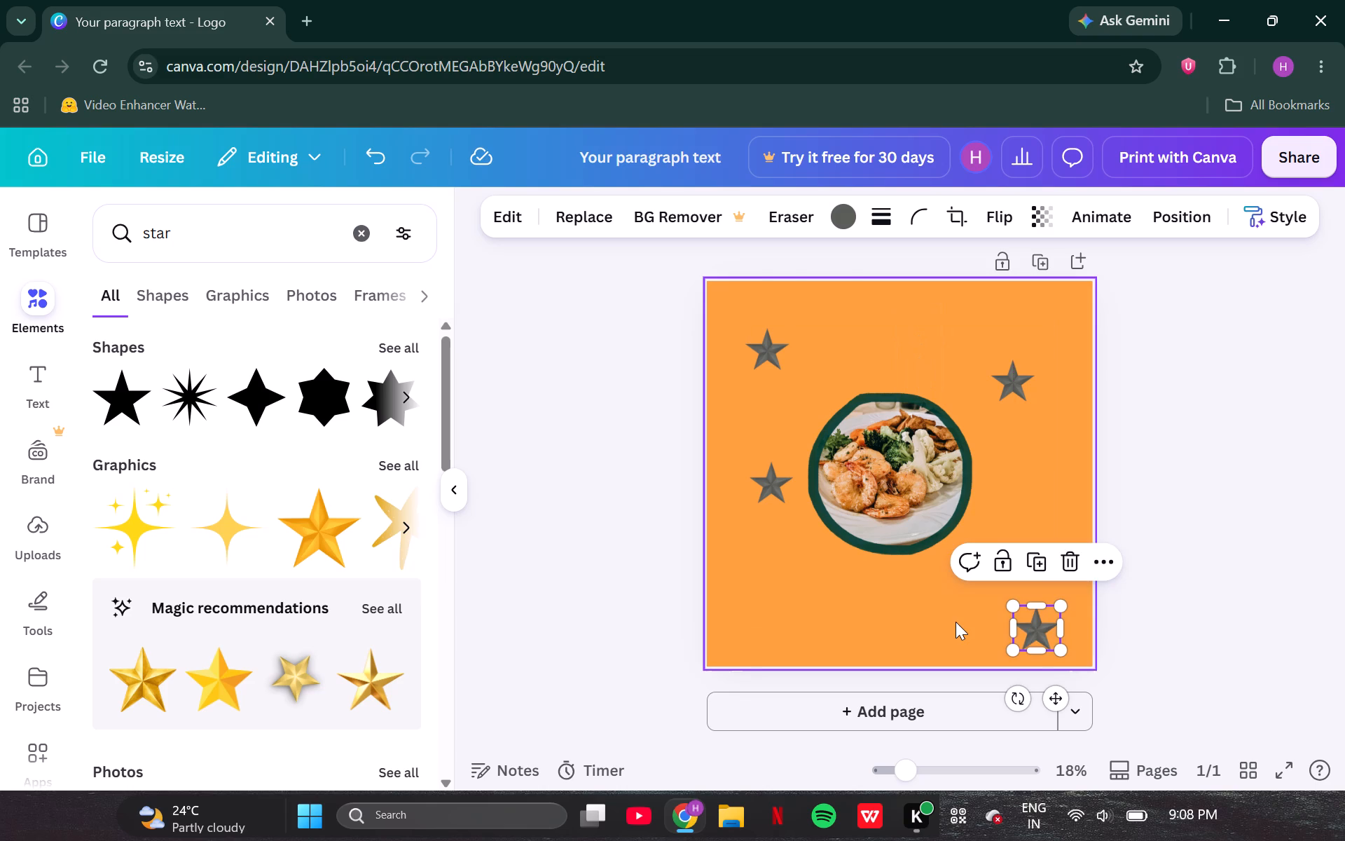
key(ctrl+v)
drag(761, 334, 769, 348)
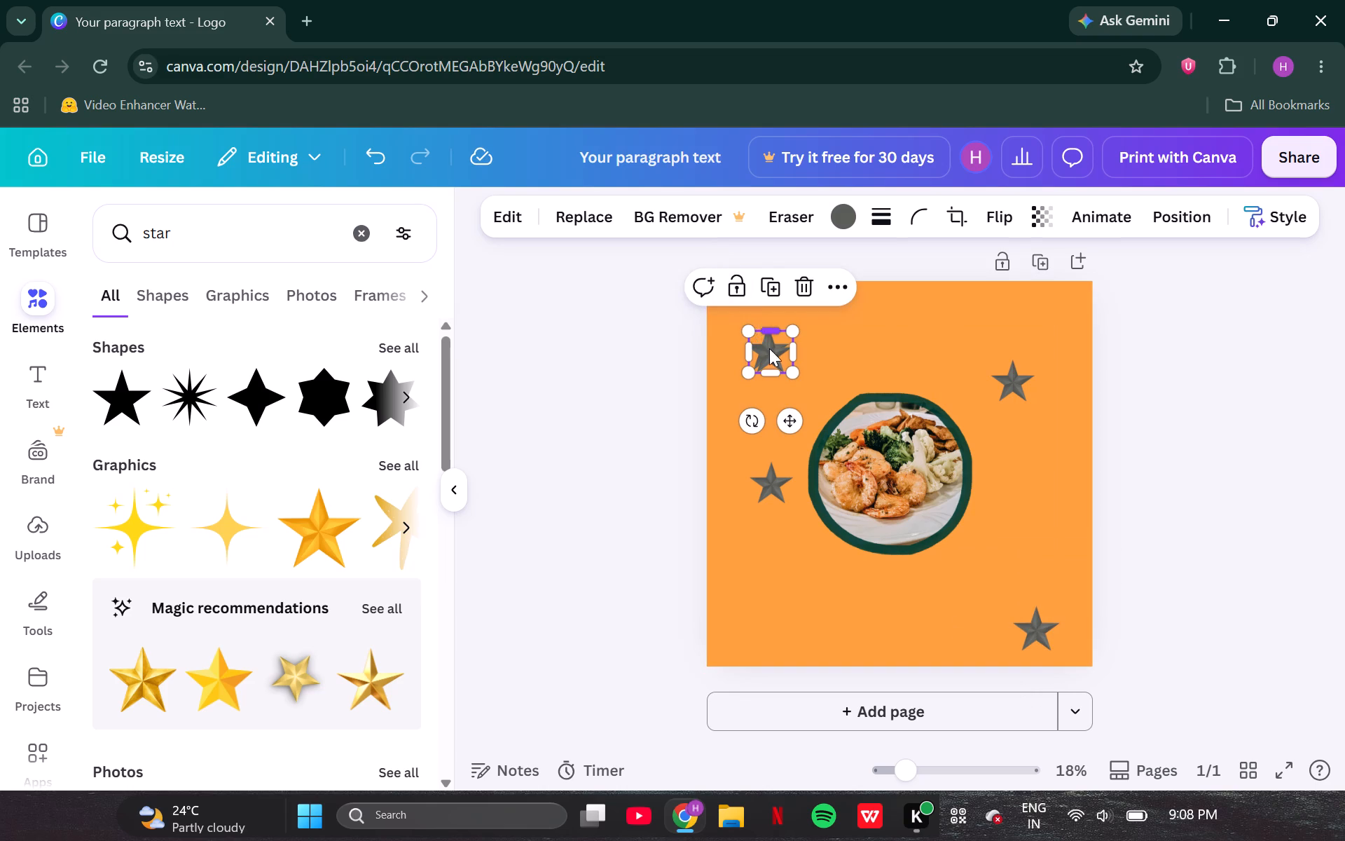
drag(769, 348, 770, 337)
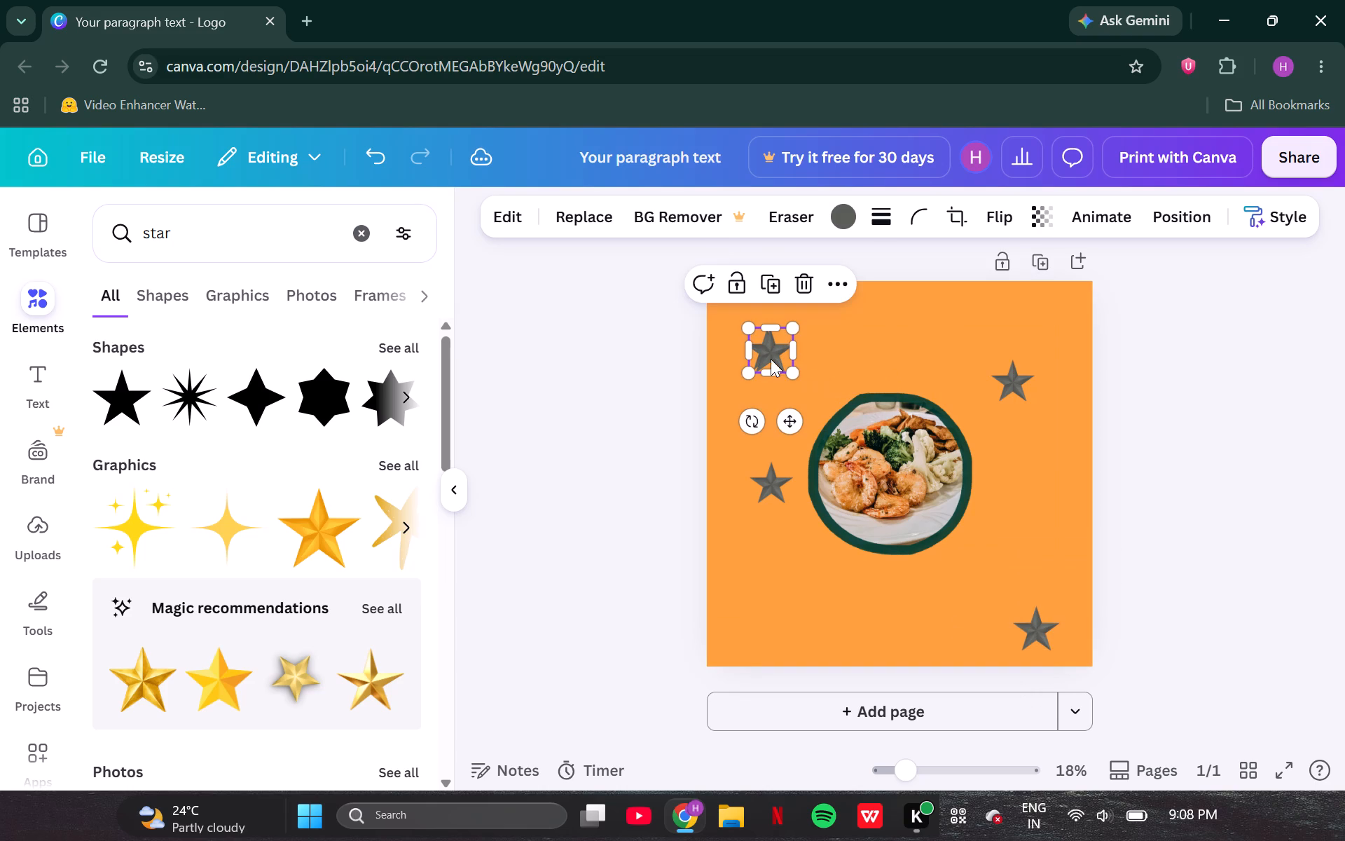
drag(771, 362, 864, 608)
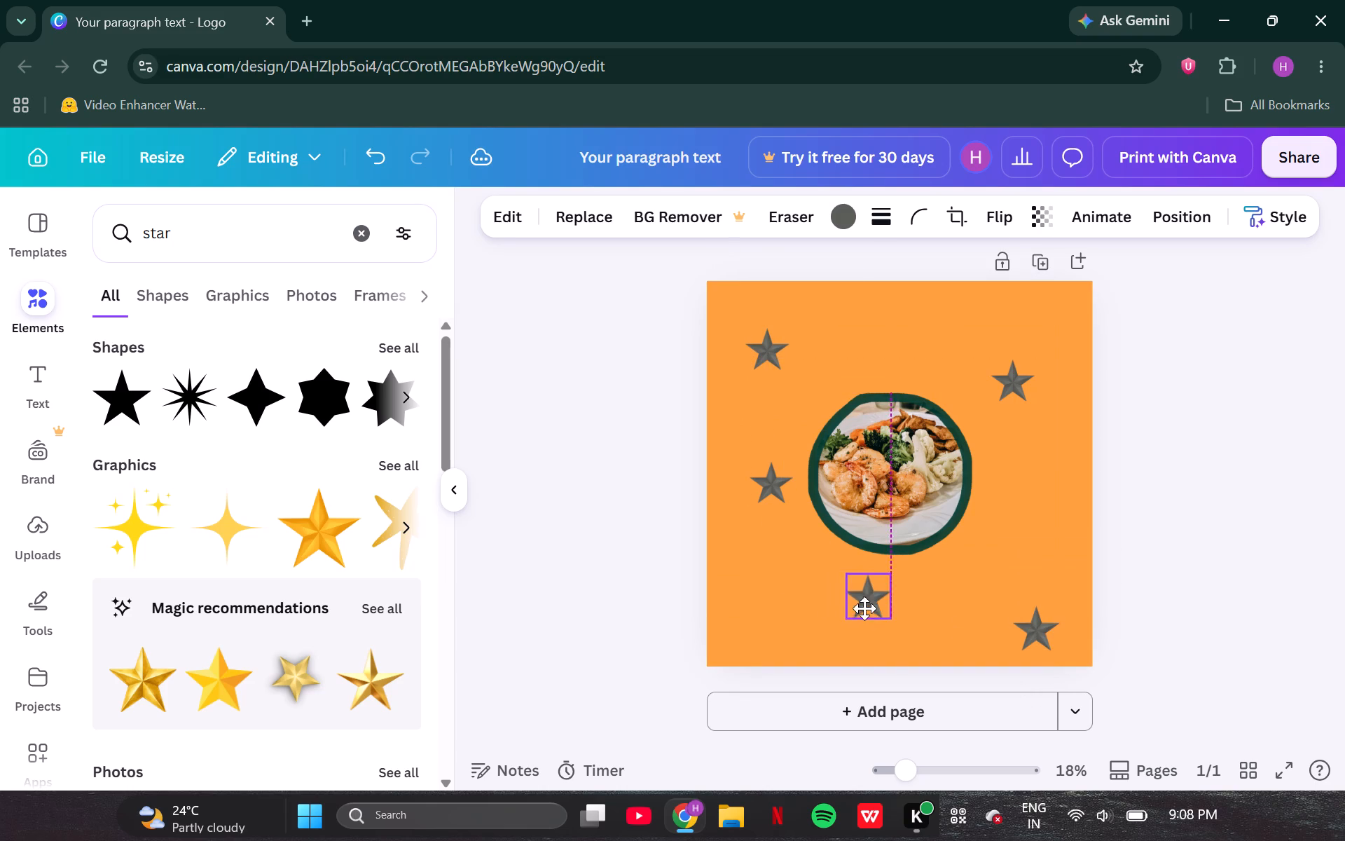
drag(864, 608, 864, 609)
Rearrange the stars around the frame: one above it, one further left, and the upper-right one lower beside it.
drag(769, 348, 802, 332)
drag(773, 476, 759, 474)
drag(1016, 386, 1028, 433)
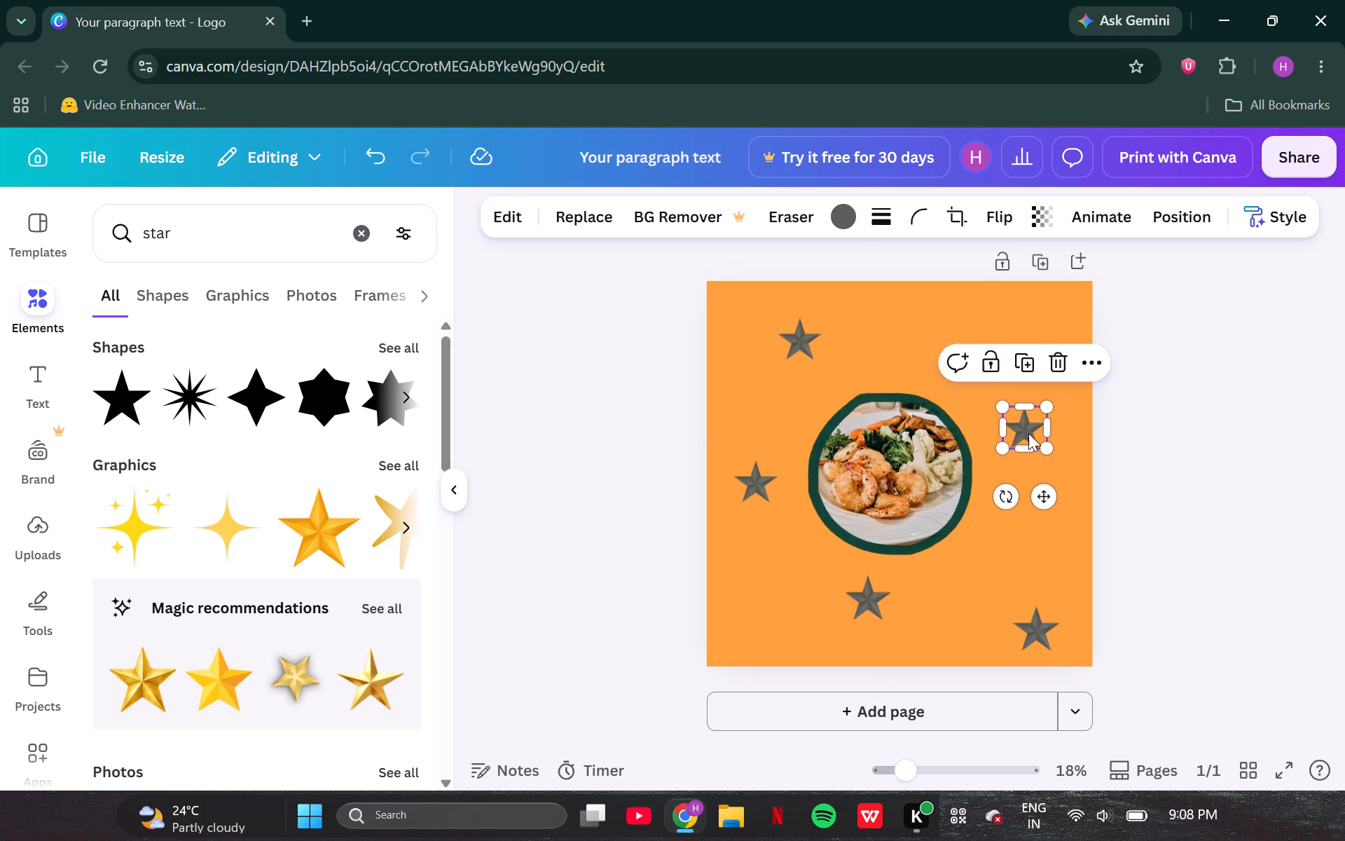
drag(806, 334, 873, 333)
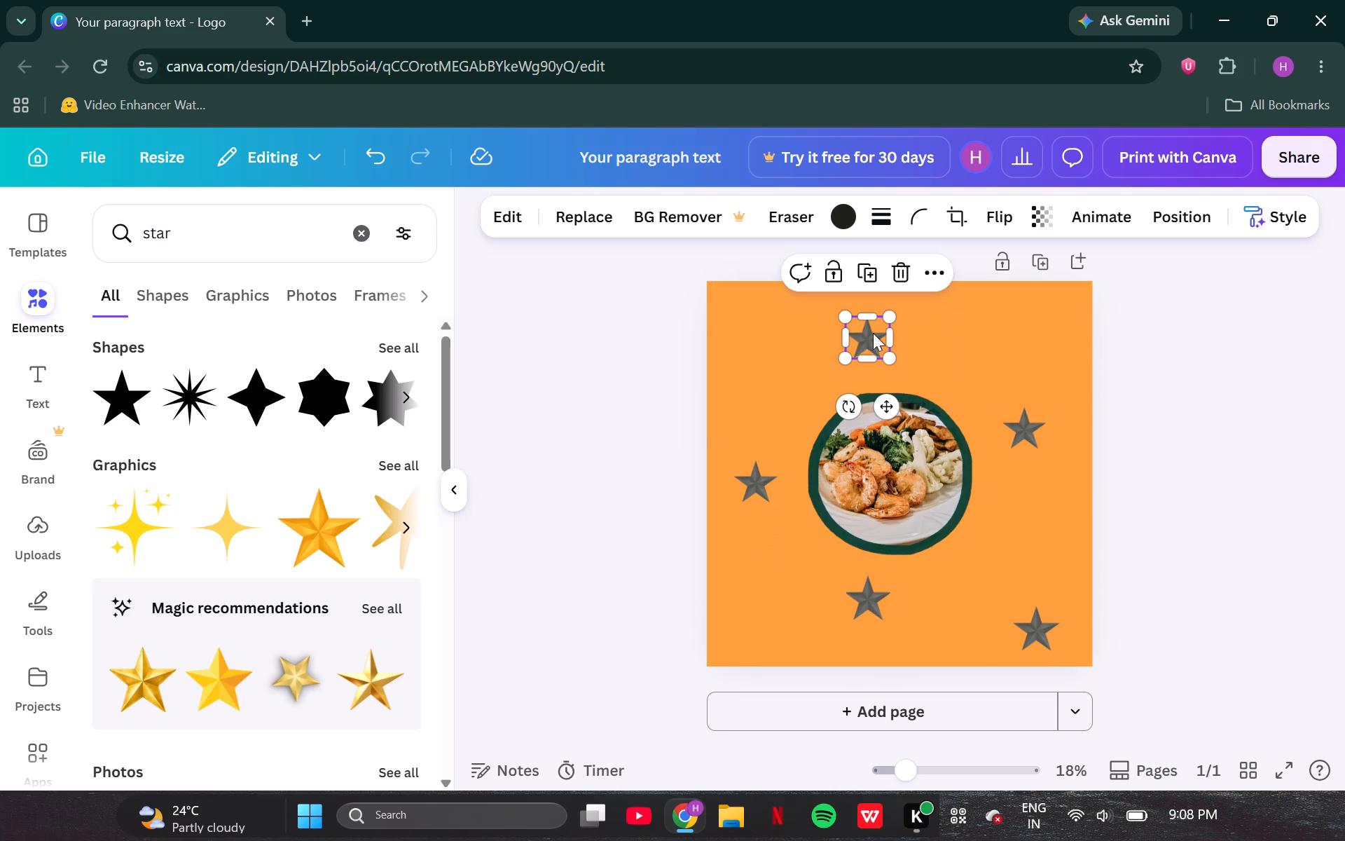
click(1164, 400)
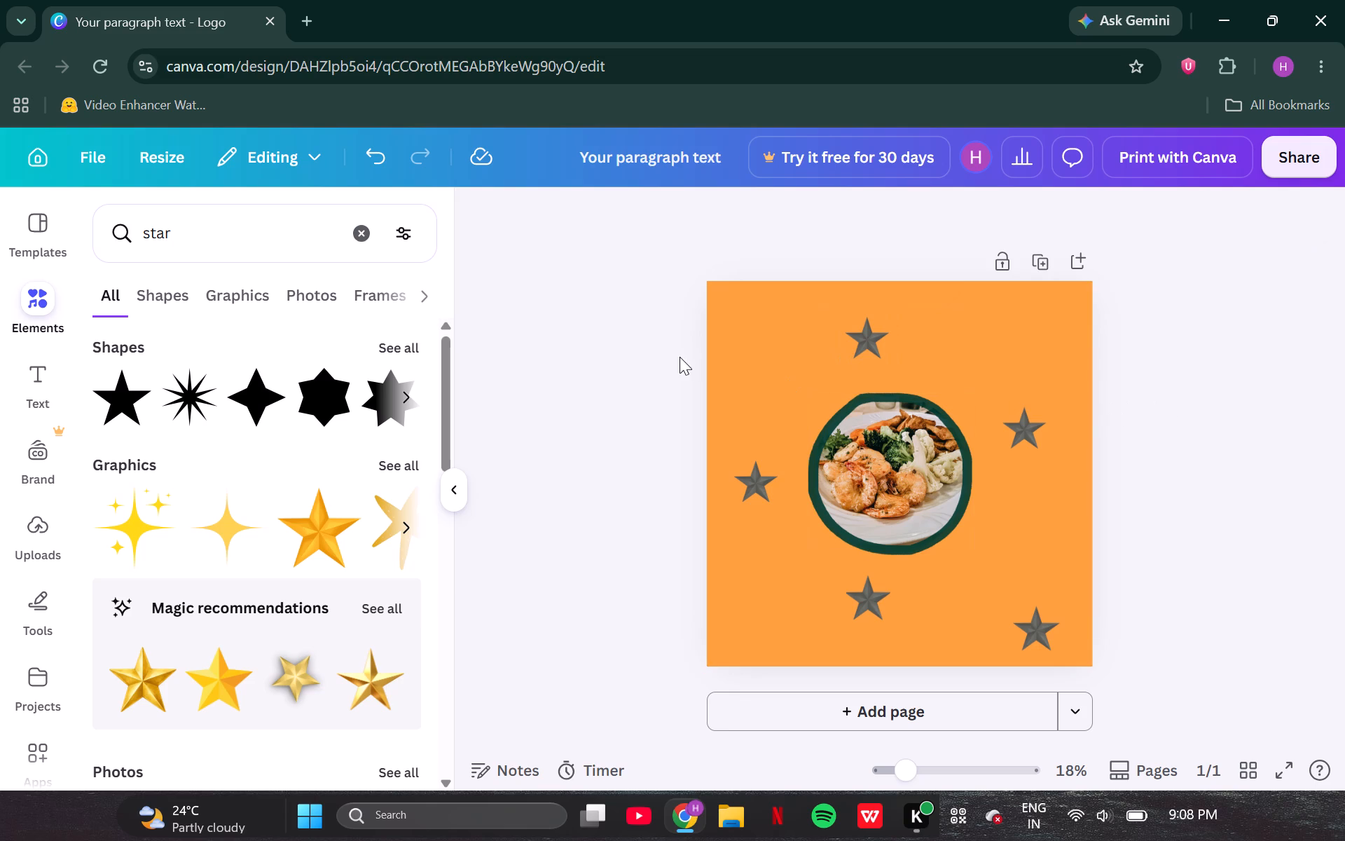
Replace the elements search with "corner".
click(357, 238)
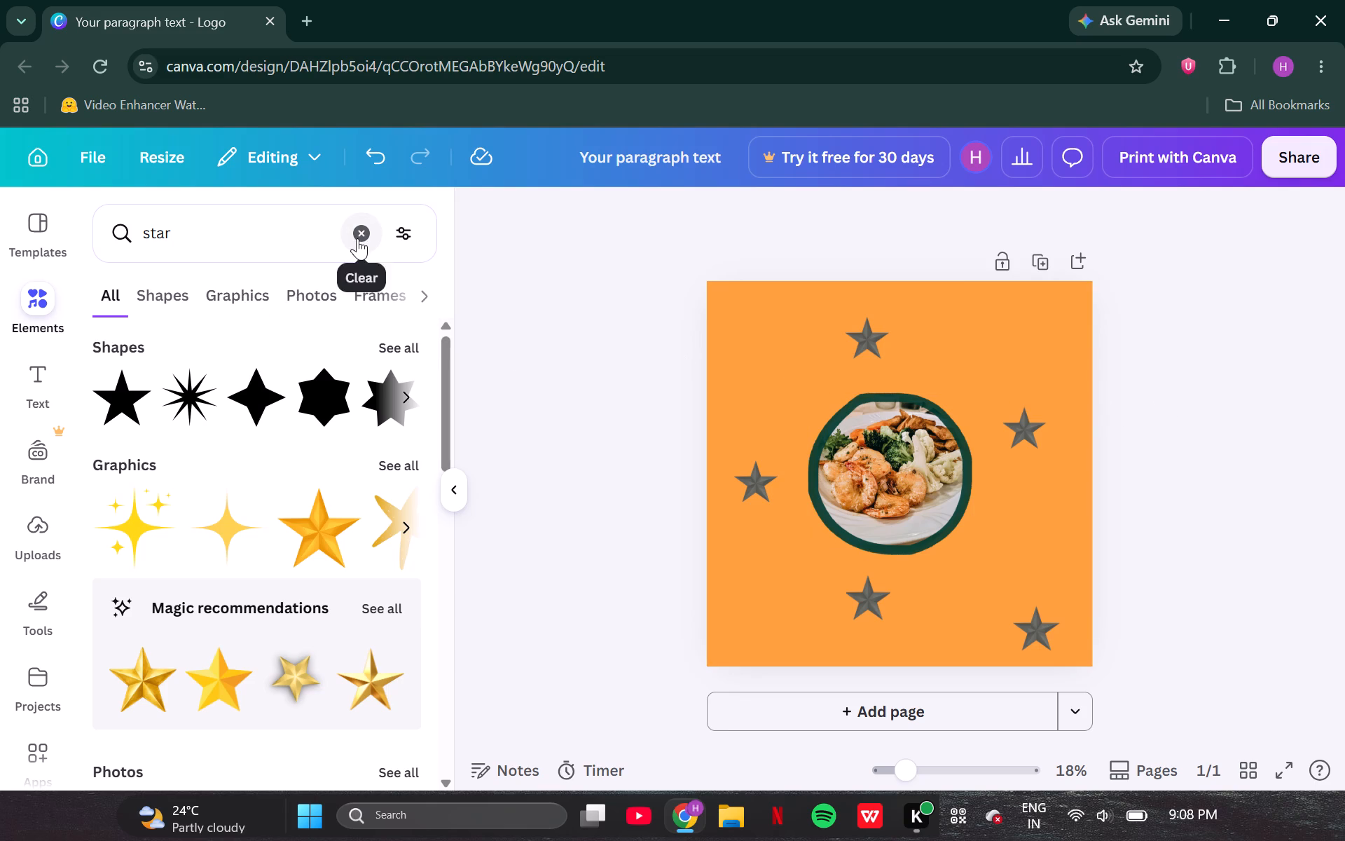
text(coenr)
text(===)
key(BackSpace)
key(BackSpace)
key(BackSpace)
key(BackSpace)
key(BackSpace)
key(BackSpace)
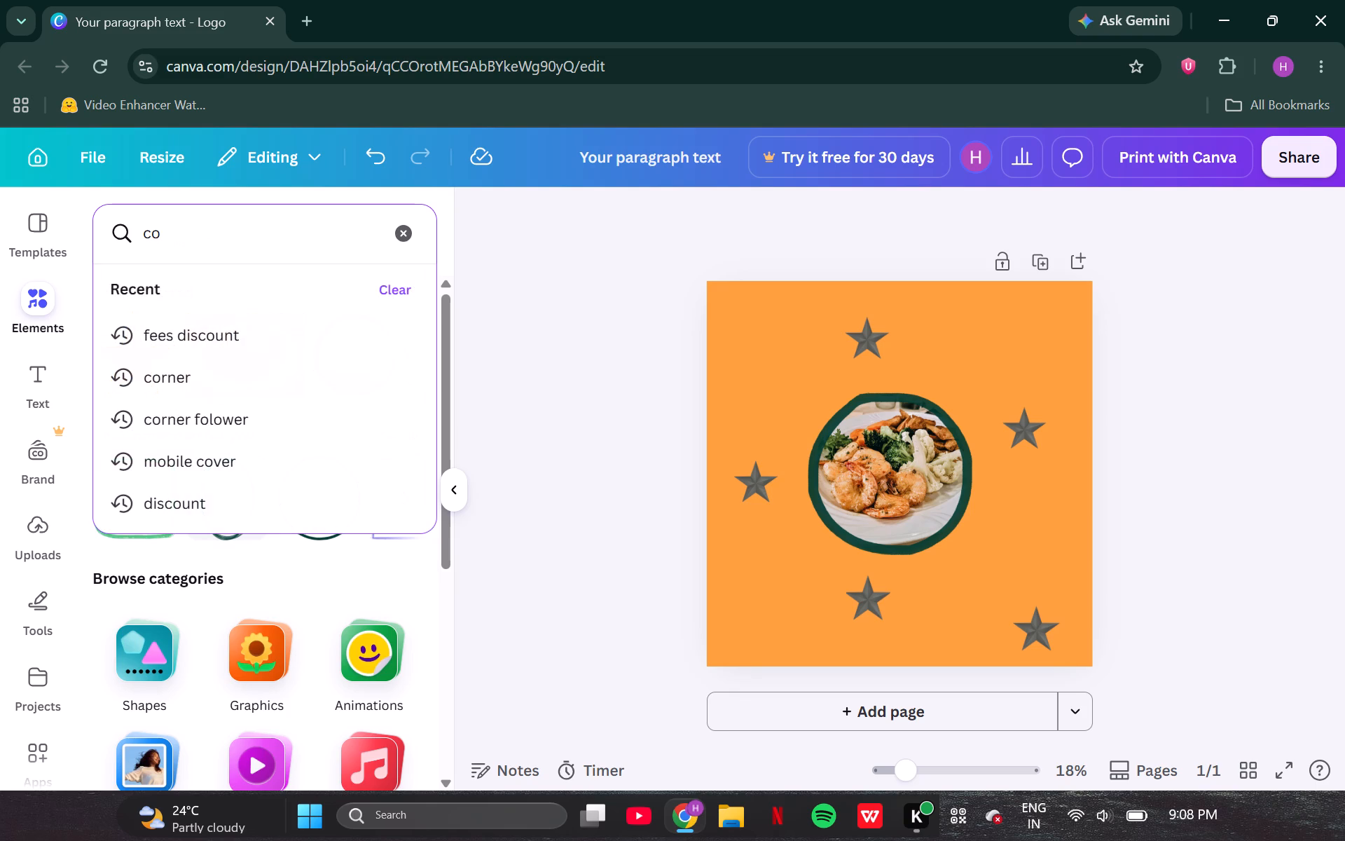
text(rner)
key(Return)
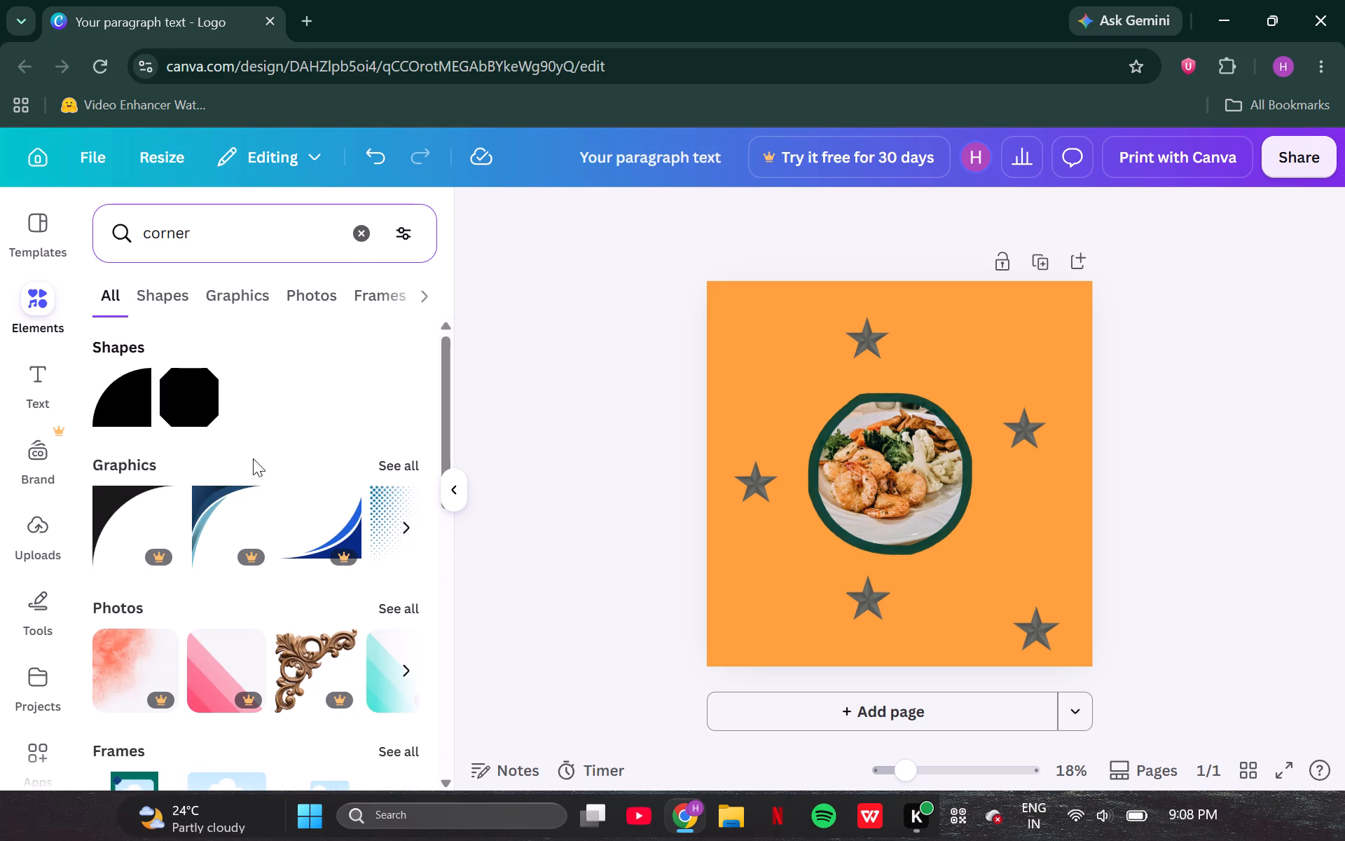
Add the black ornamental scroll corner graphic, shrink it and fit it into the page's bottom-left corner.
scroll(237, 503, left, 4)
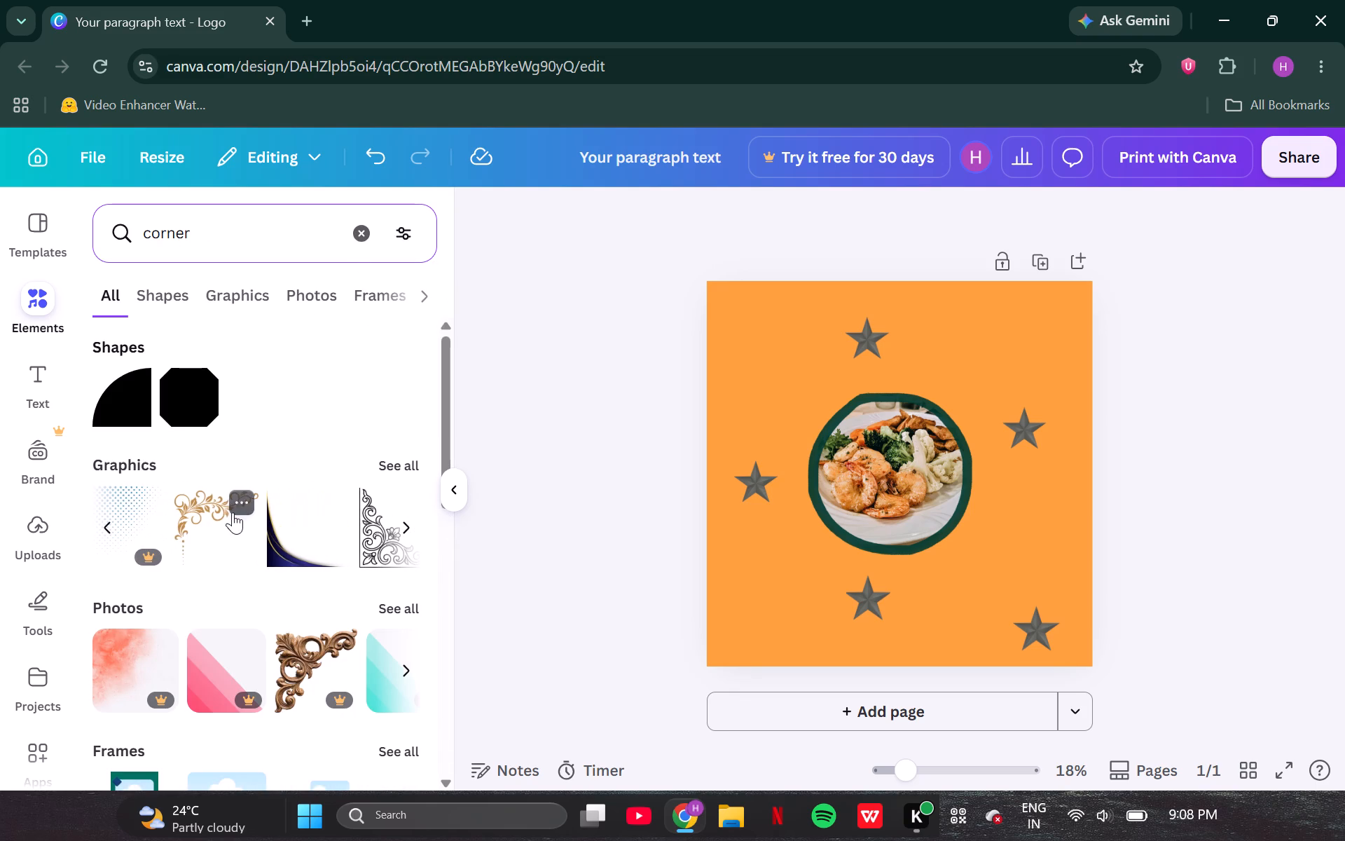
click(364, 531)
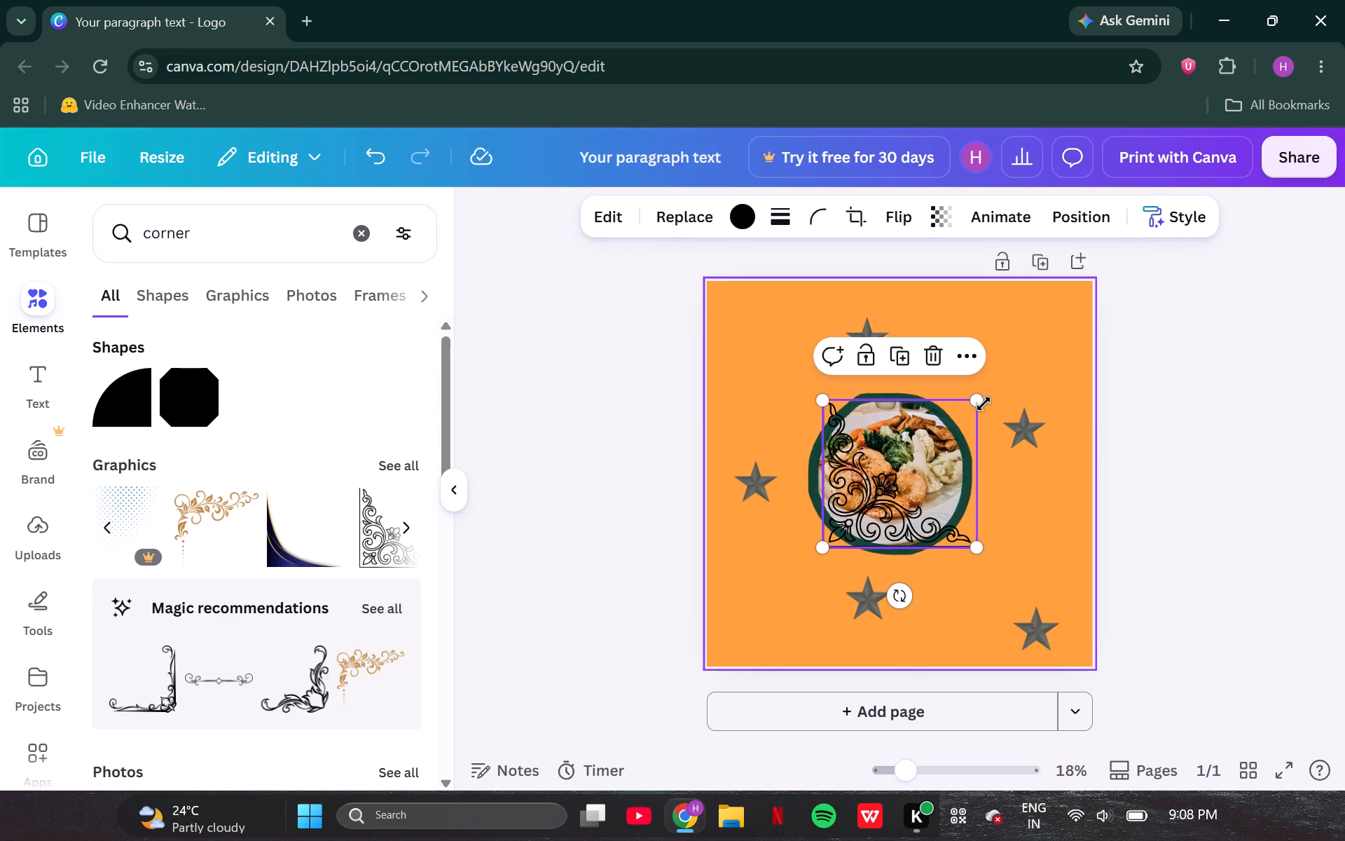
drag(982, 401, 927, 456)
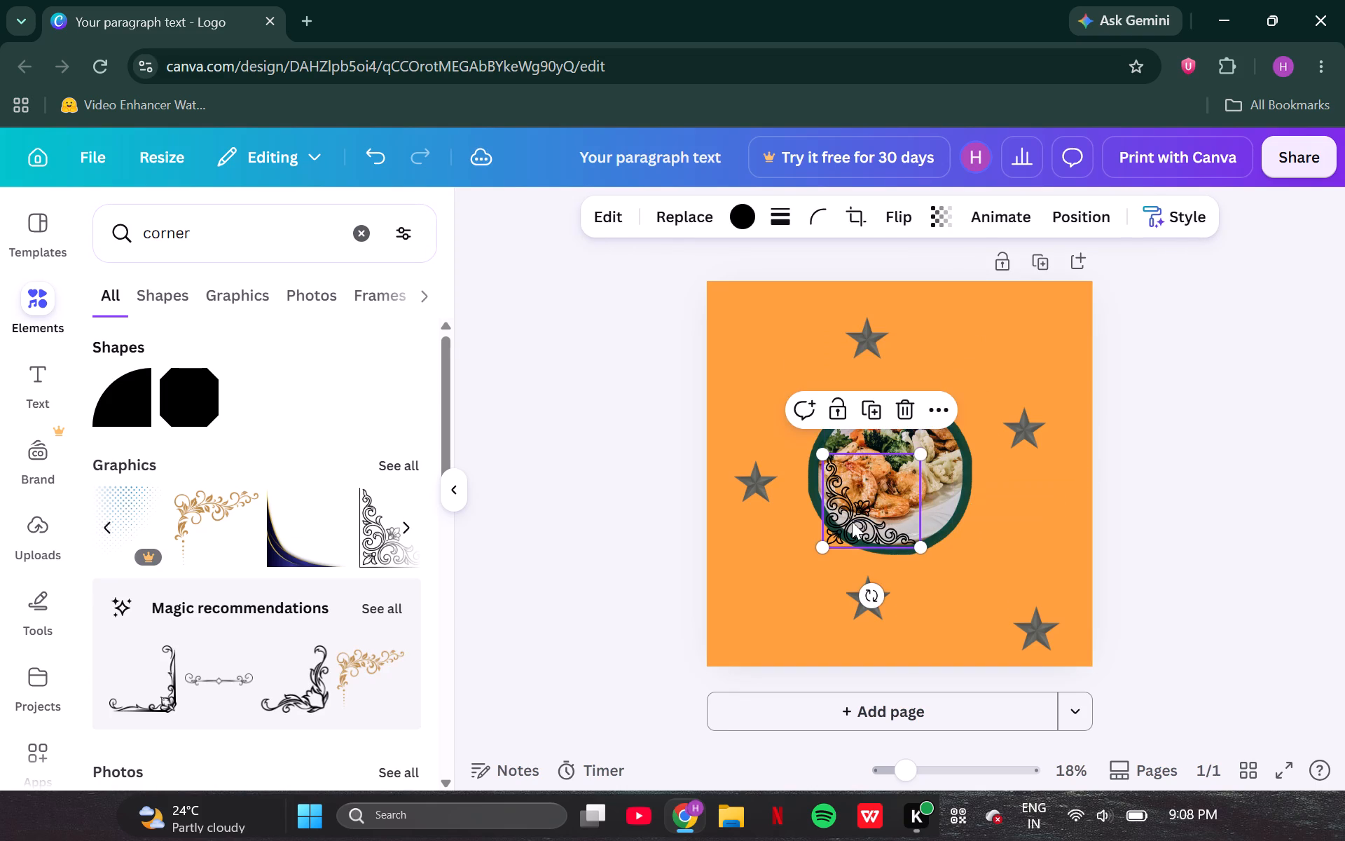
drag(852, 521, 736, 641)
Duplicate the ornamental corner, rotate the copy a quarter turn clockwise and fit it into the page's top-left corner.
key(ctrl+c)
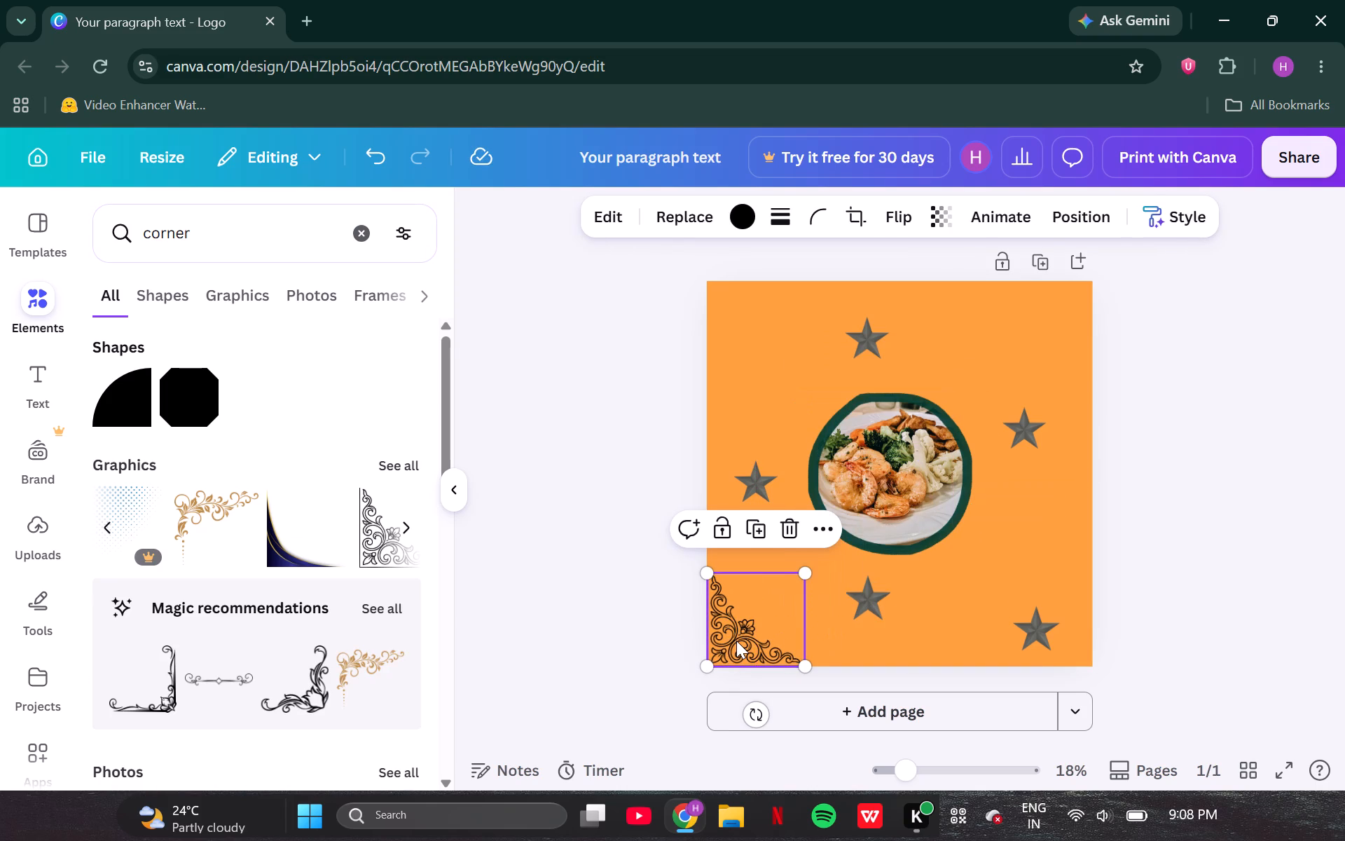
key(ctrl+v)
drag(759, 649, 755, 375)
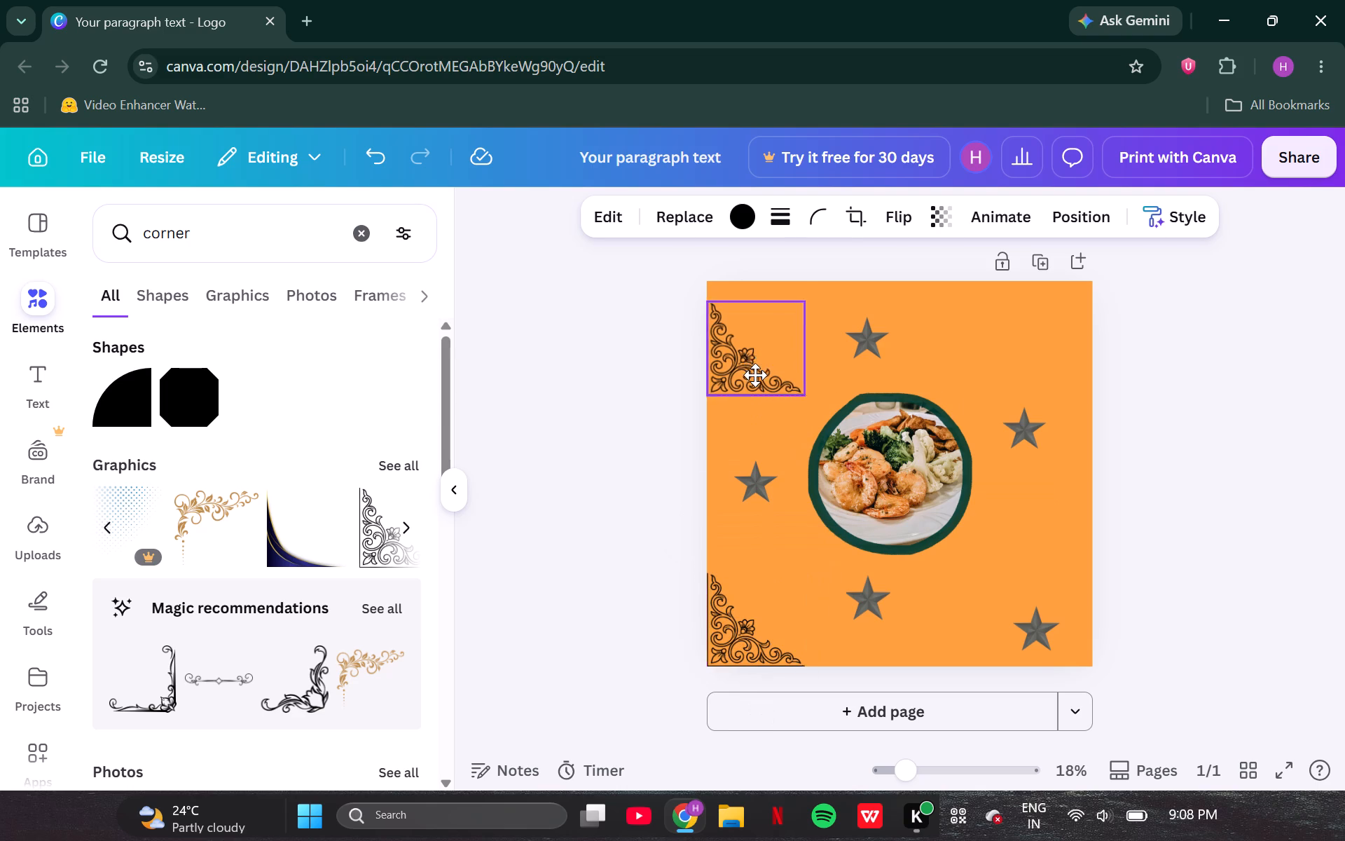
drag(755, 375, 755, 362)
drag(850, 341, 749, 450)
click(733, 313)
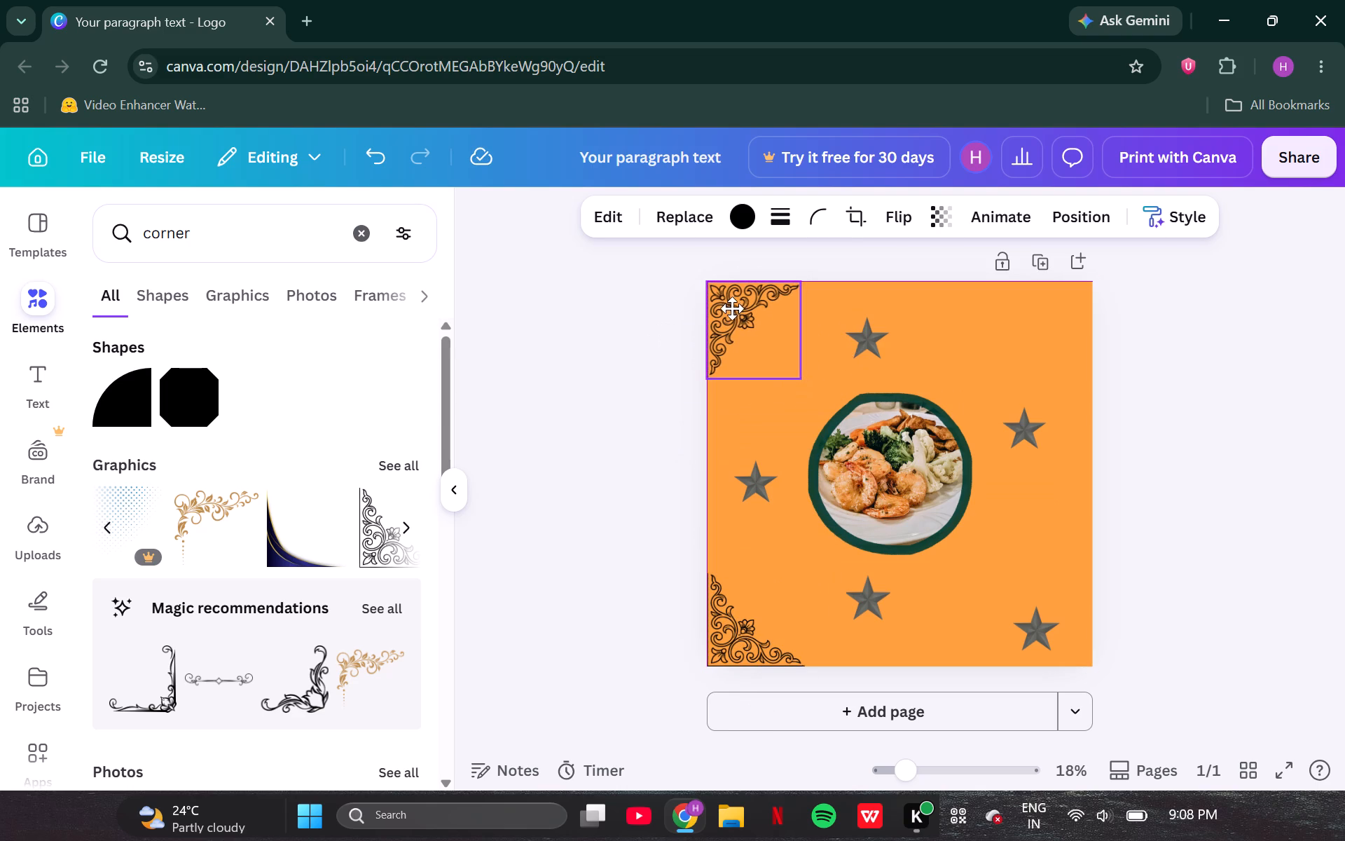
Add another copy of the ornamental corner, rotate it a half turn and fit it into the page's top-right corner.
key(ctrl+v)
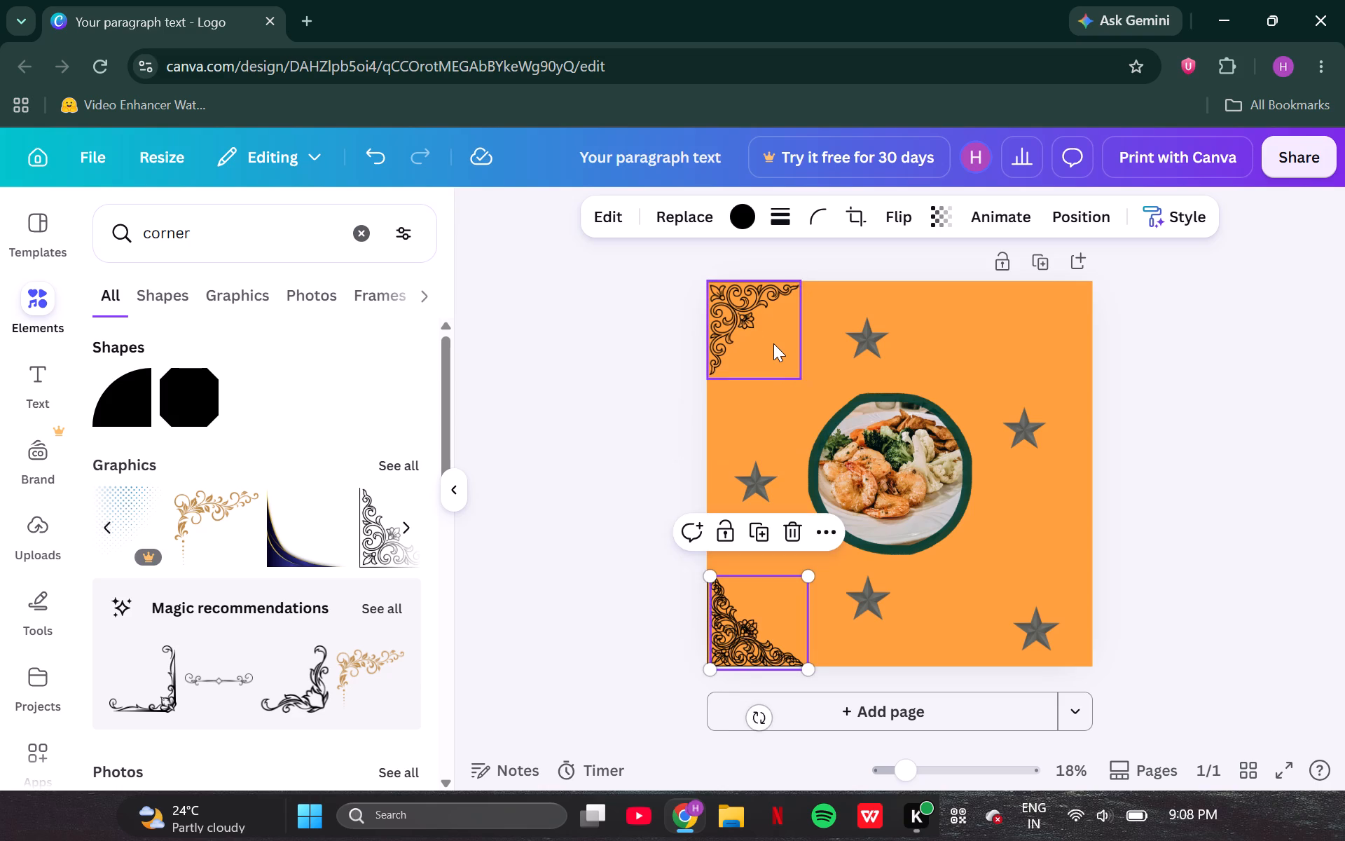
drag(774, 600, 980, 285)
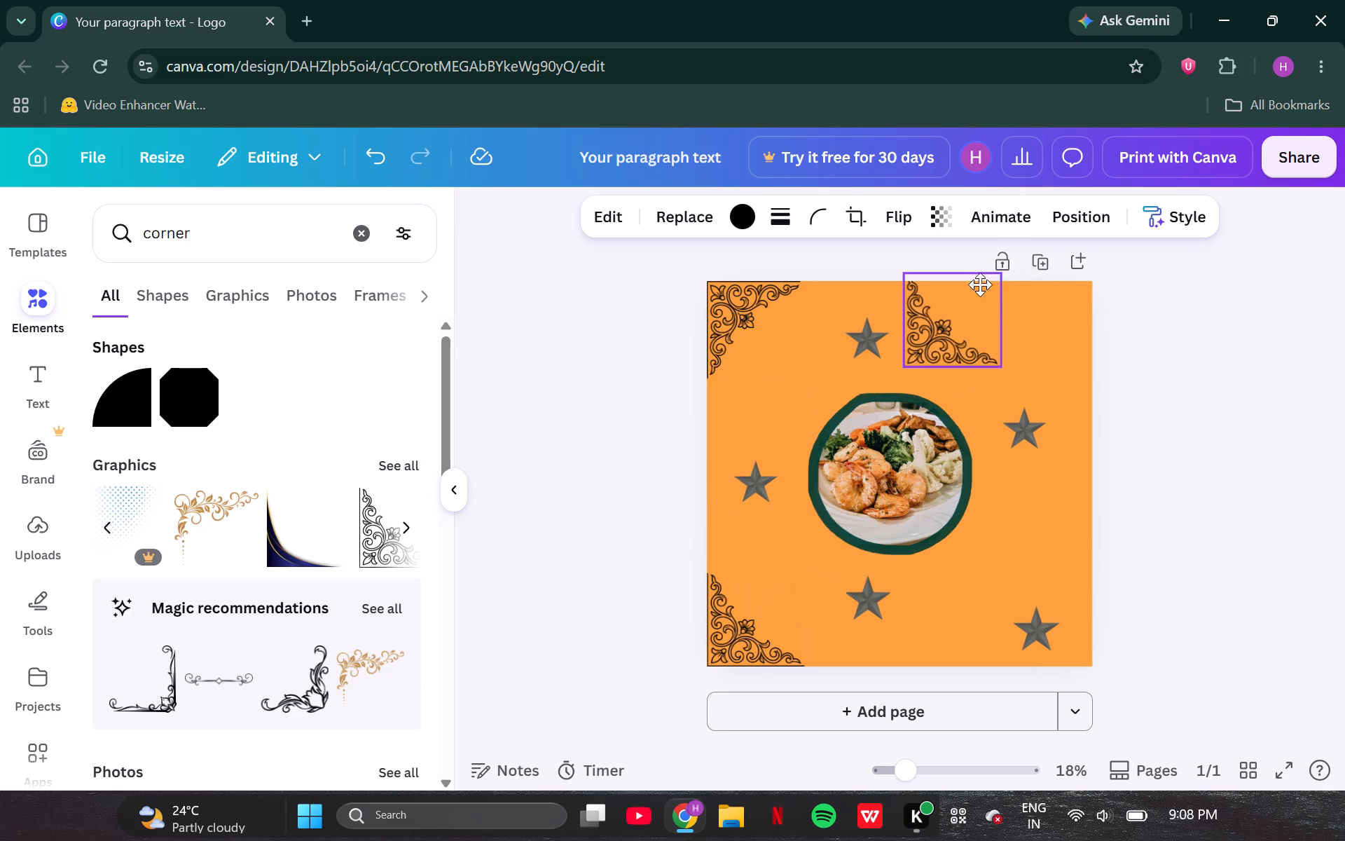
drag(980, 285, 1008, 336)
drag(995, 454, 1008, 254)
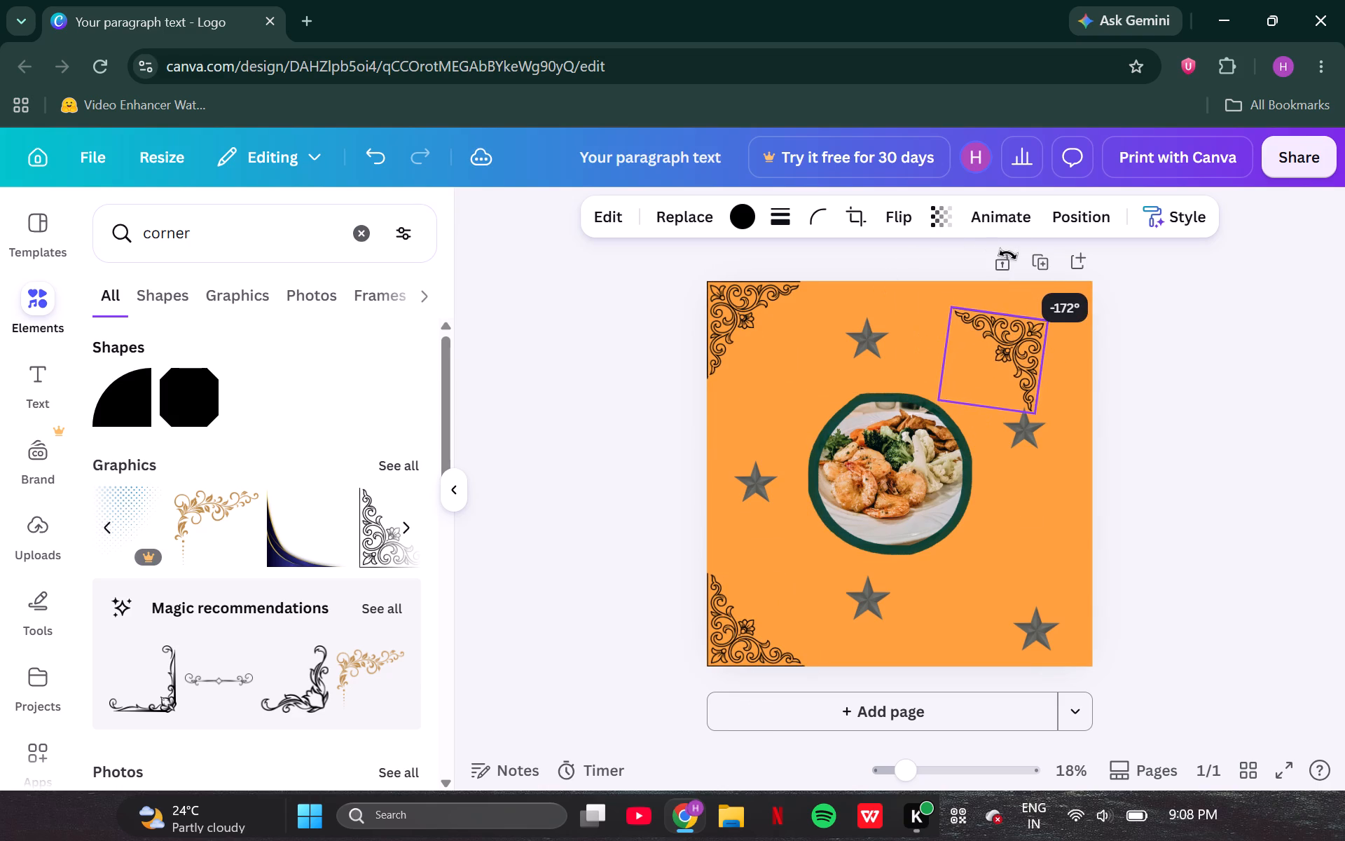
drag(1008, 254, 989, 259)
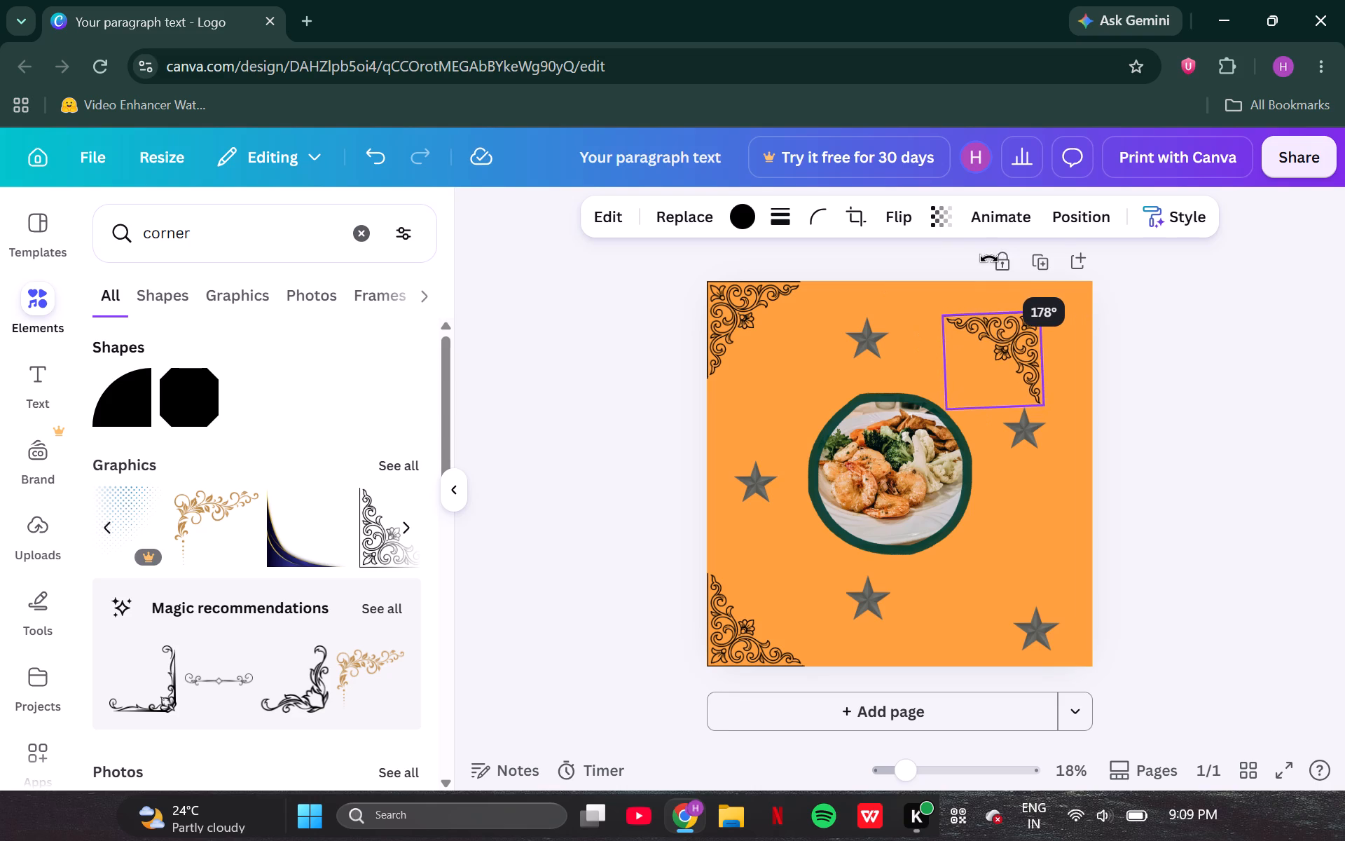
drag(989, 259, 994, 259)
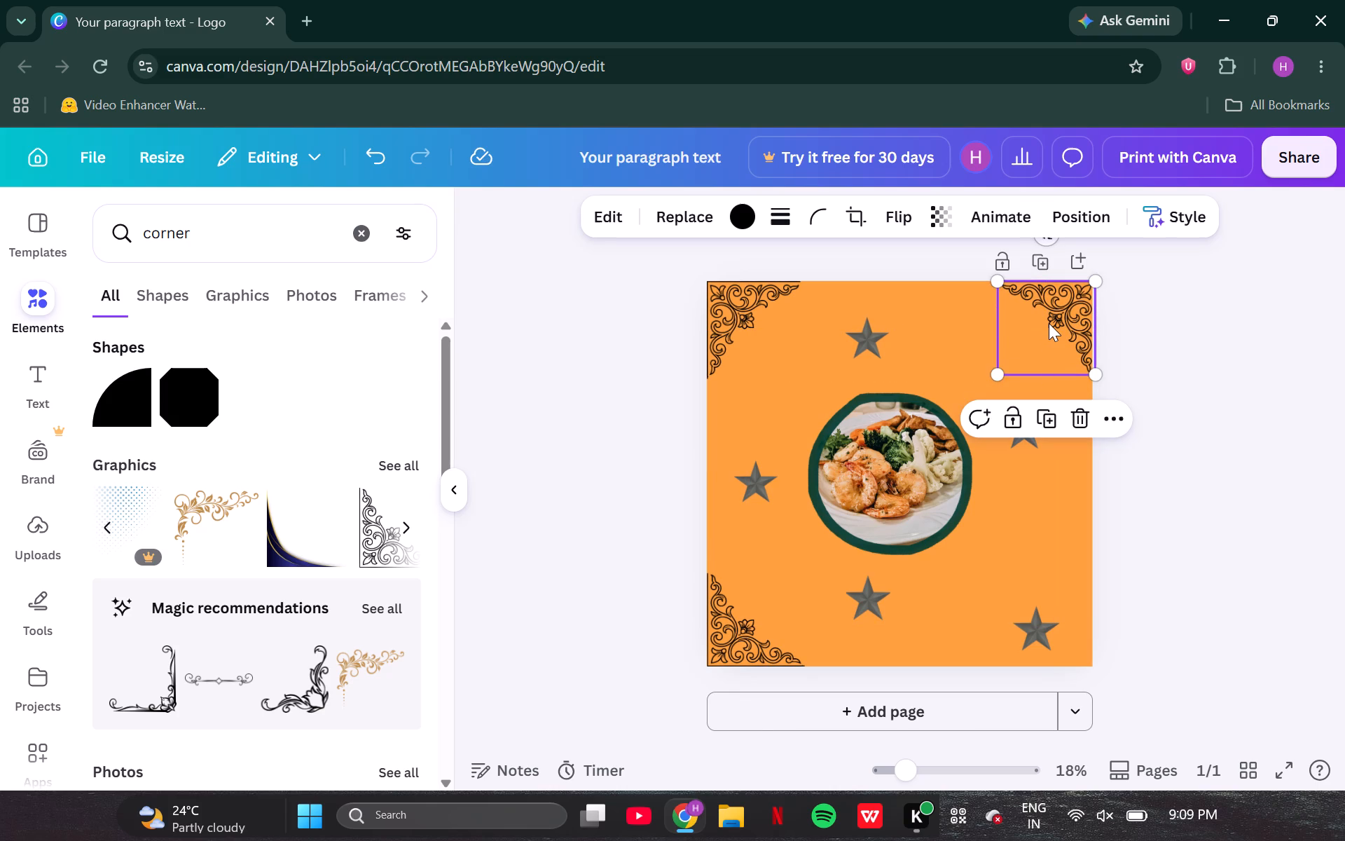
Add another copy of the ornamental corner, rotate it a quarter turn counterclockwise and fit it into the page's bottom-right corner.
key(ctrl+v)
drag(776, 620, 780, 617)
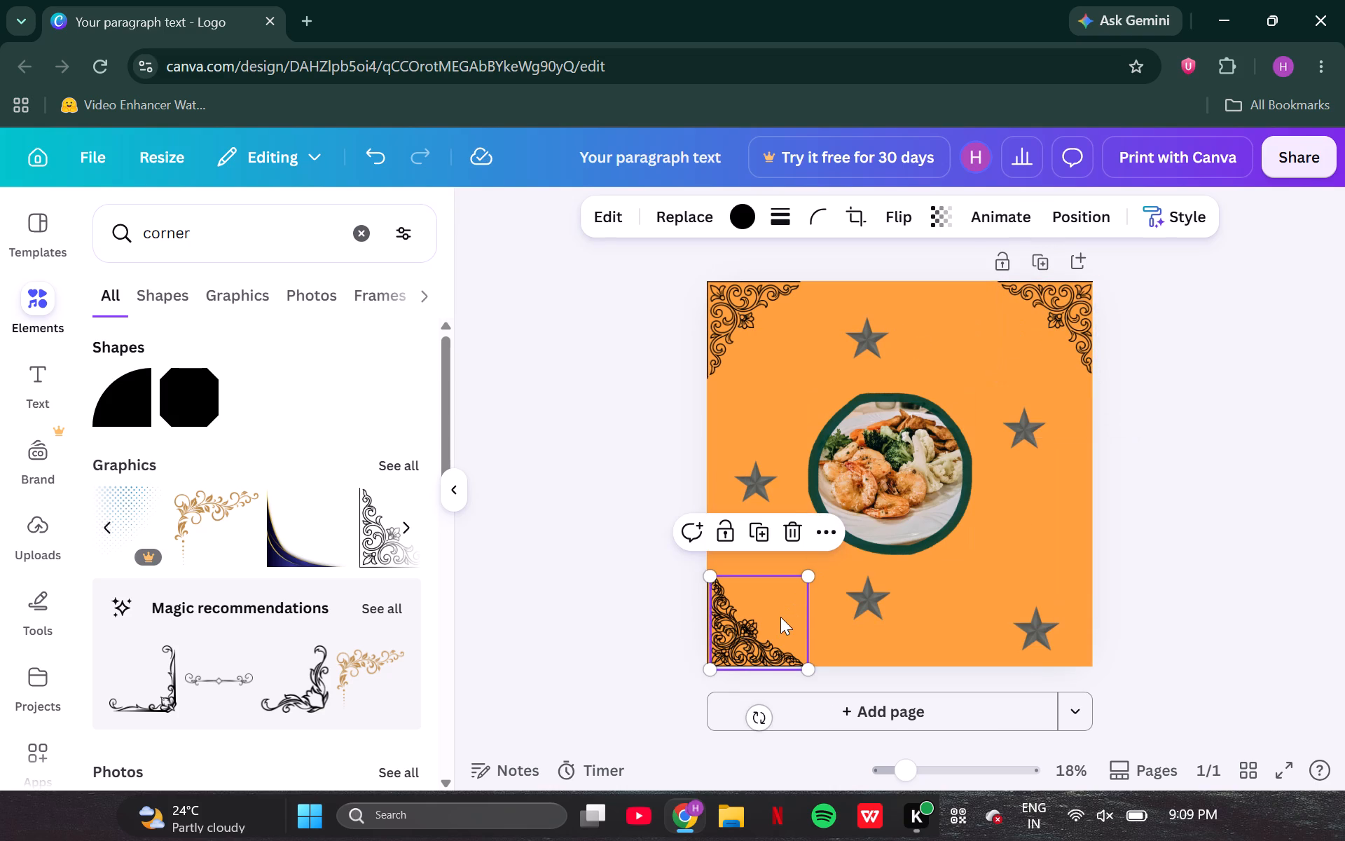
drag(780, 617, 995, 592)
drag(978, 690, 1049, 597)
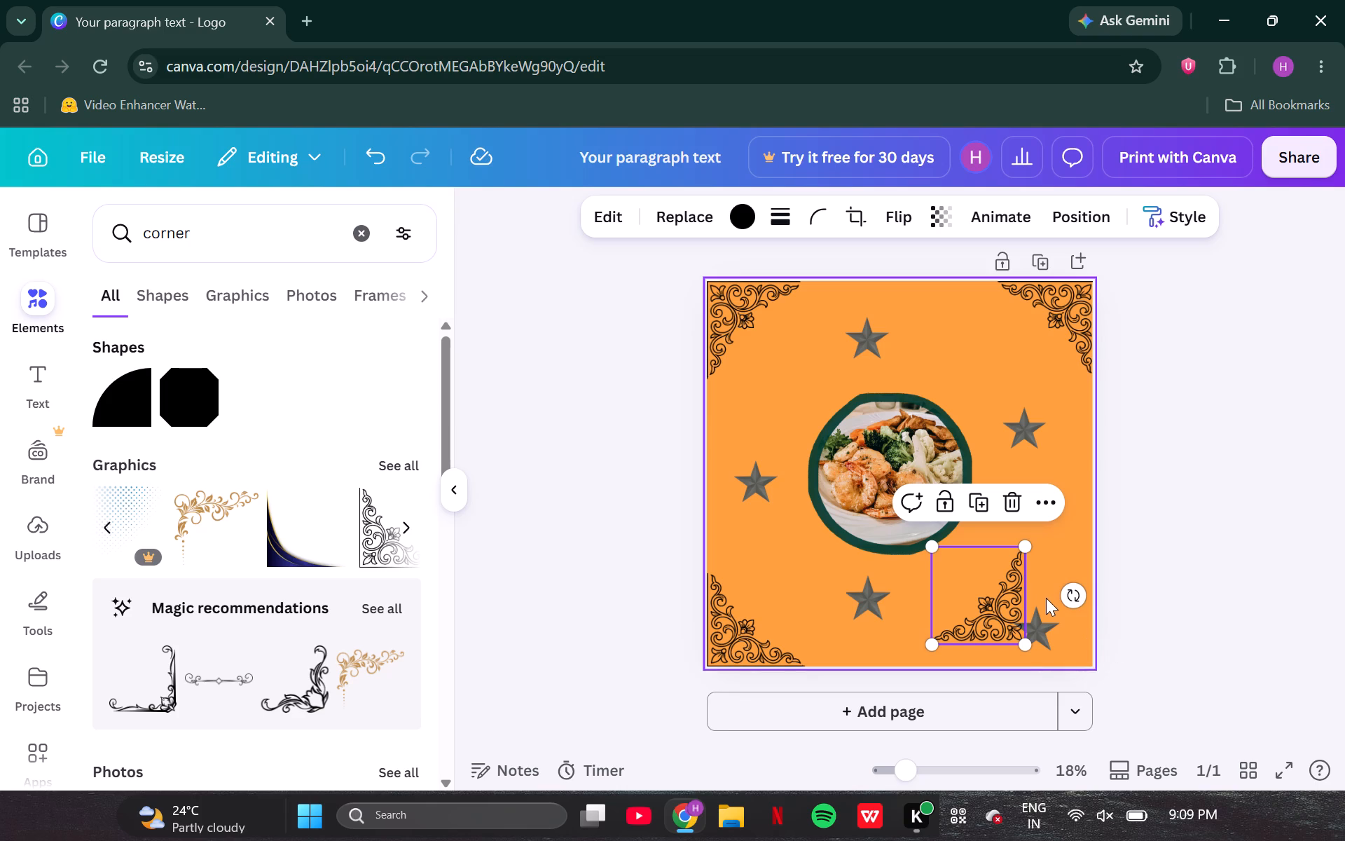
drag(1002, 607, 1067, 632)
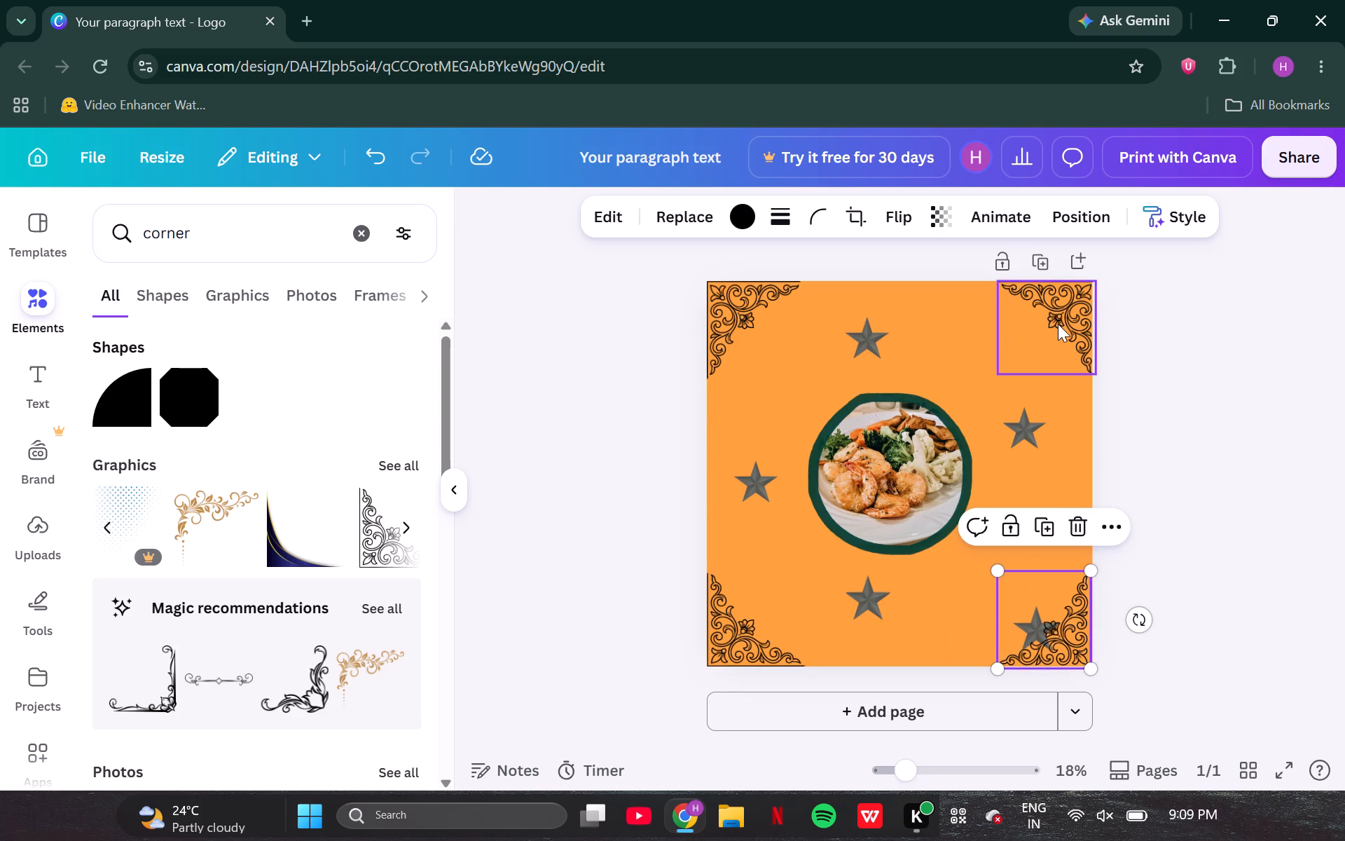
click(1058, 324)
click(1186, 346)
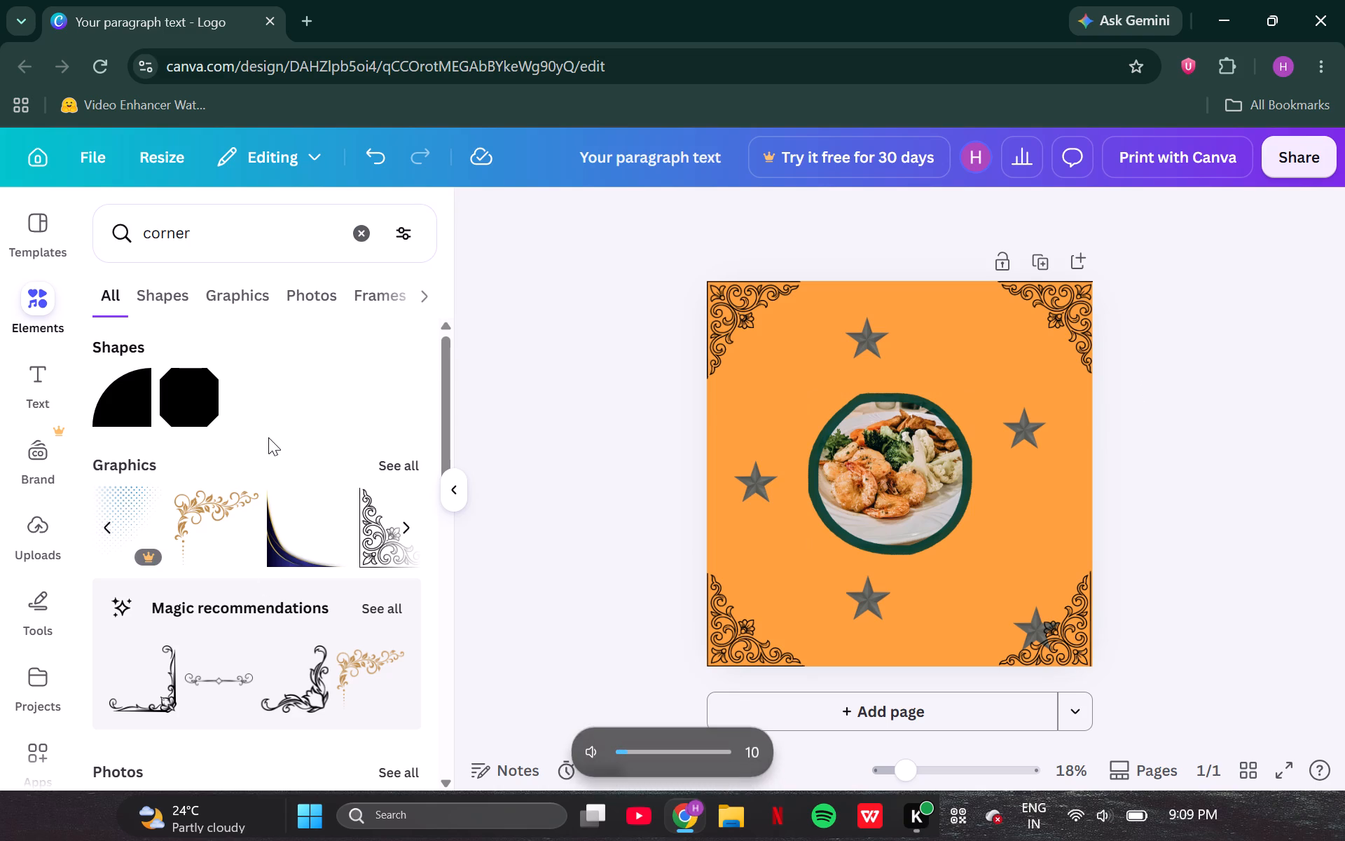
Replace the elements search with "flower".
click(362, 233)
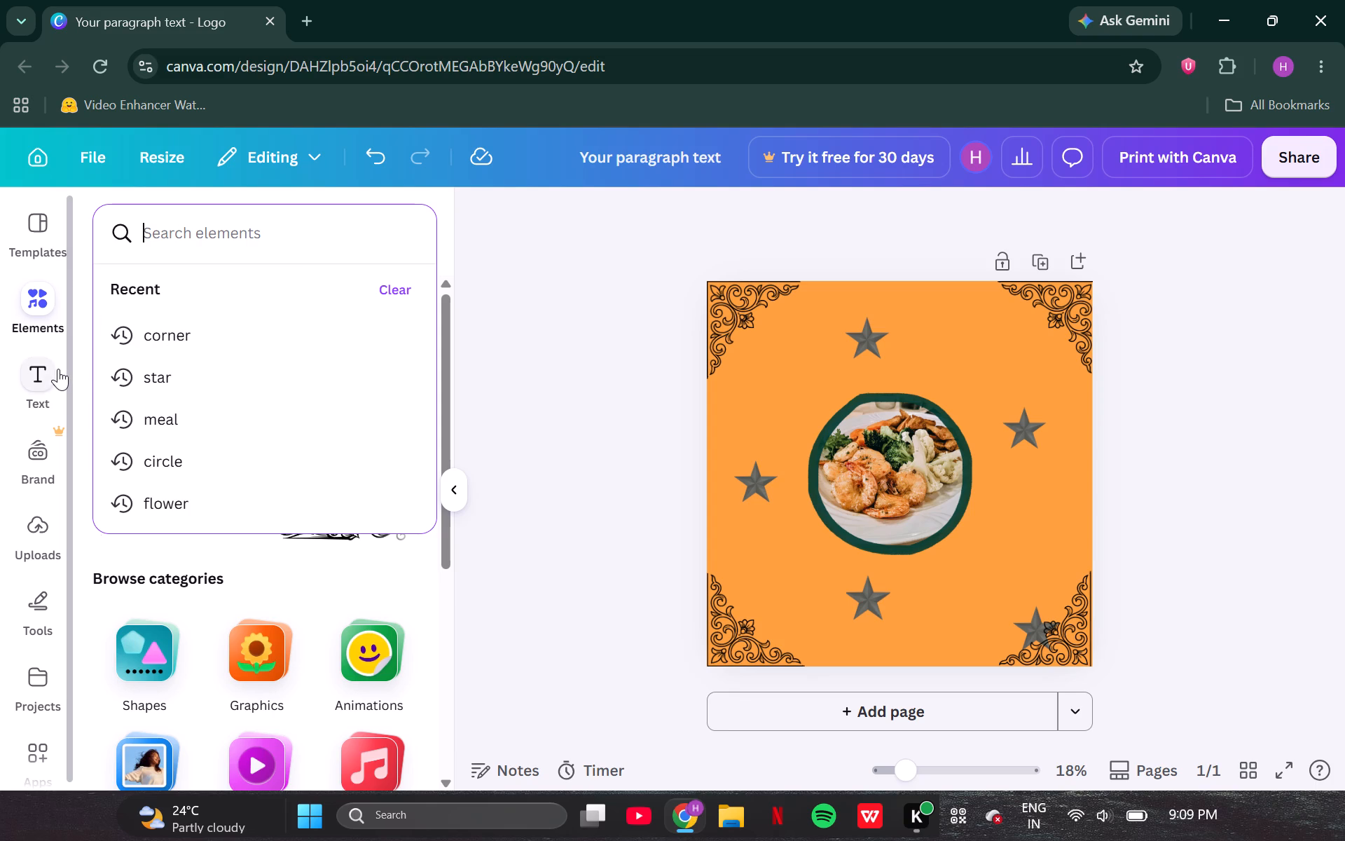
text(flower)
key(Return)
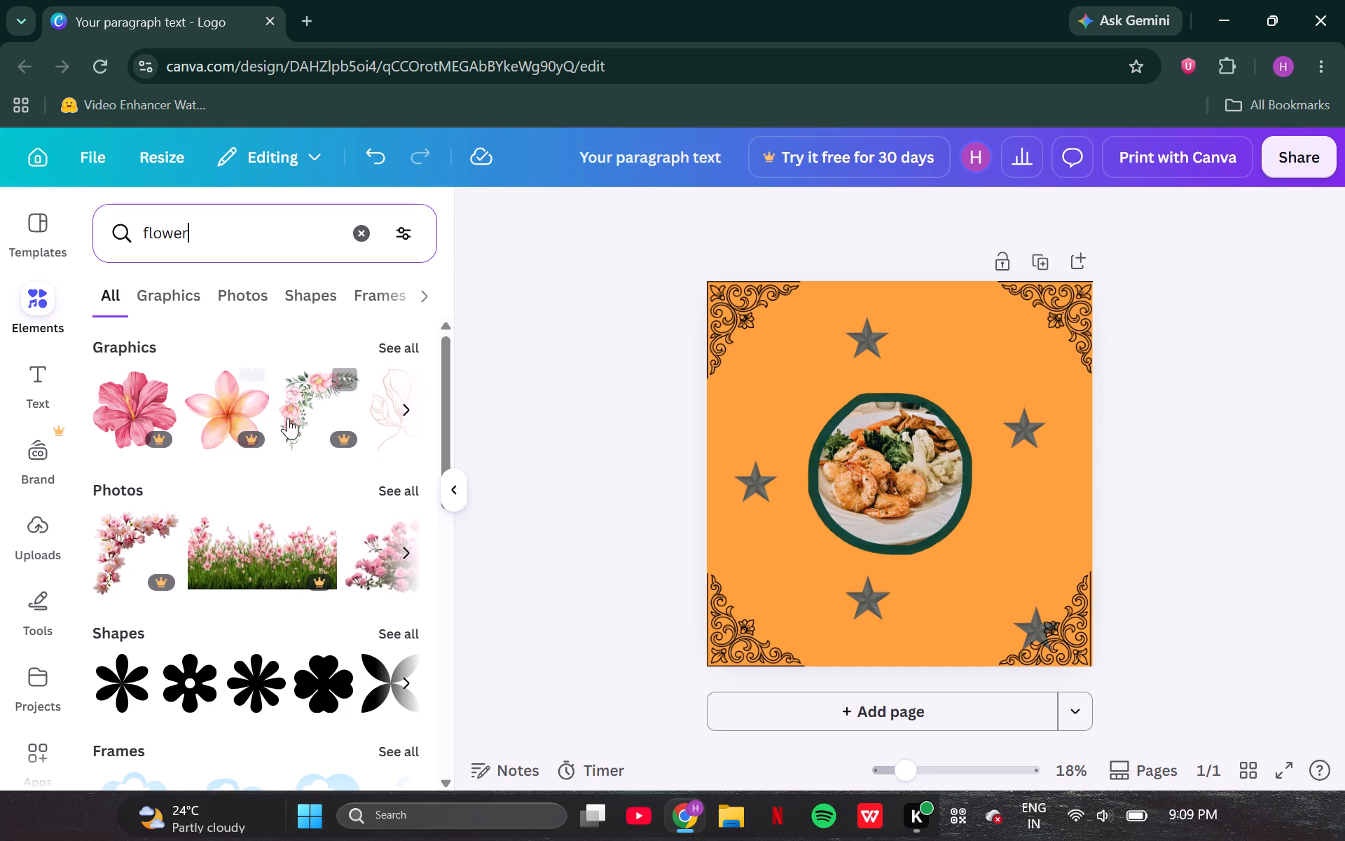
Add the blue flower graphic with green leaves, shrink it, rotate it clockwise and place it over the page's top-left corner.
scroll(288, 418, left, 5)
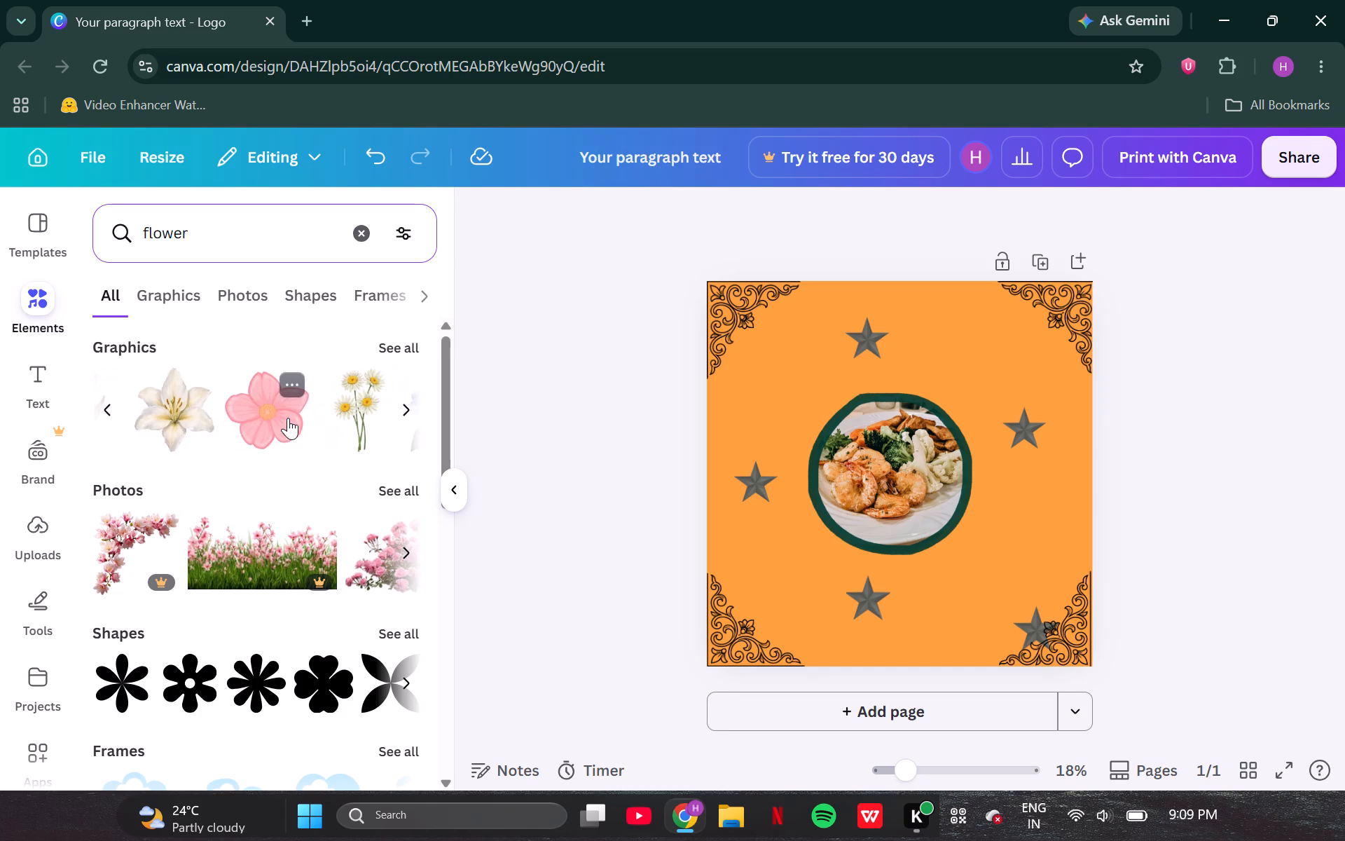
scroll(288, 418, left, 3)
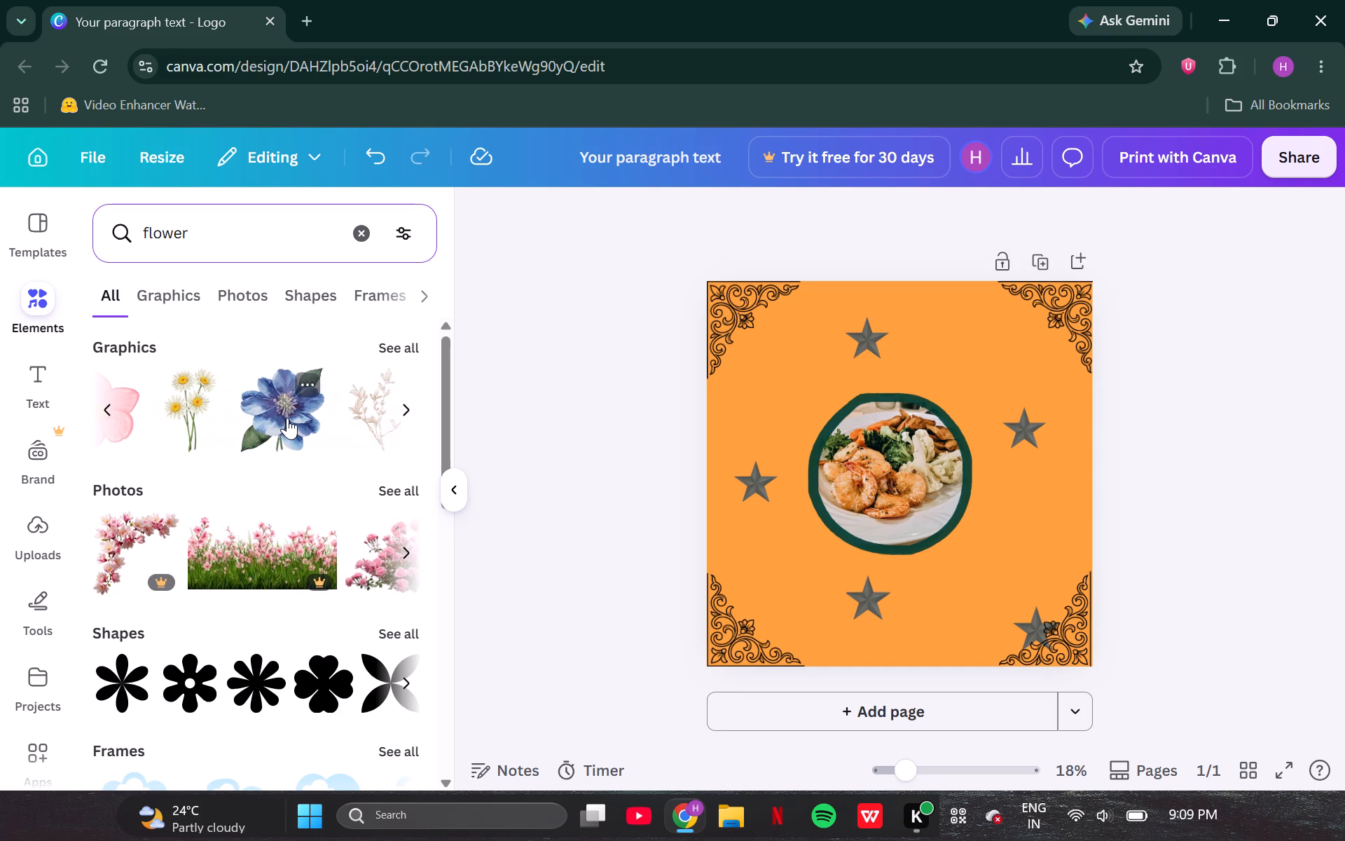
click(287, 418)
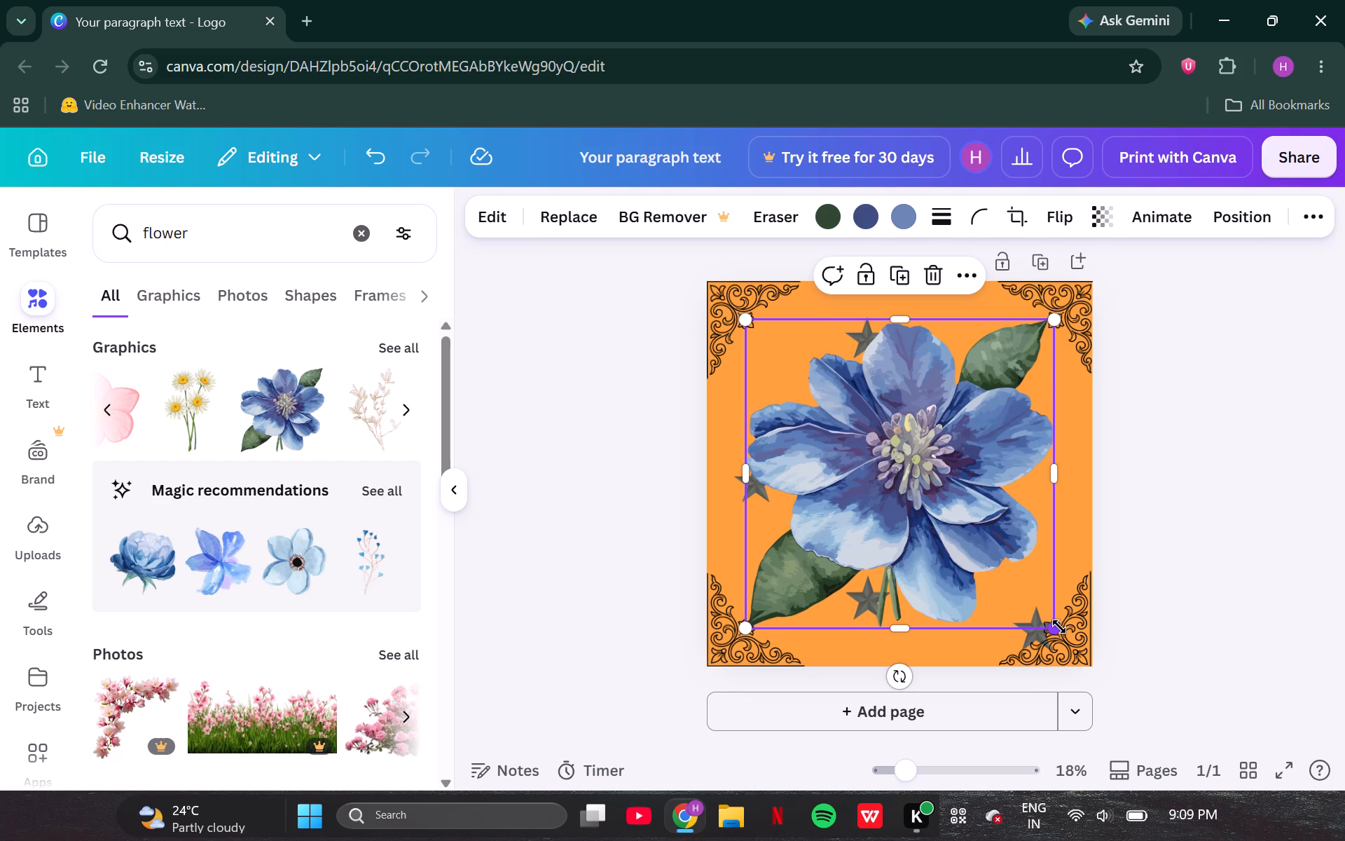
drag(1059, 627, 804, 385)
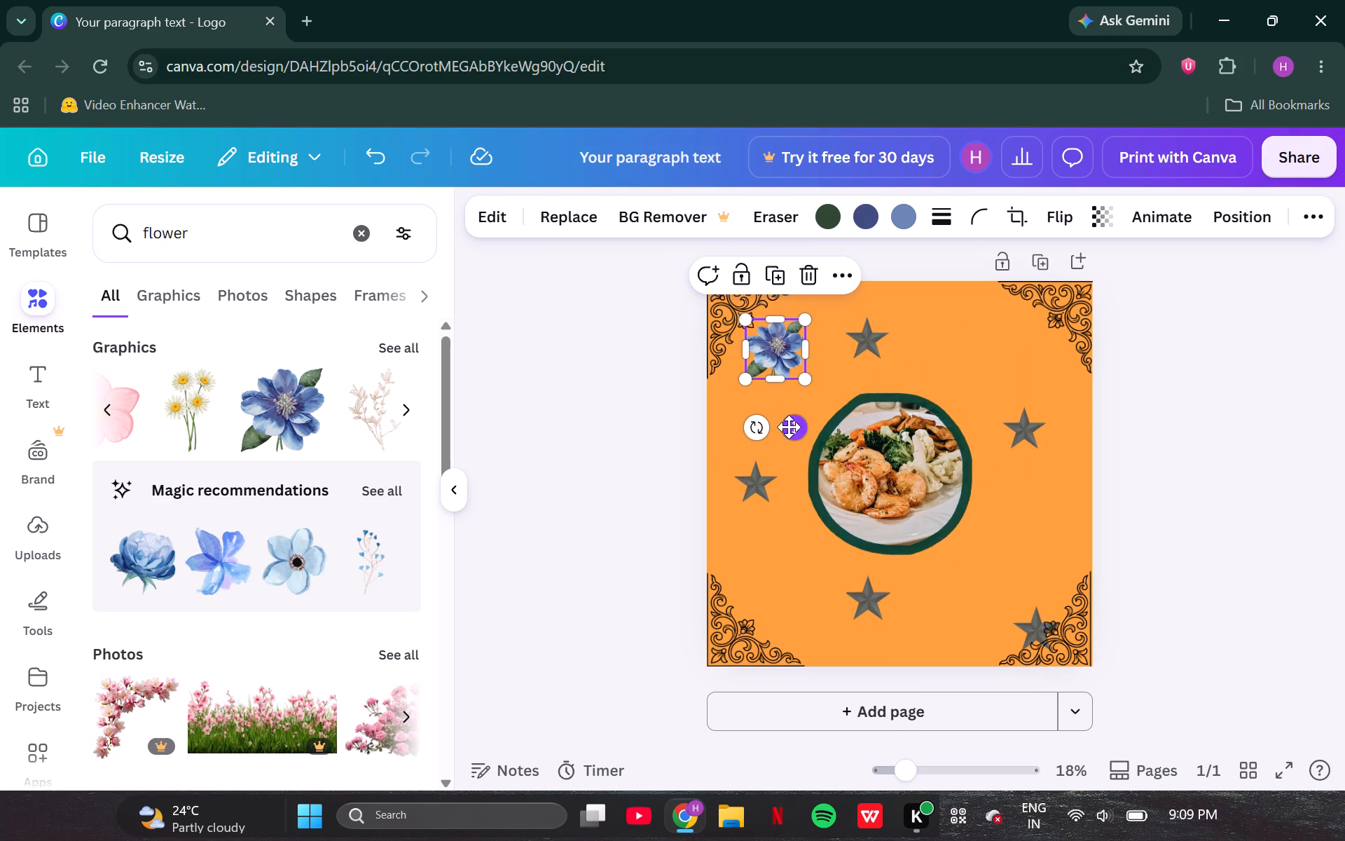
drag(757, 424, 745, 428)
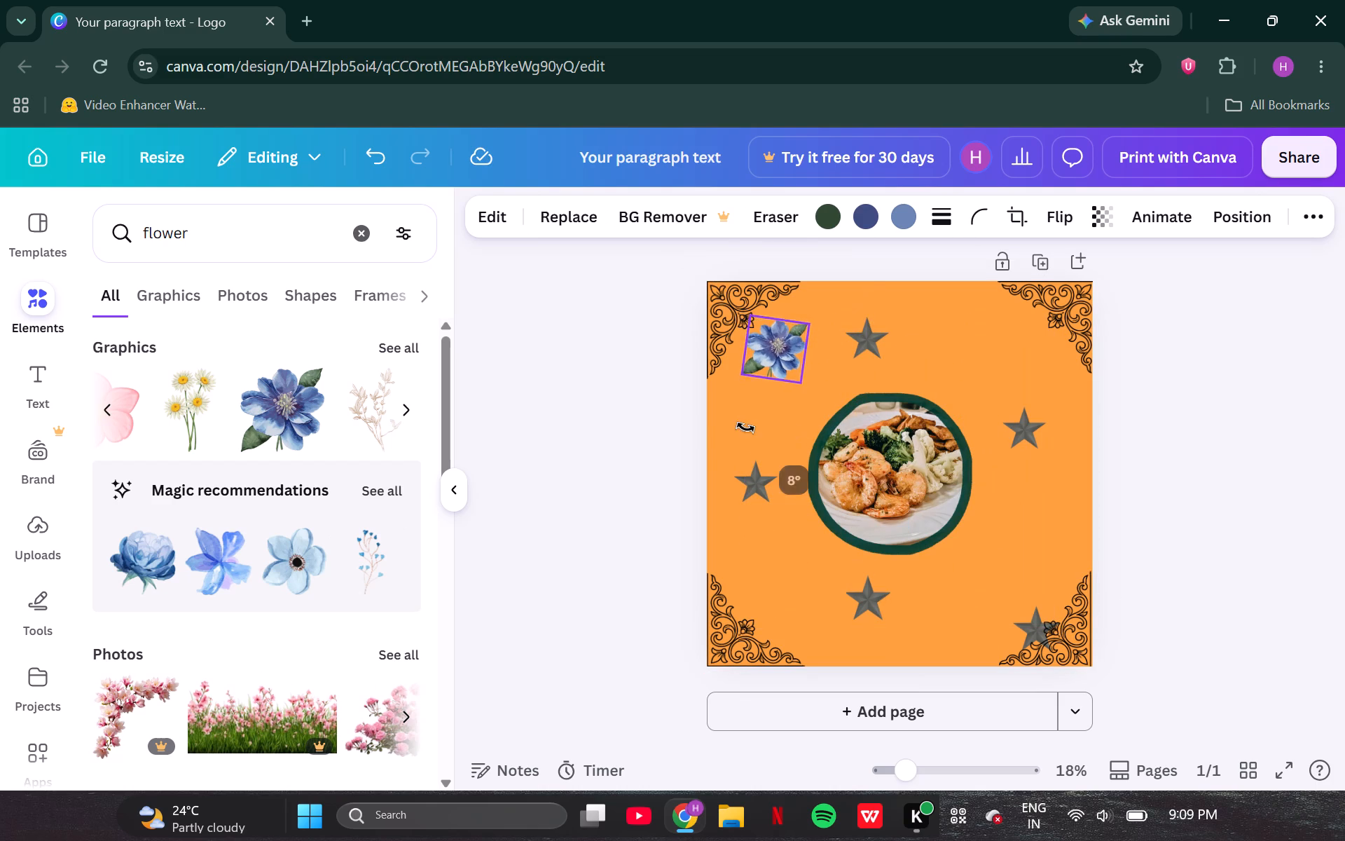
drag(745, 428, 701, 417)
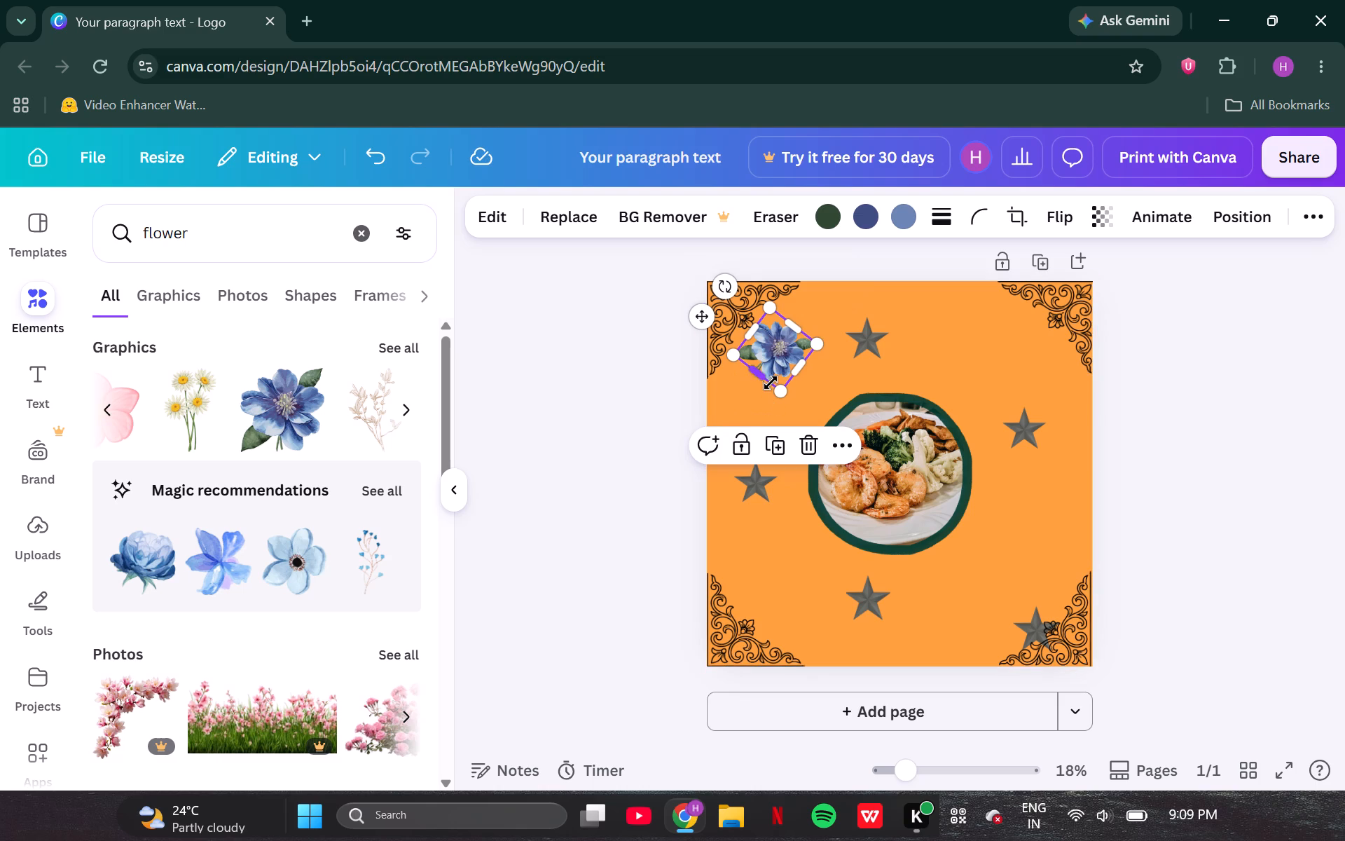
drag(782, 354, 738, 326)
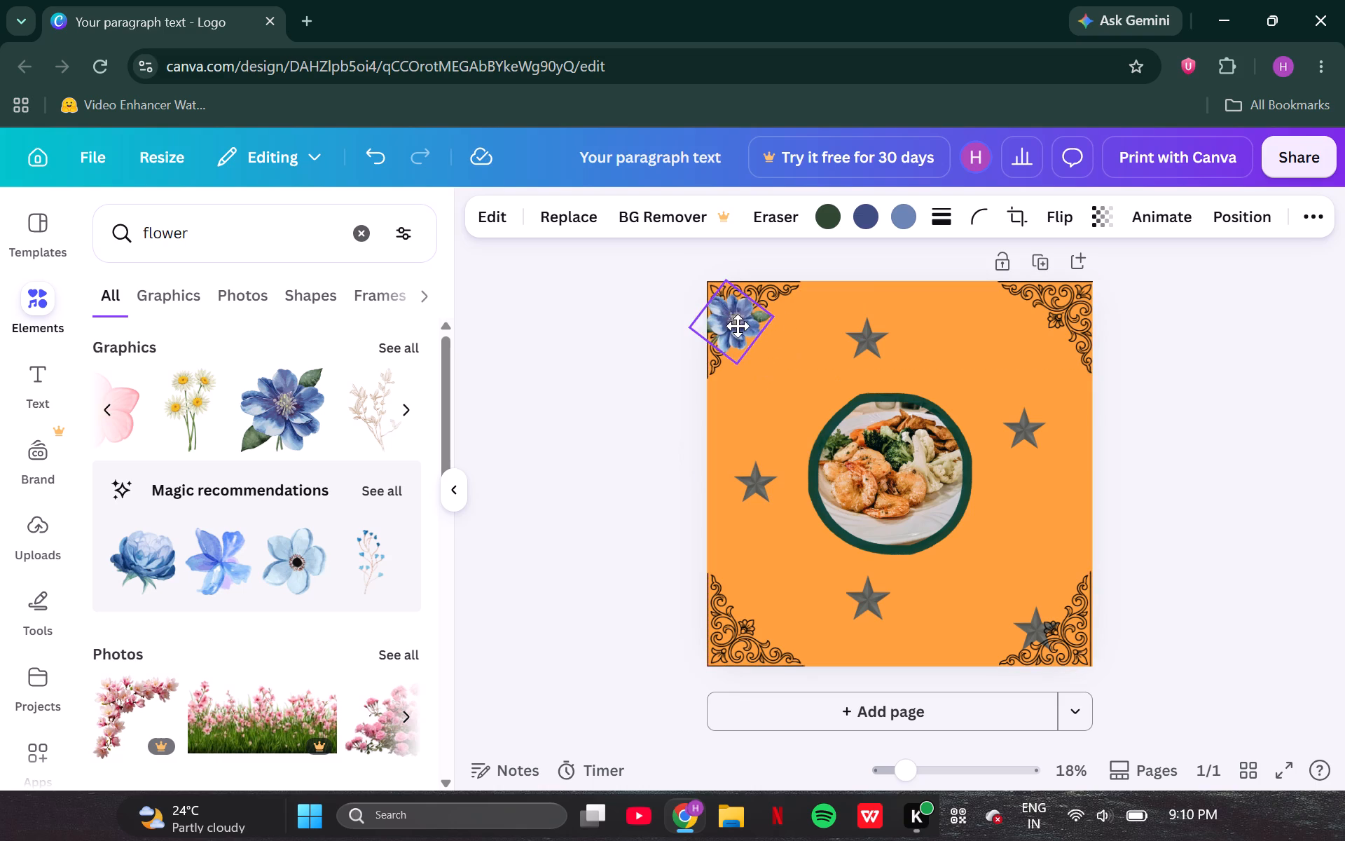
drag(738, 326, 731, 307)
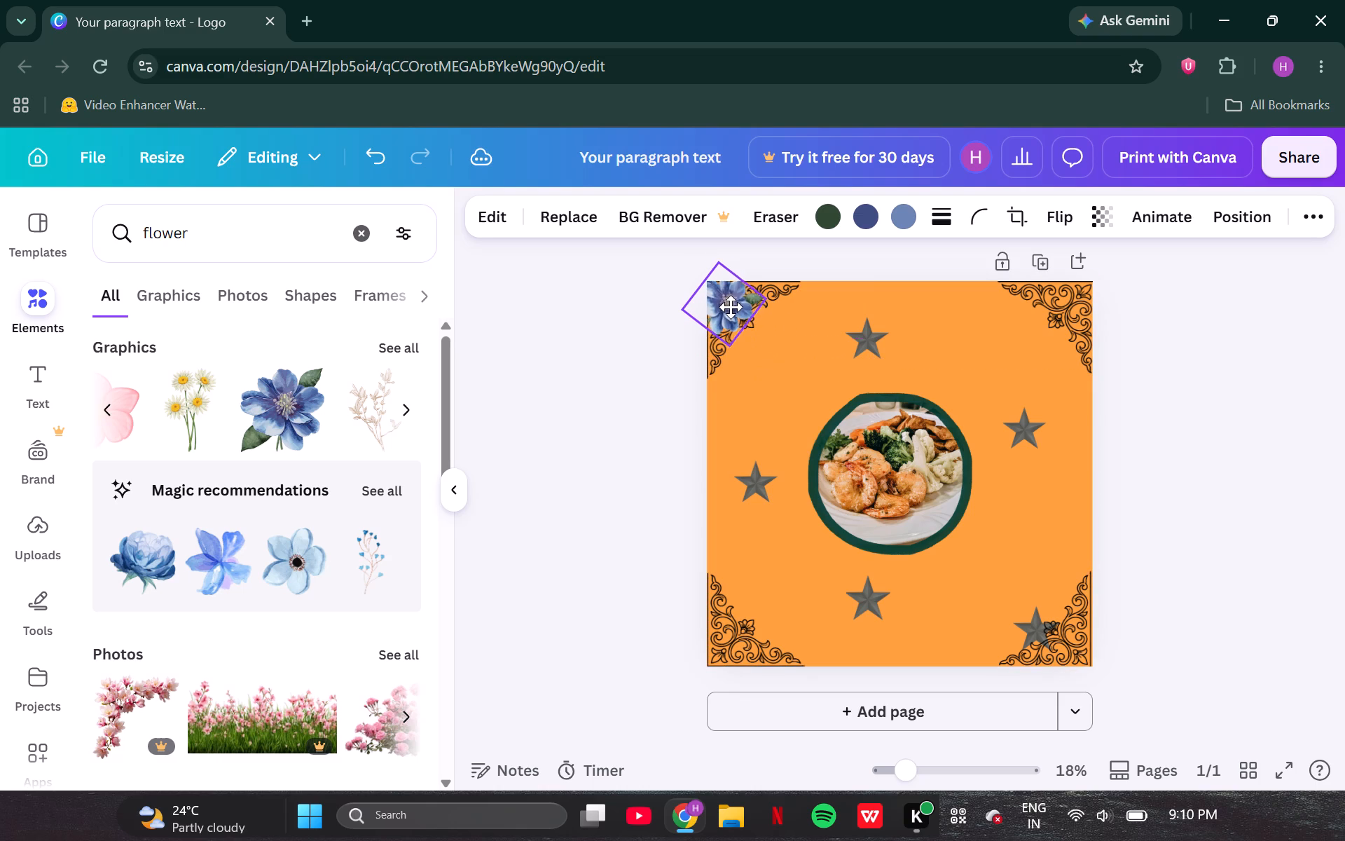
drag(731, 307, 729, 309)
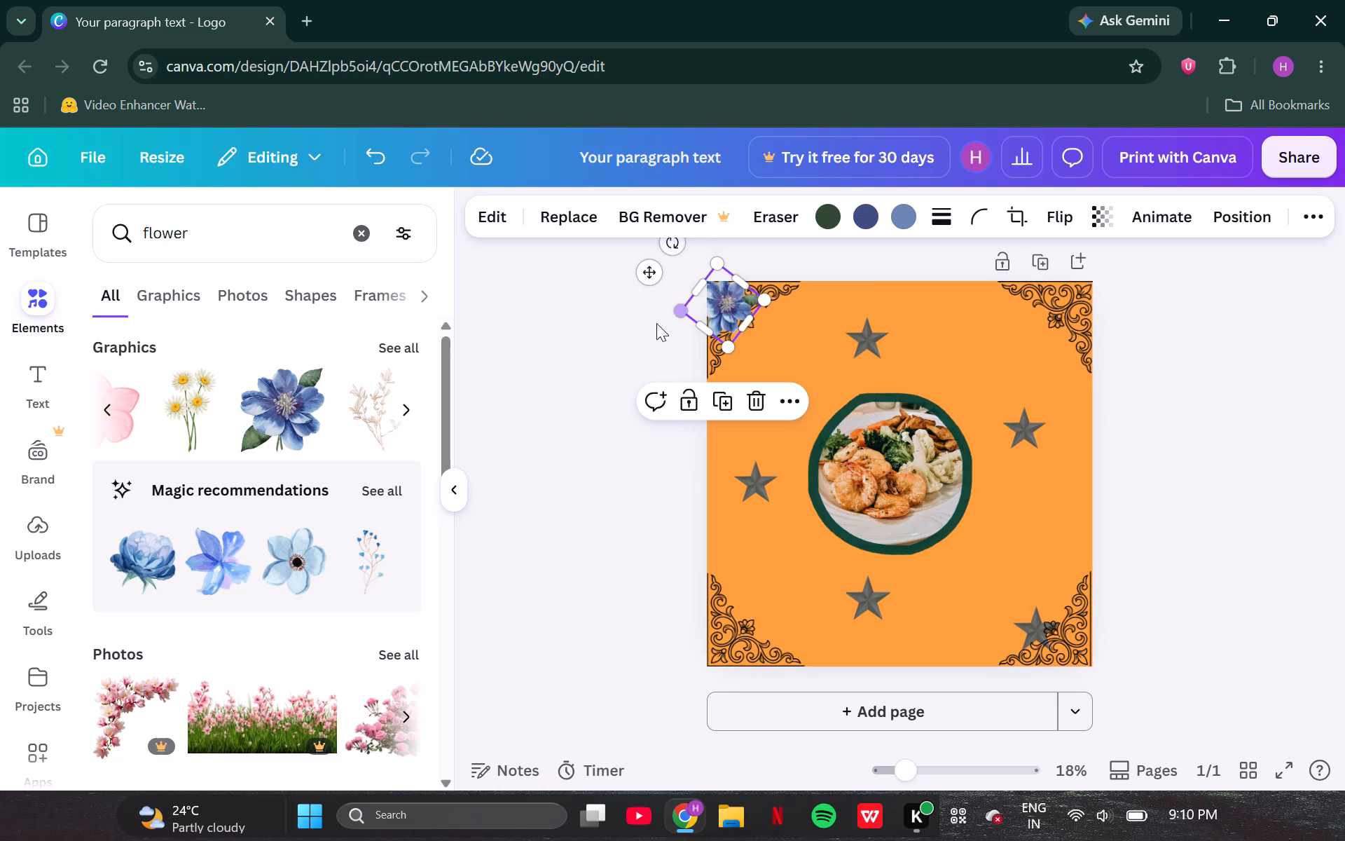
click(647, 342)
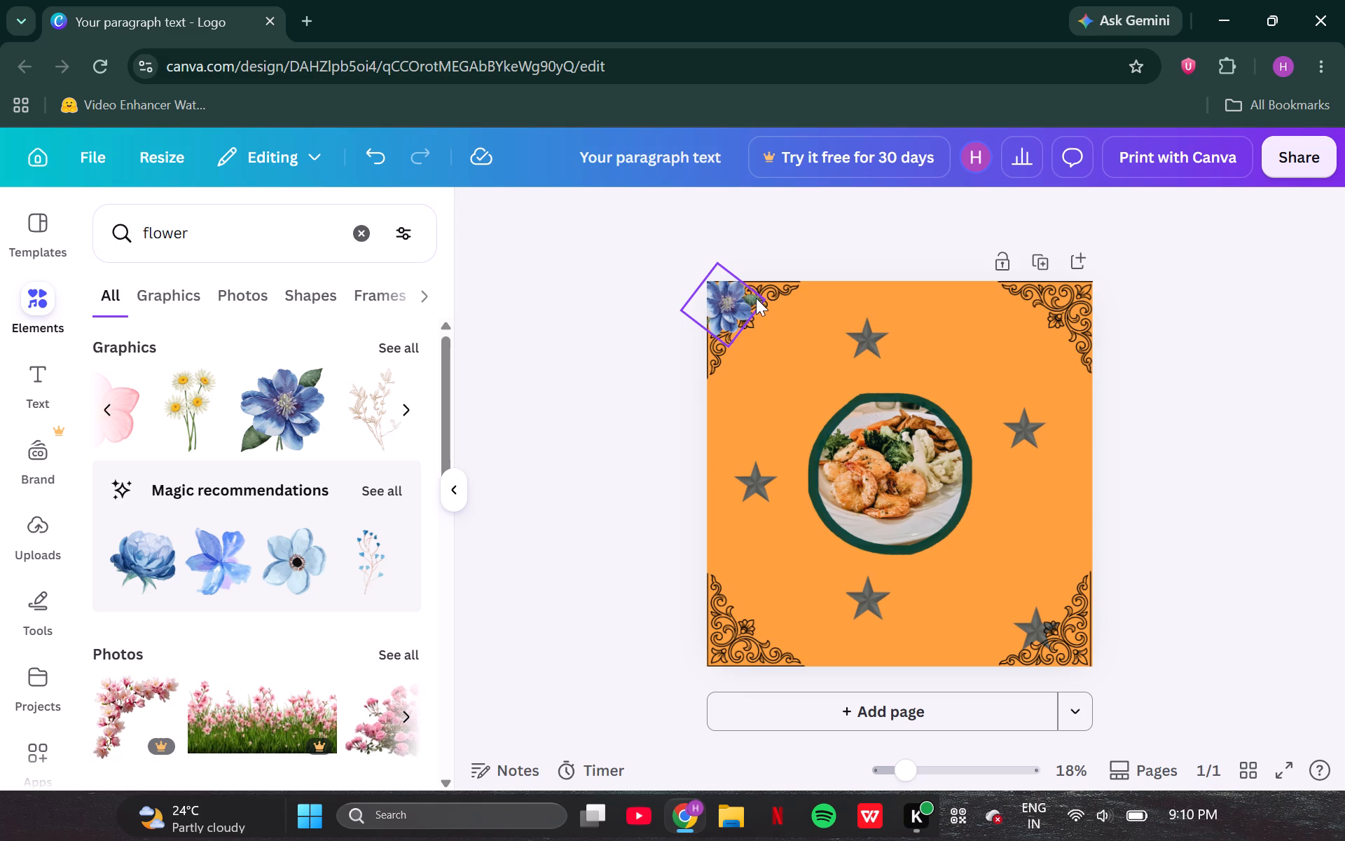
Duplicate the blue flower and place the copy over the page's top-right corner, partly overhanging the page edge.
click(751, 299)
key(ctrl+c)
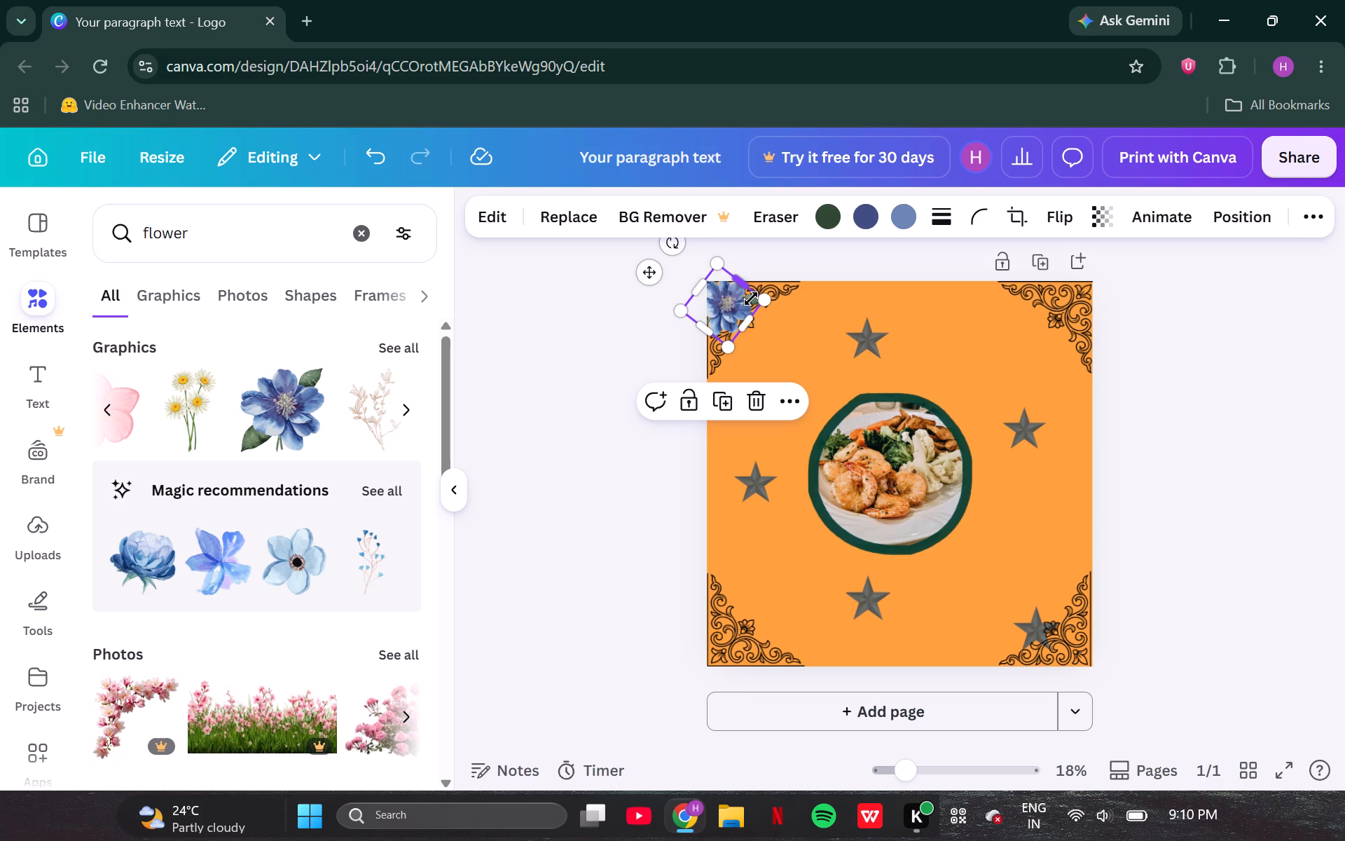
key(ctrl+v)
drag(721, 311, 1047, 314)
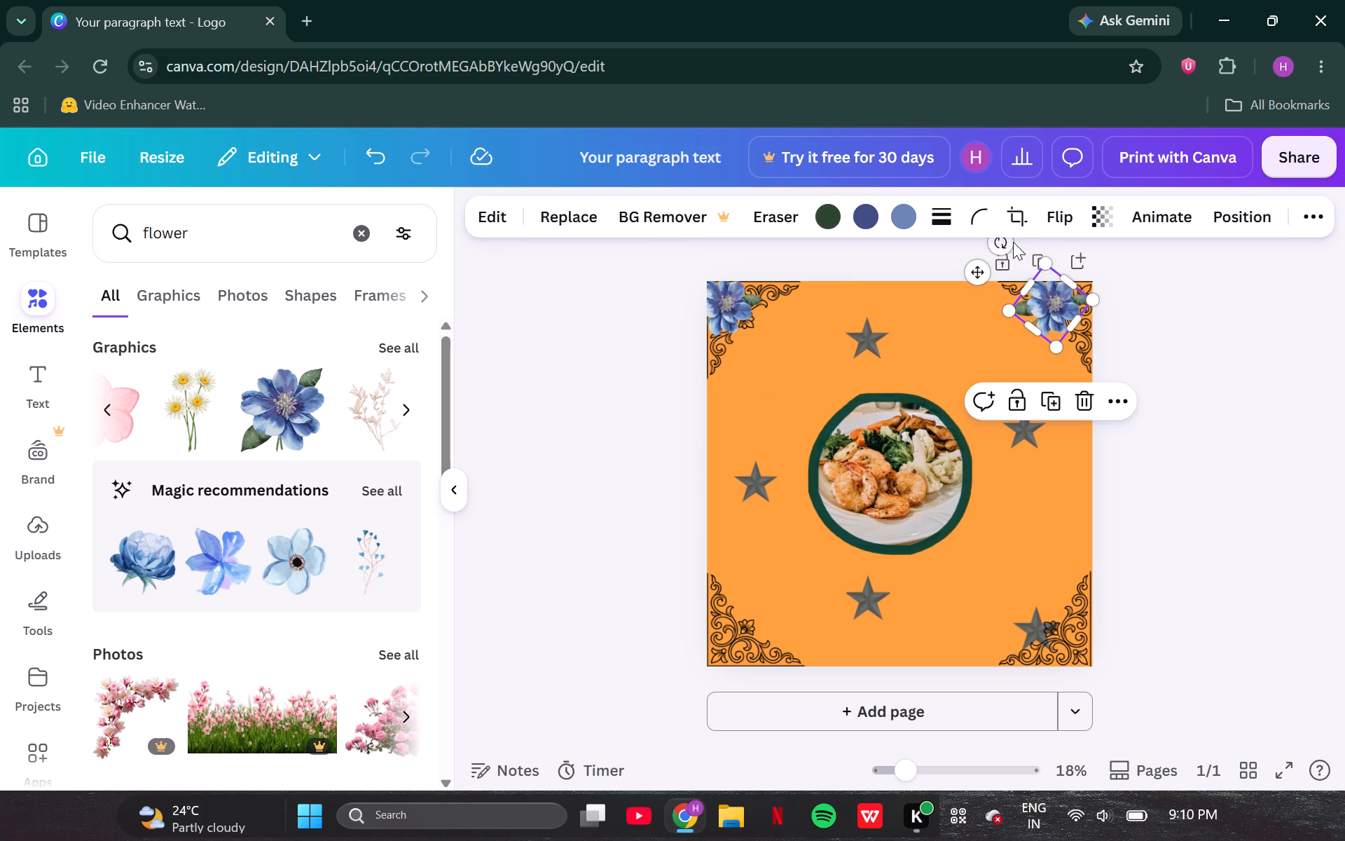
drag(1003, 238, 1084, 324)
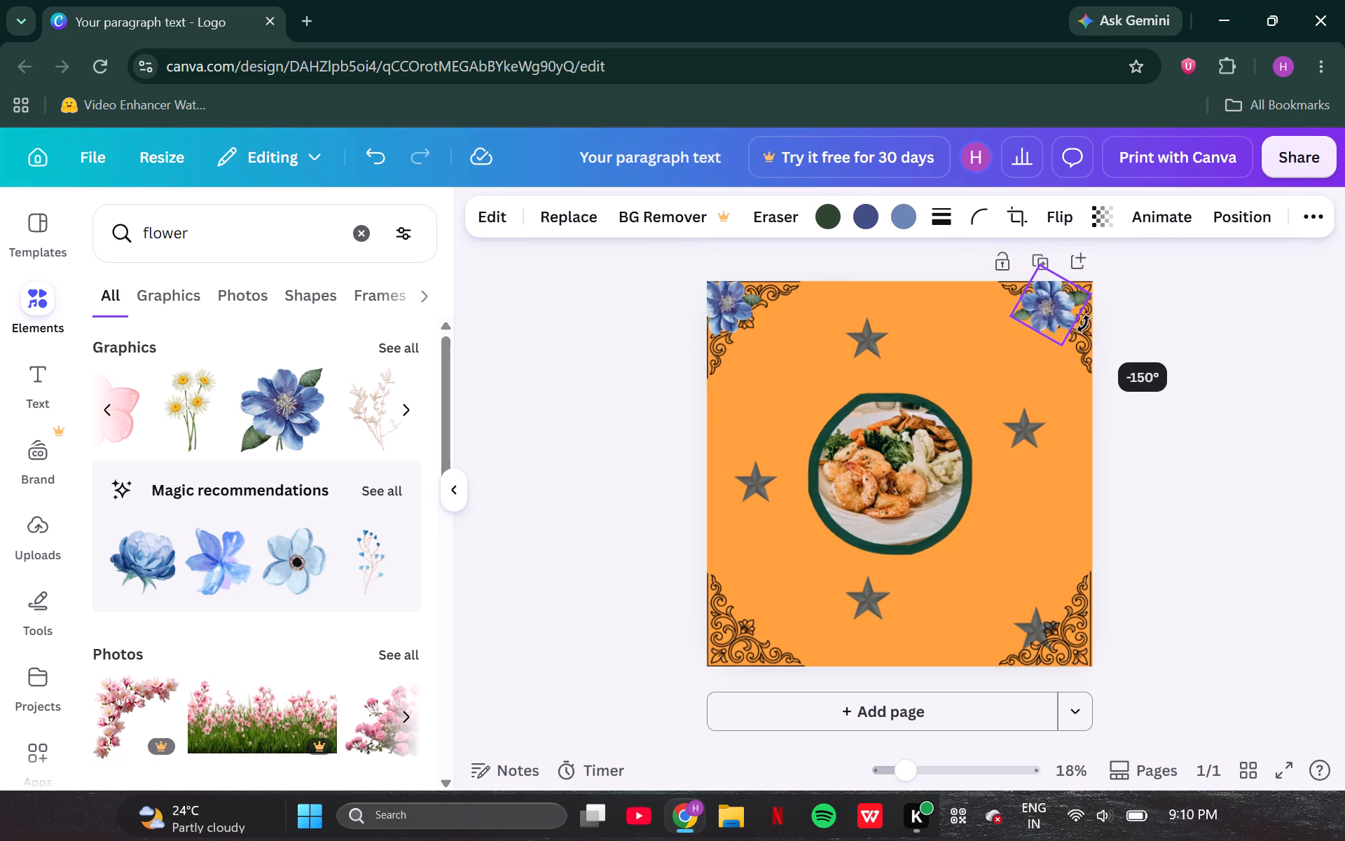
drag(1084, 324, 1090, 308)
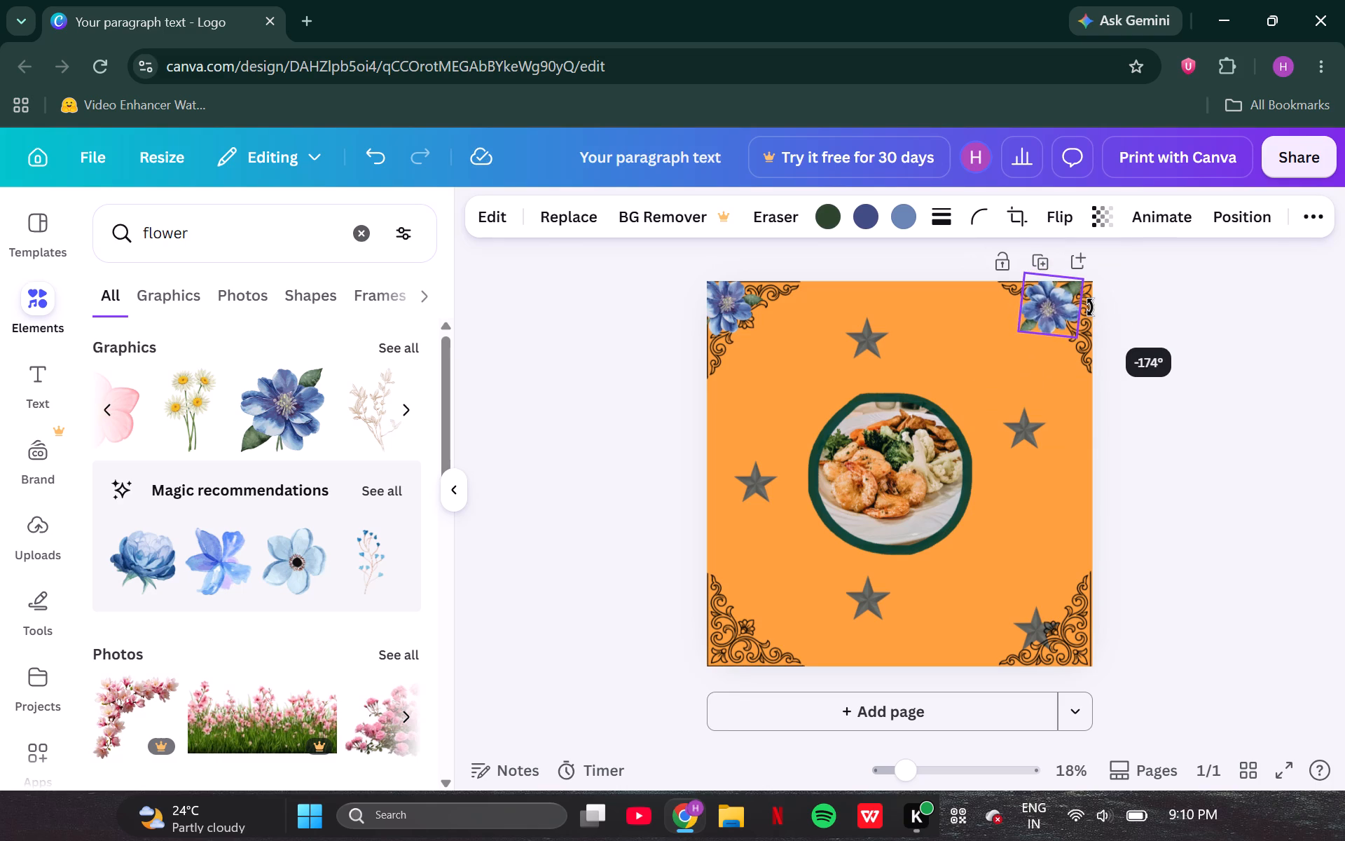
drag(1090, 308, 1061, 290)
drag(1058, 308, 1071, 305)
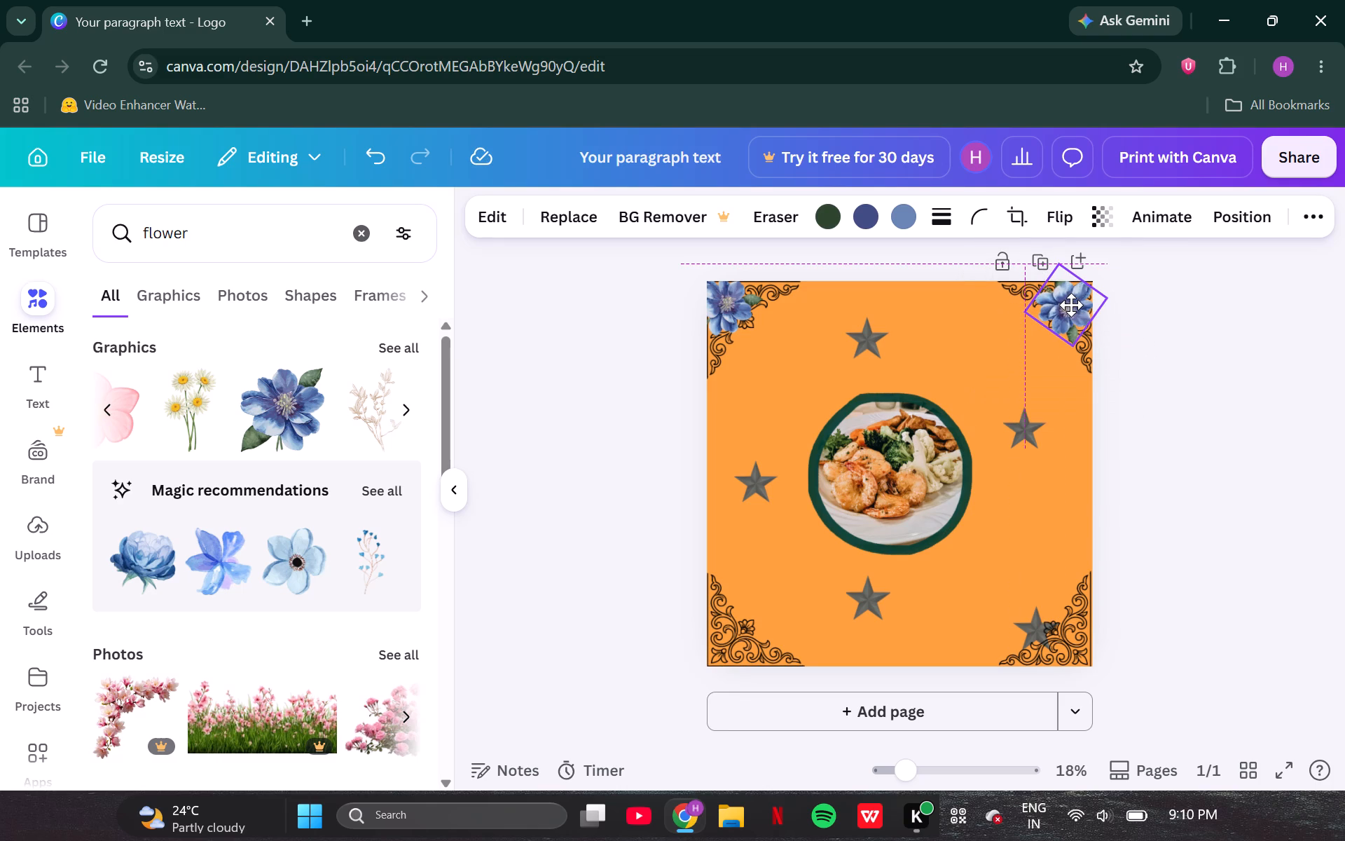
drag(1071, 305, 1076, 303)
click(1160, 327)
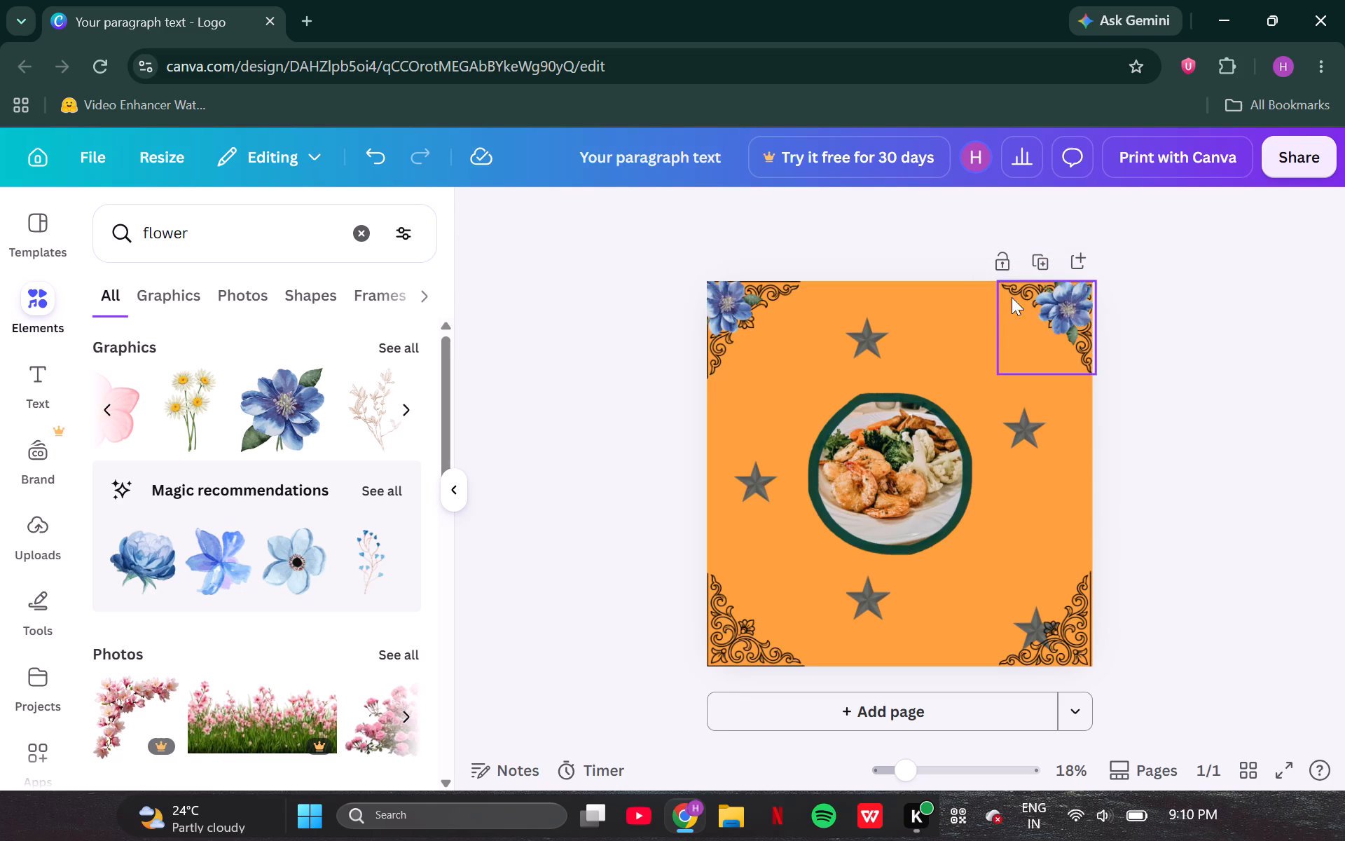
drag(1069, 294, 1077, 291)
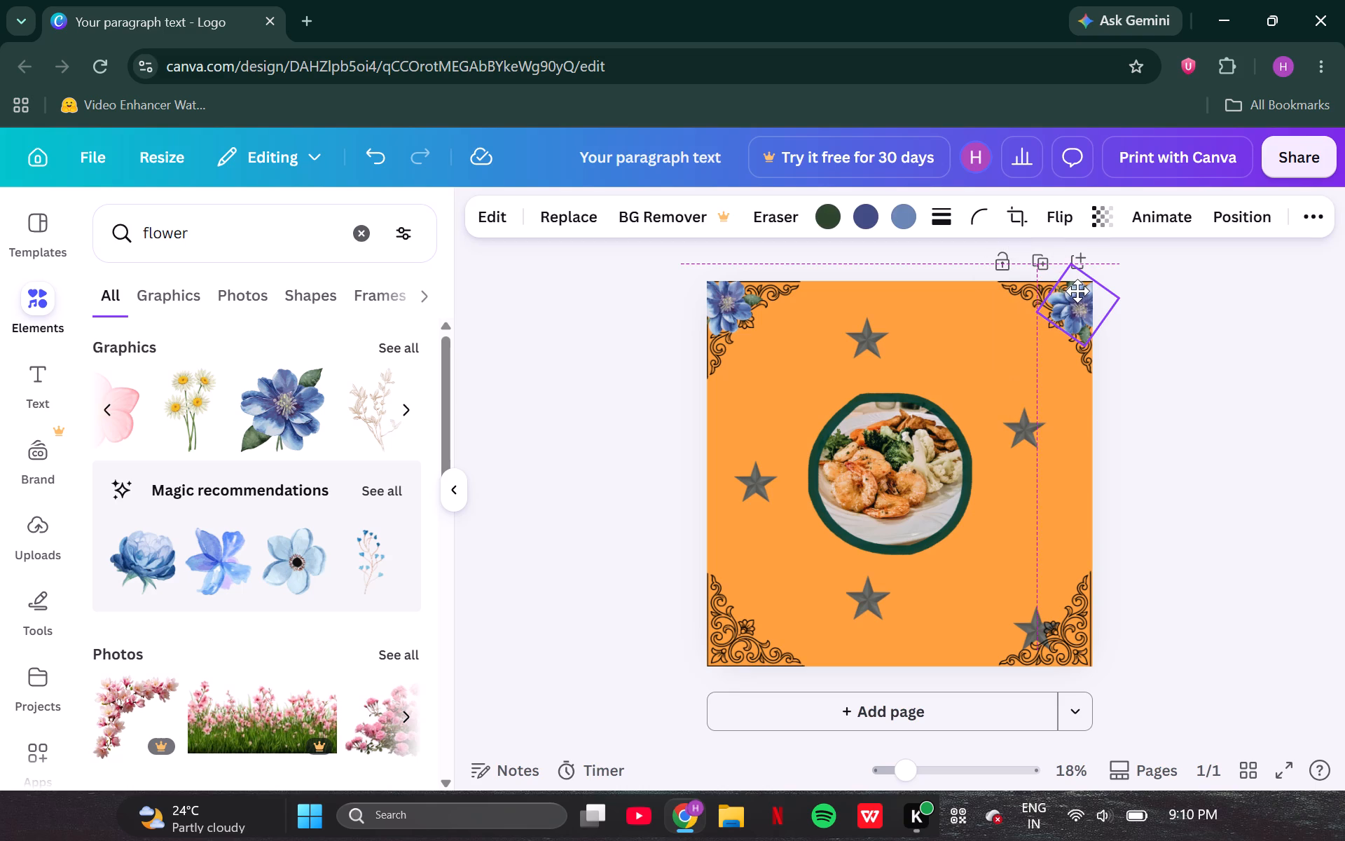
drag(1077, 291, 1077, 294)
click(1174, 357)
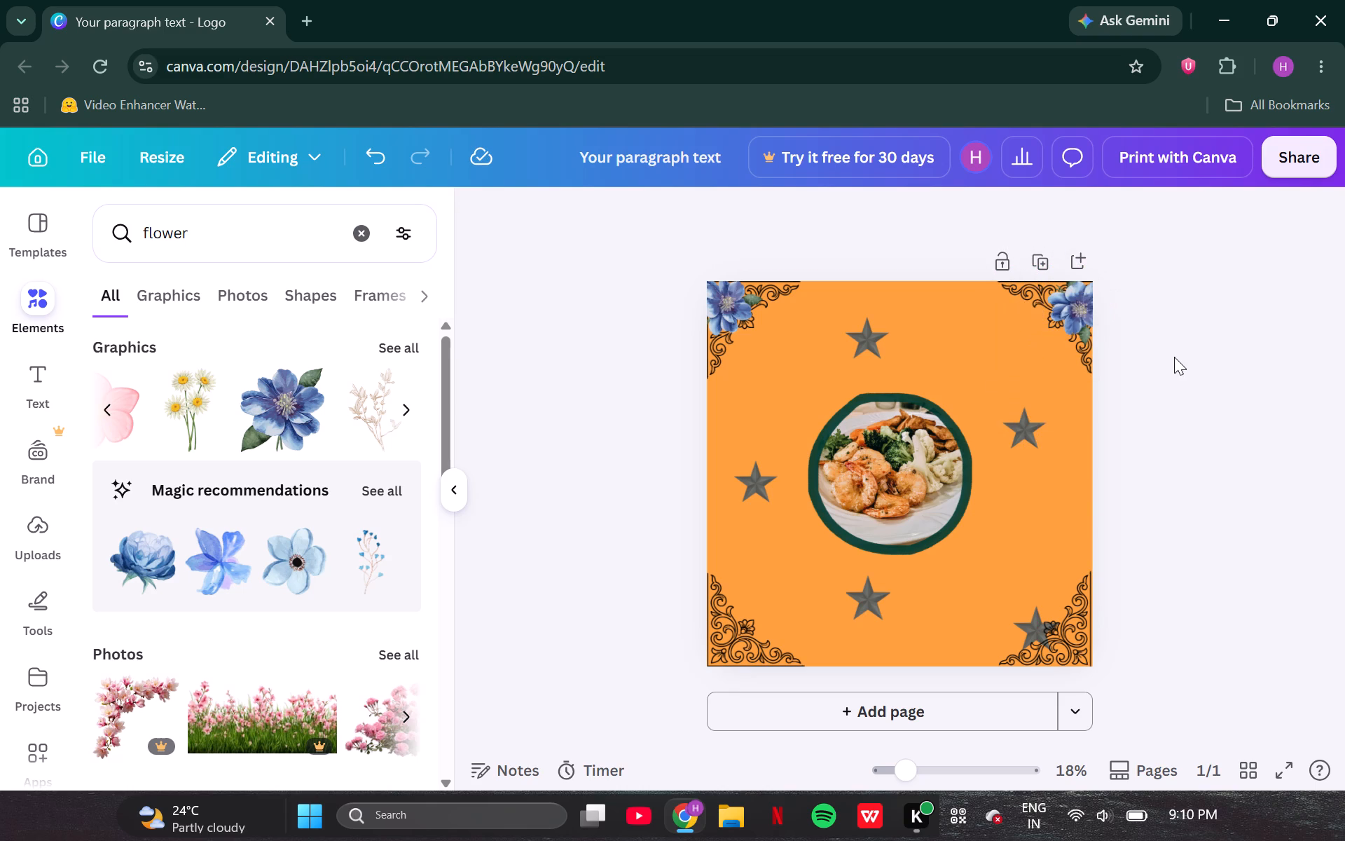
Rotate the top-right blue flower clockwise by a little over a quarter turn.
click(1076, 311)
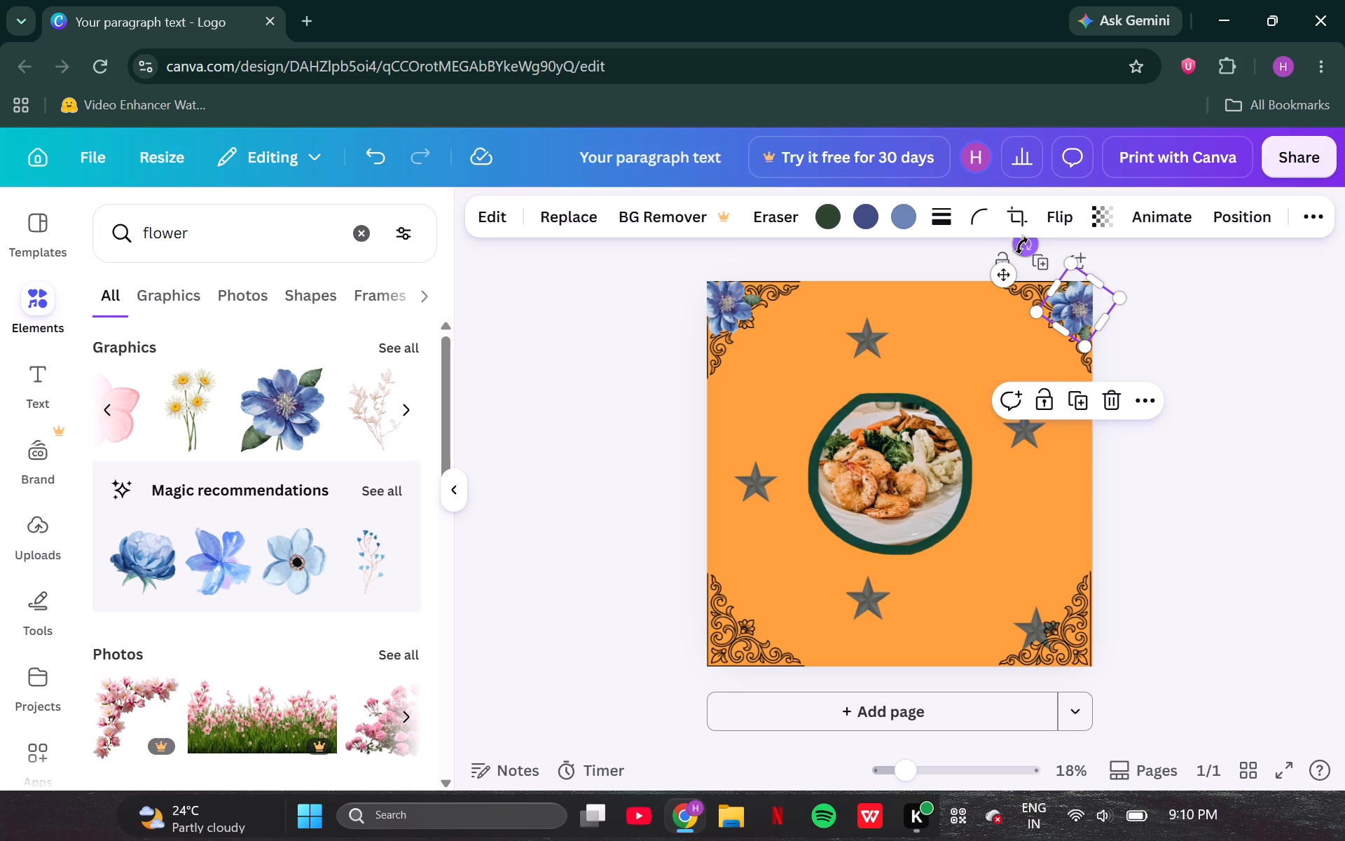
drag(1021, 245, 1118, 287)
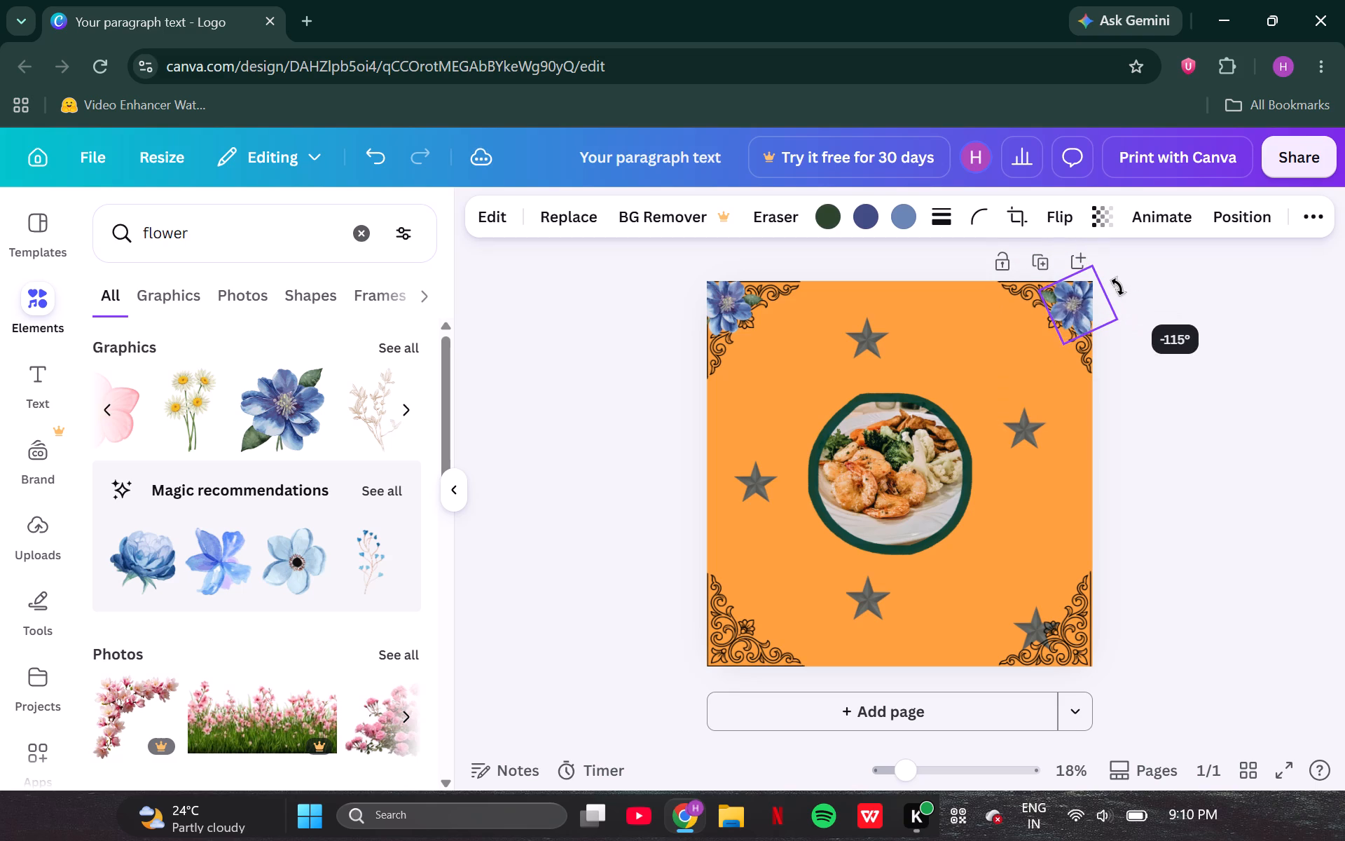
drag(1118, 287, 1122, 278)
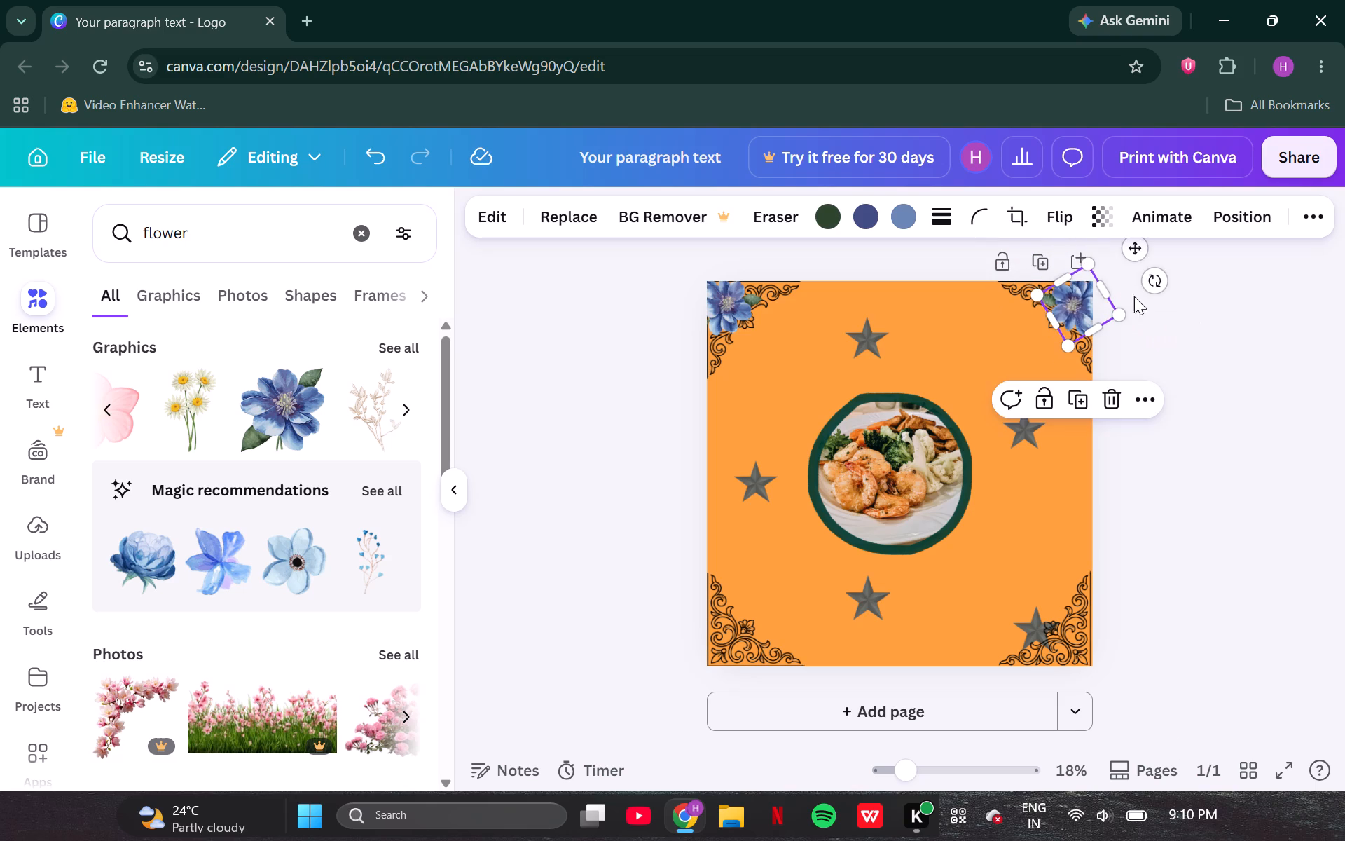
click(1154, 334)
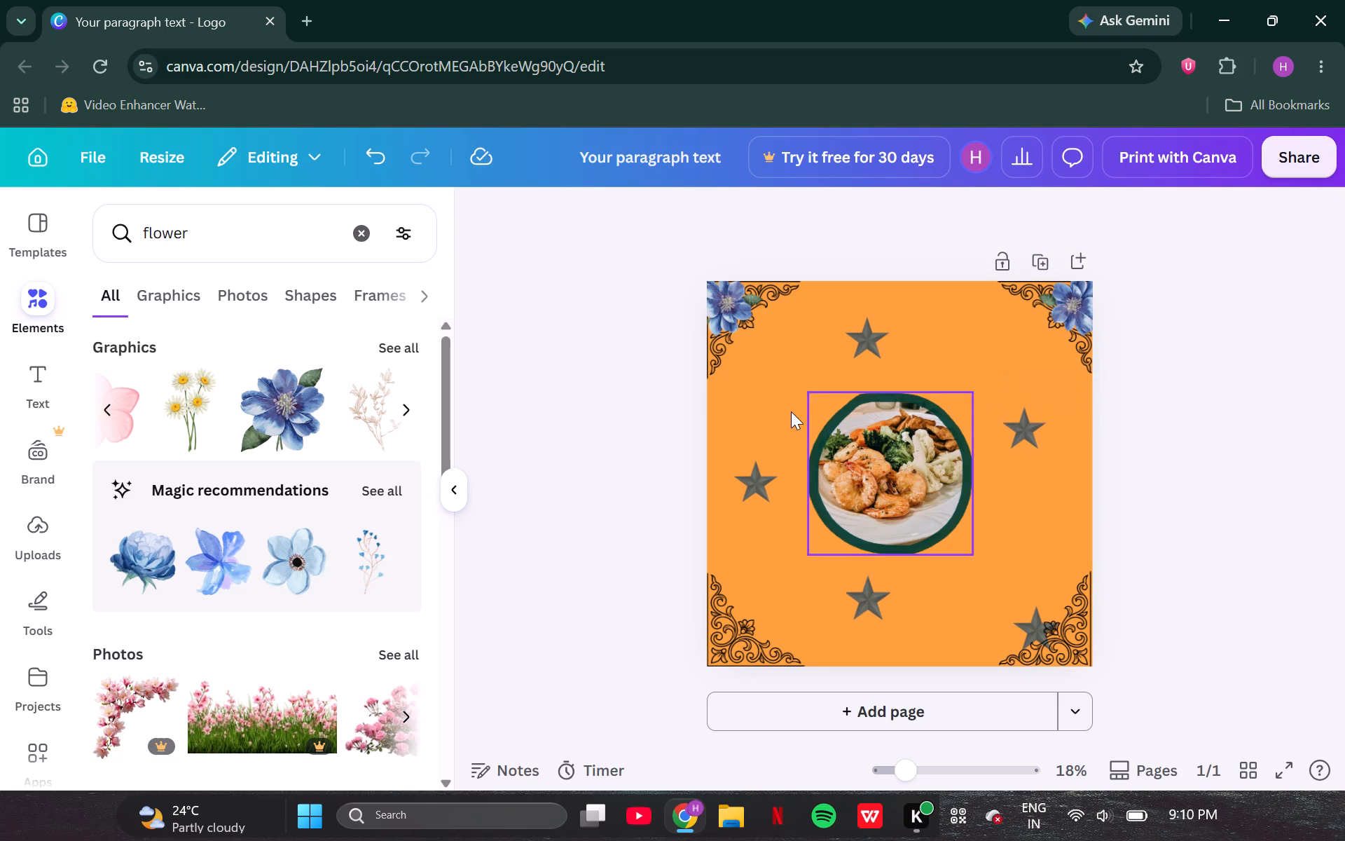
Replace the elements search with "frame".
click(362, 234)
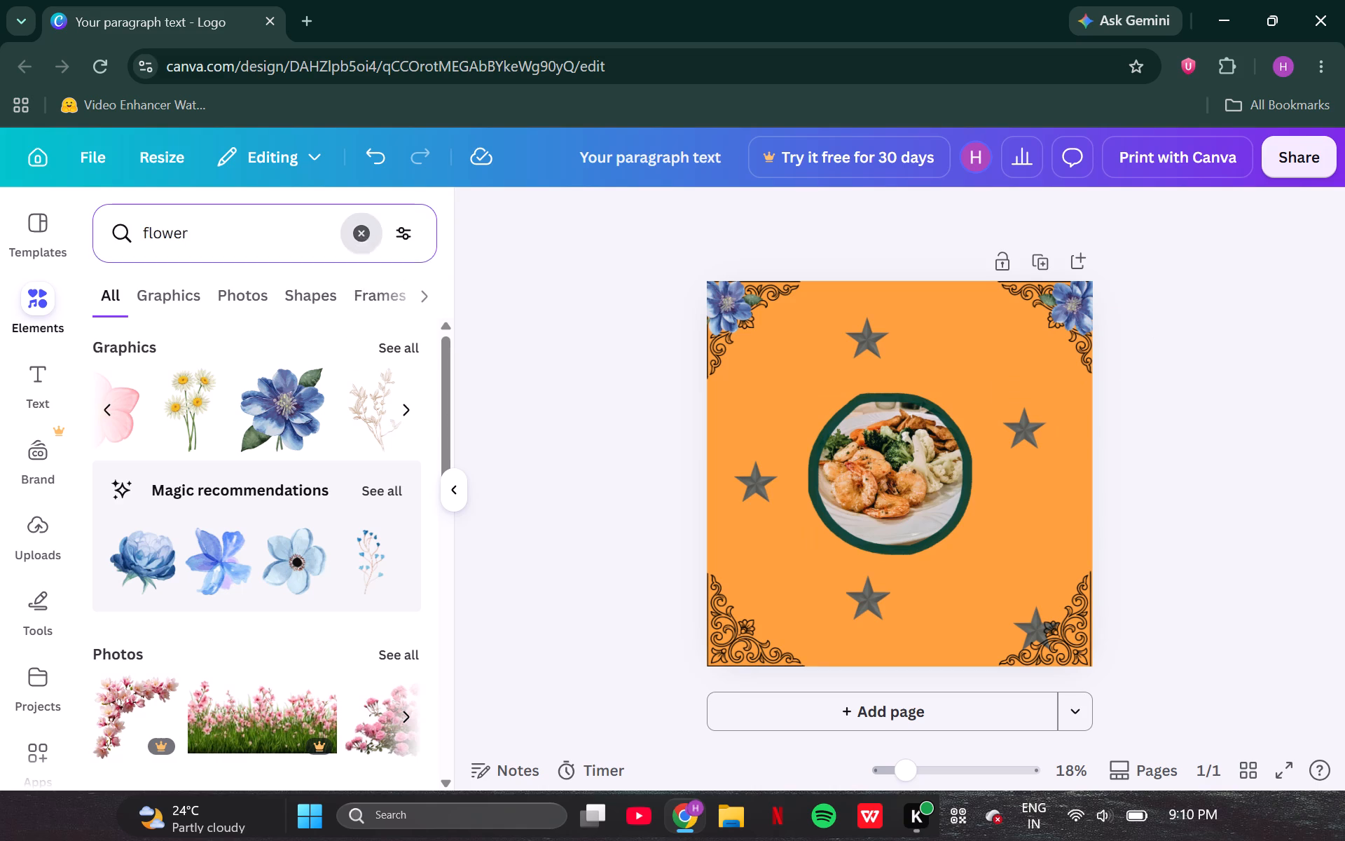
key(c)
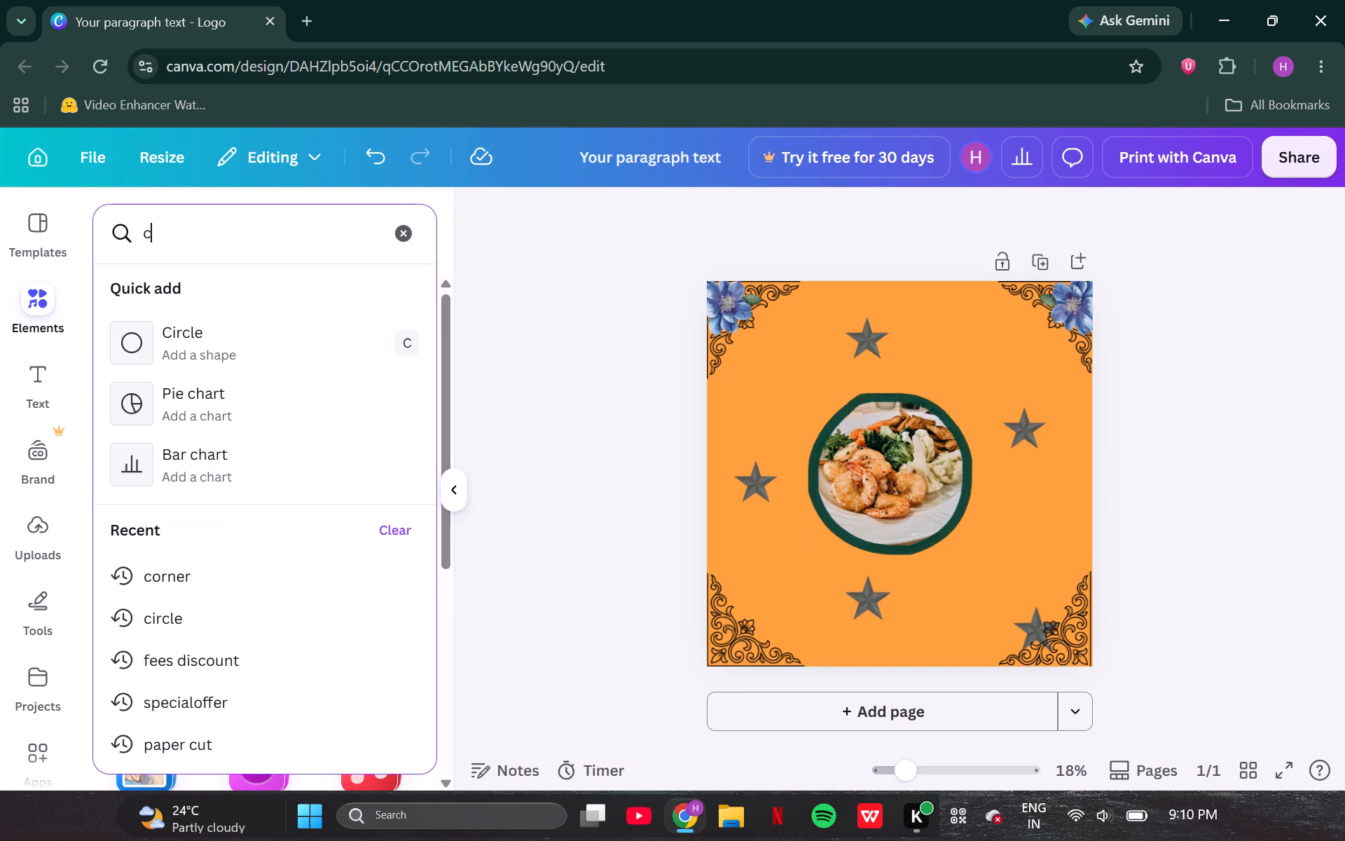
key(BackSpace)
text(frame)
key(Return)
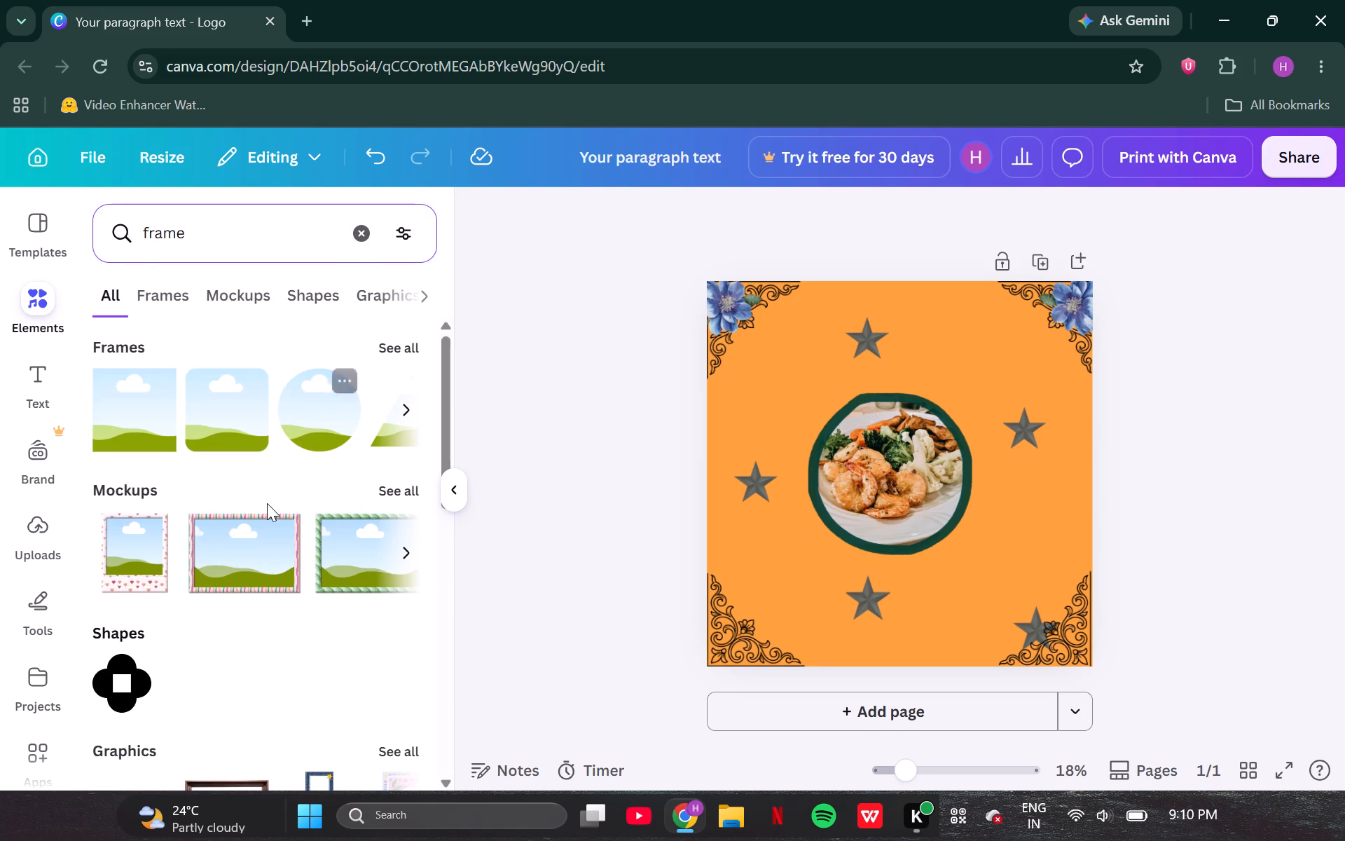
Browse the frame search results, especially the graphics, for a suitable frame, and clear the search.
scroll(246, 627, down, 3)
scroll(301, 551, left, 9)
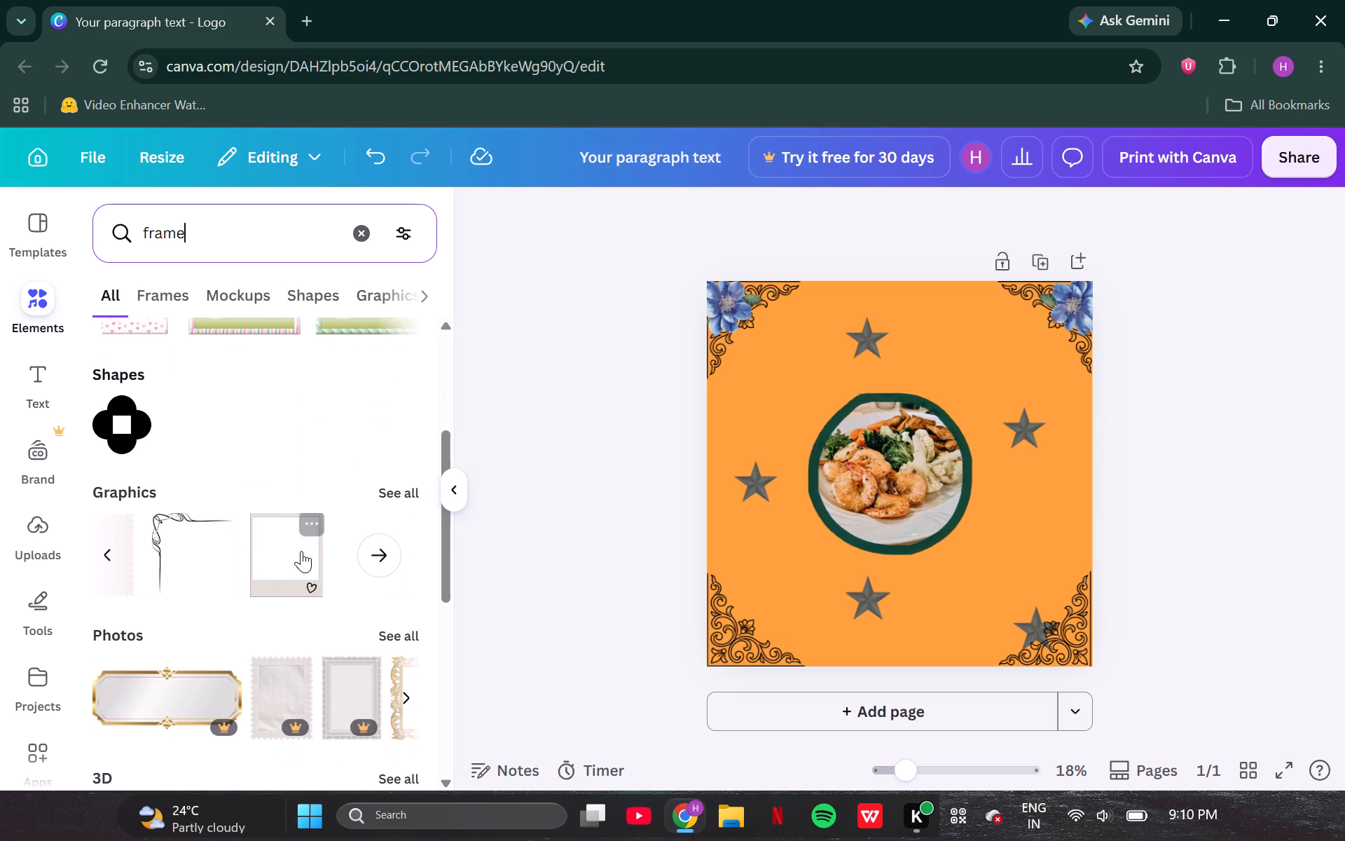
scroll(301, 551, left, 1)
scroll(371, 645, left, 1)
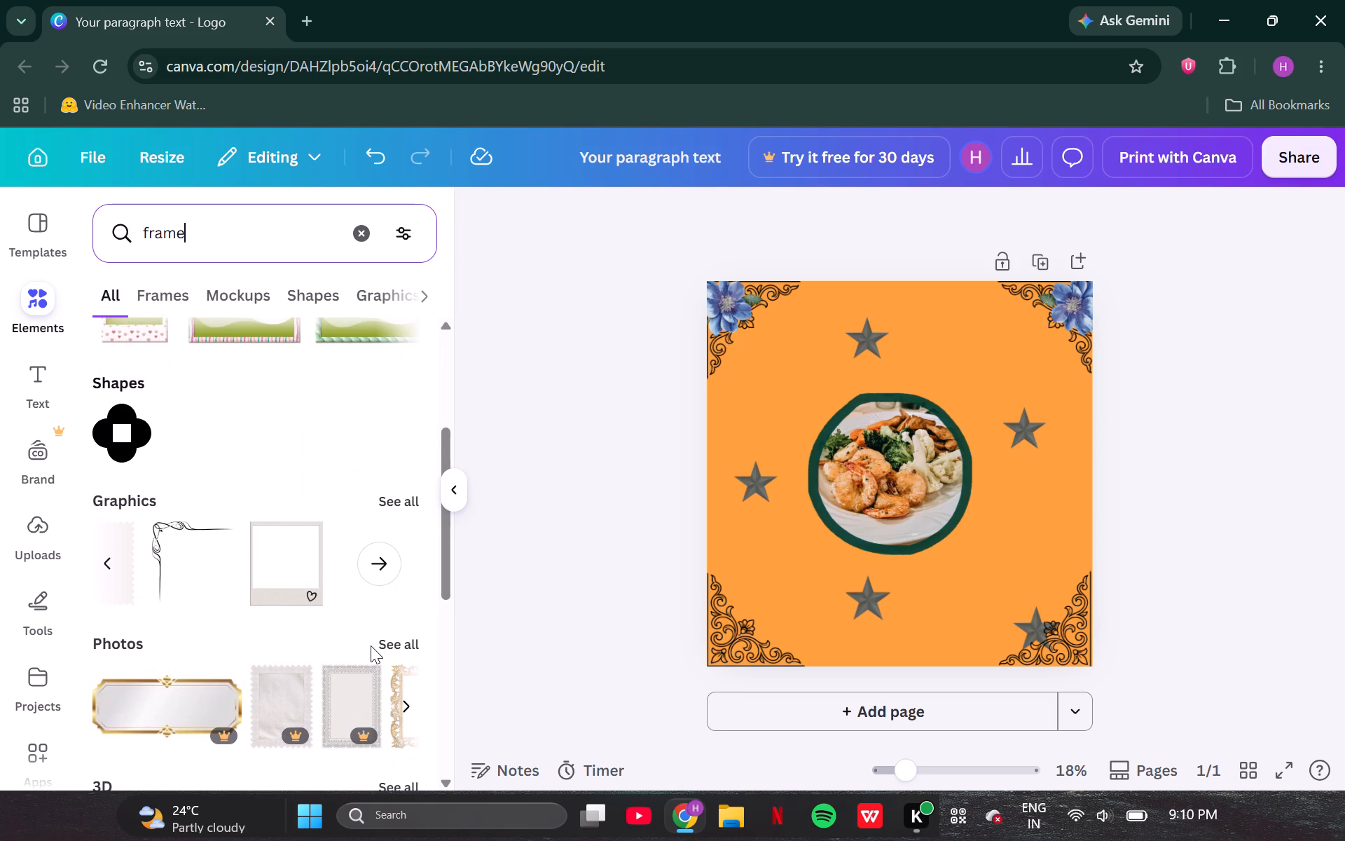
scroll(371, 645, left, 1)
scroll(371, 645, up, 2)
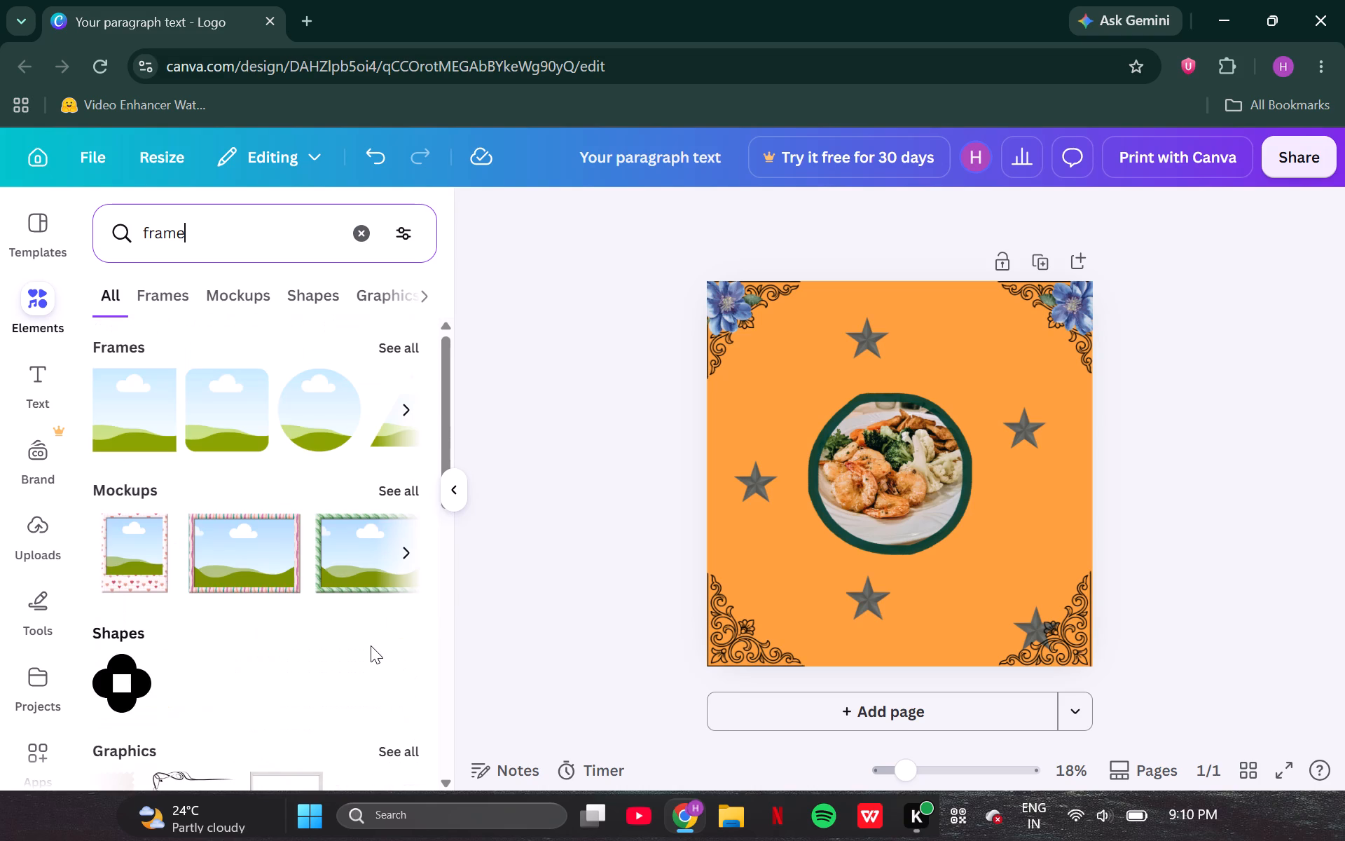
scroll(371, 645, left, 2)
click(364, 245)
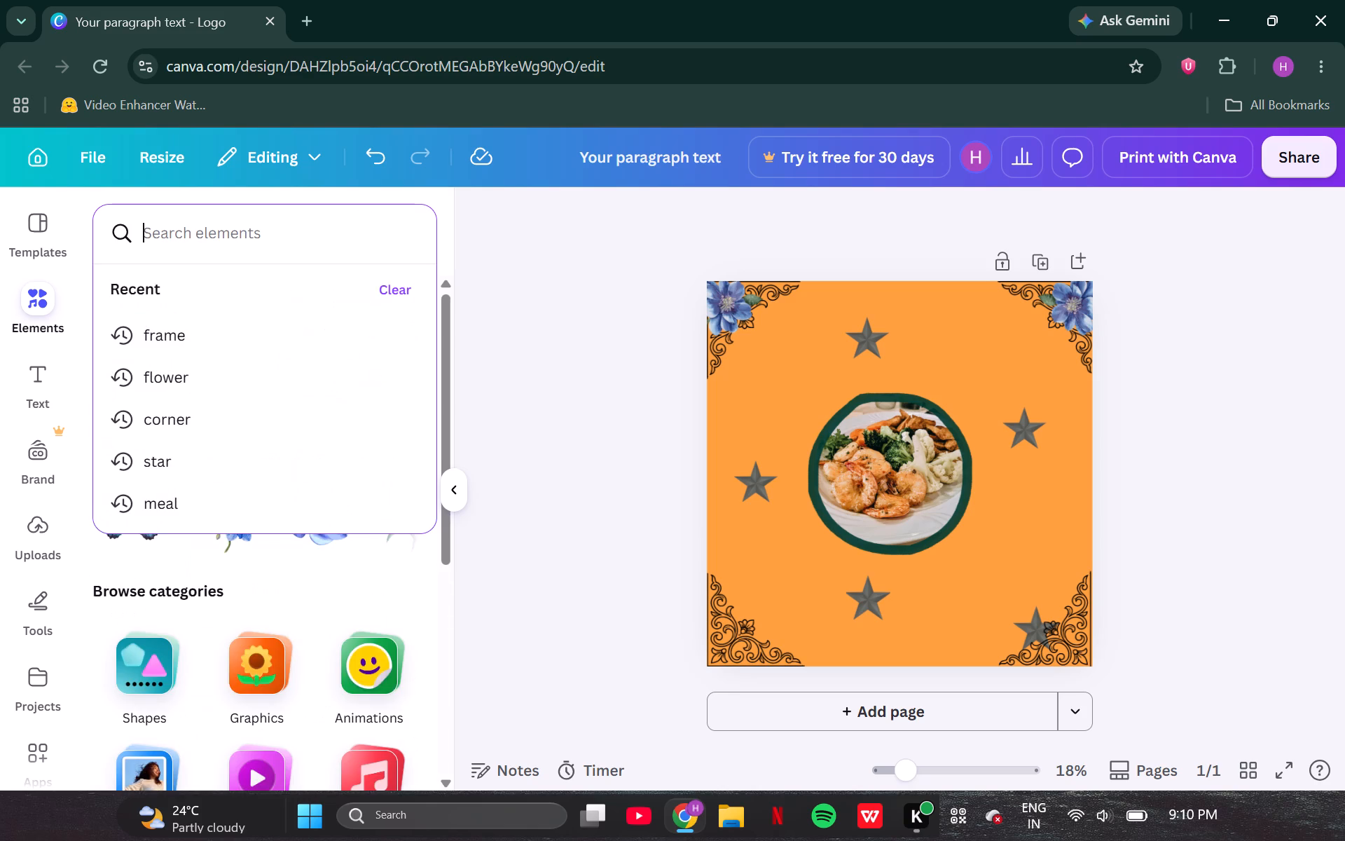
Search the elements for "side", look through the graphics, photos, shapes and frames for a side decoration, and clear the search.
key(c)
key(BackSpace)
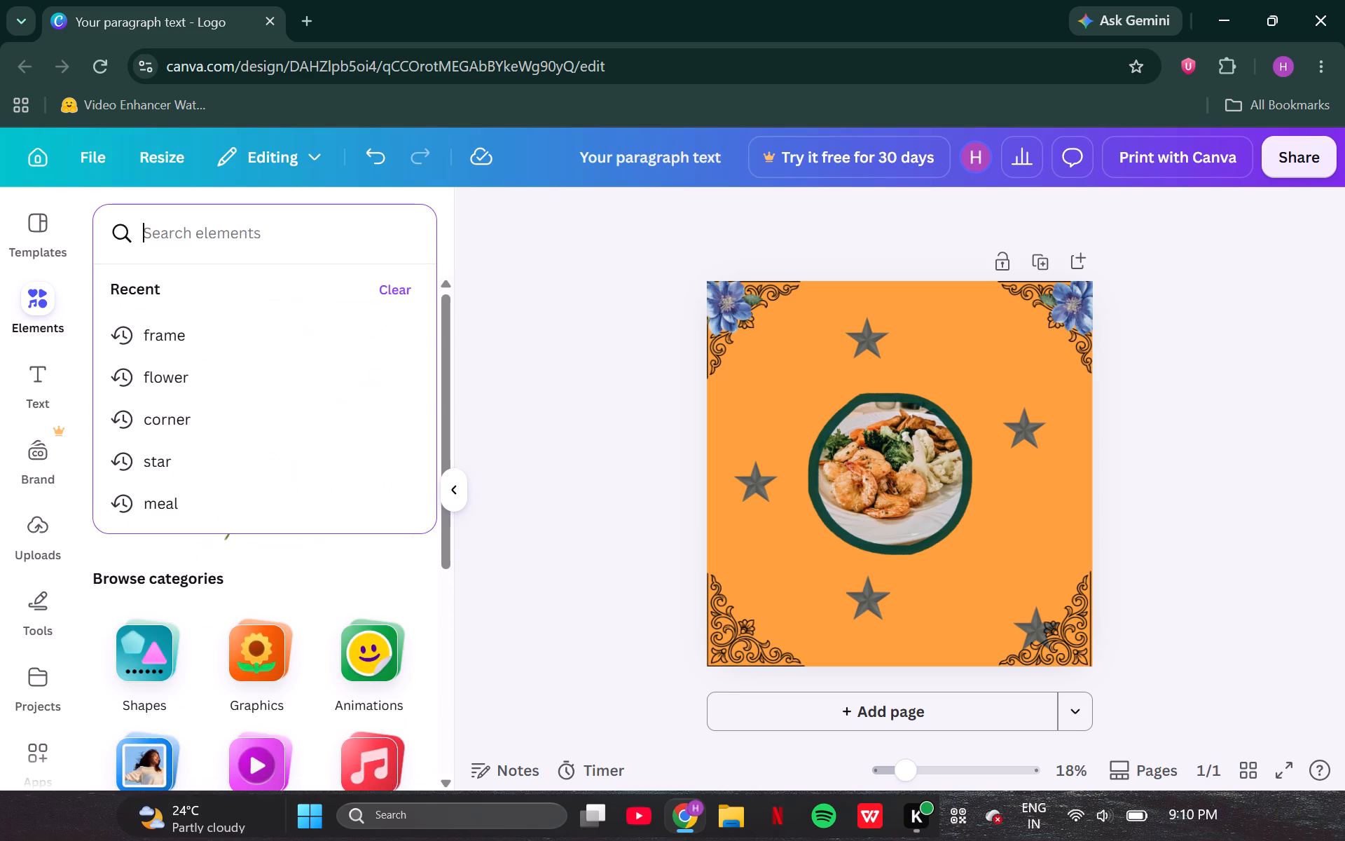
key(b)
key(BackSpace)
text(side)
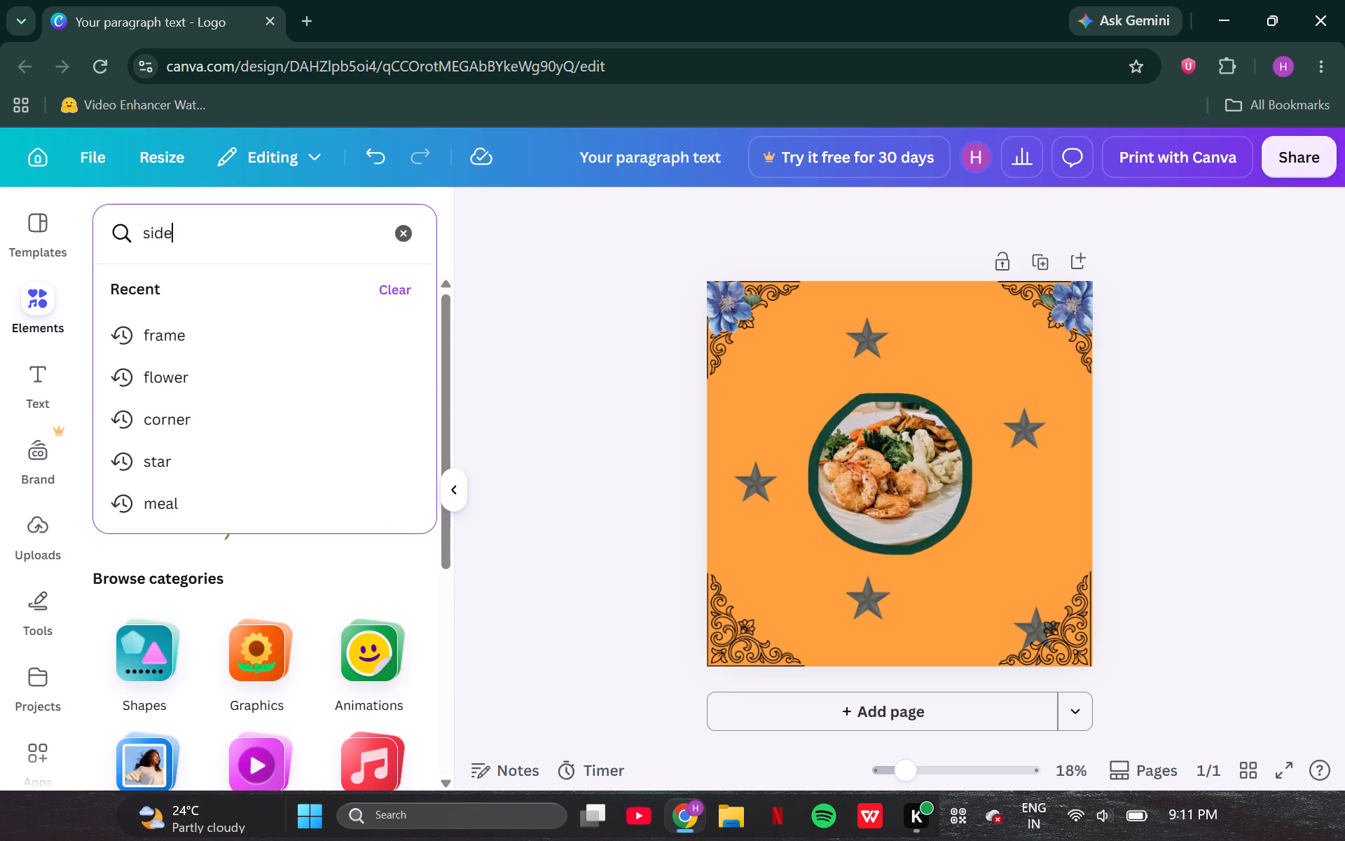
key(Return)
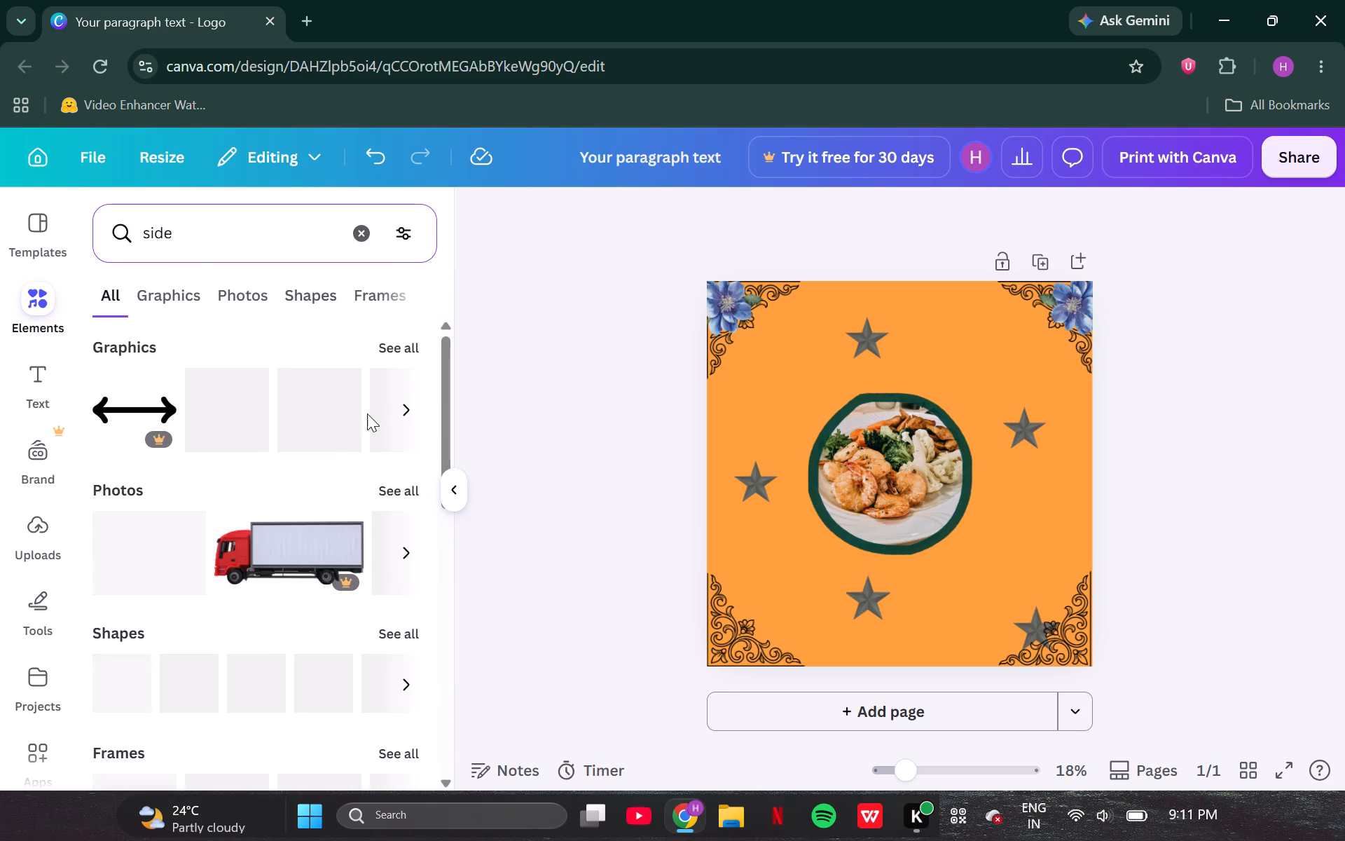
scroll(305, 516, left, 3)
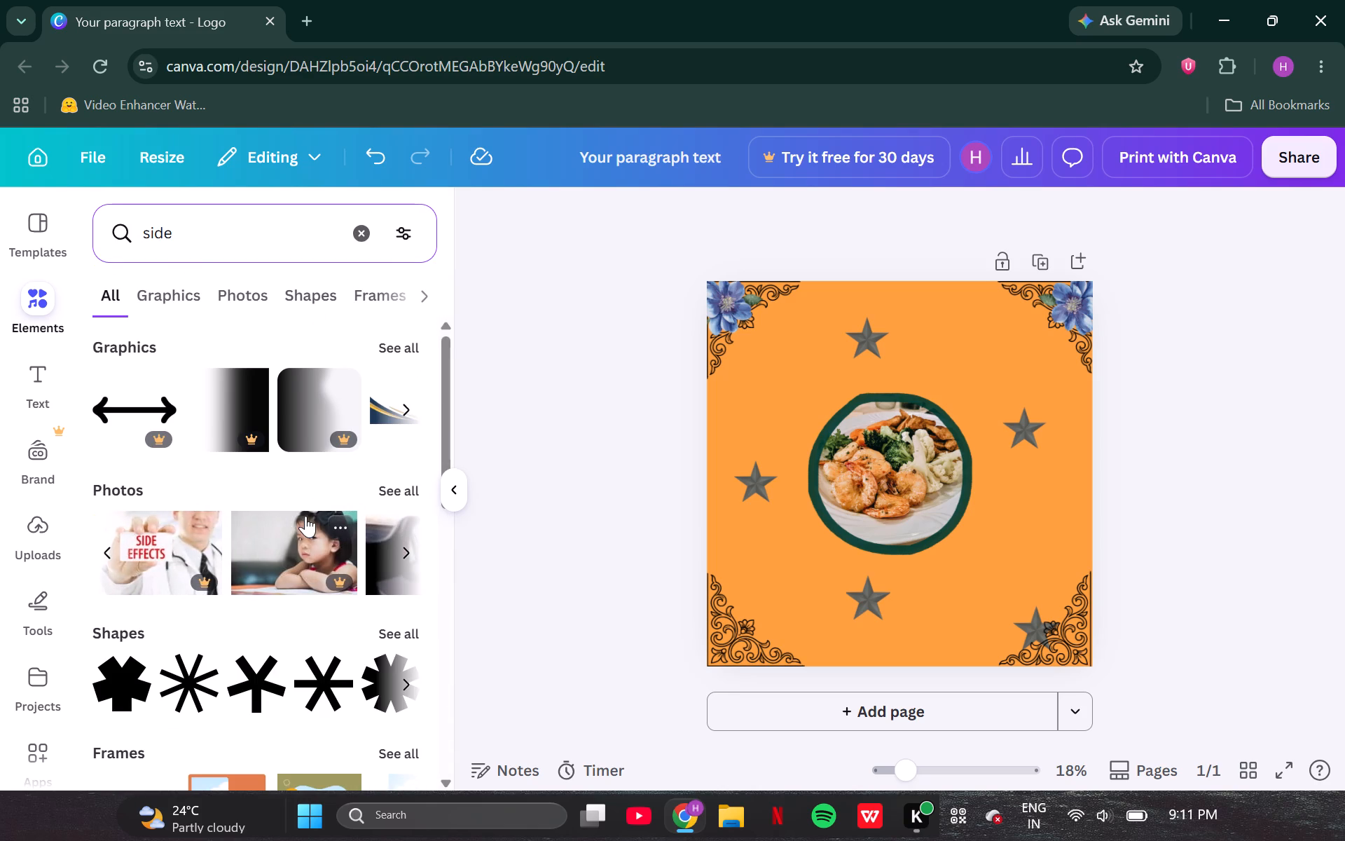
scroll(280, 439, left, 2)
scroll(280, 439, down, 2)
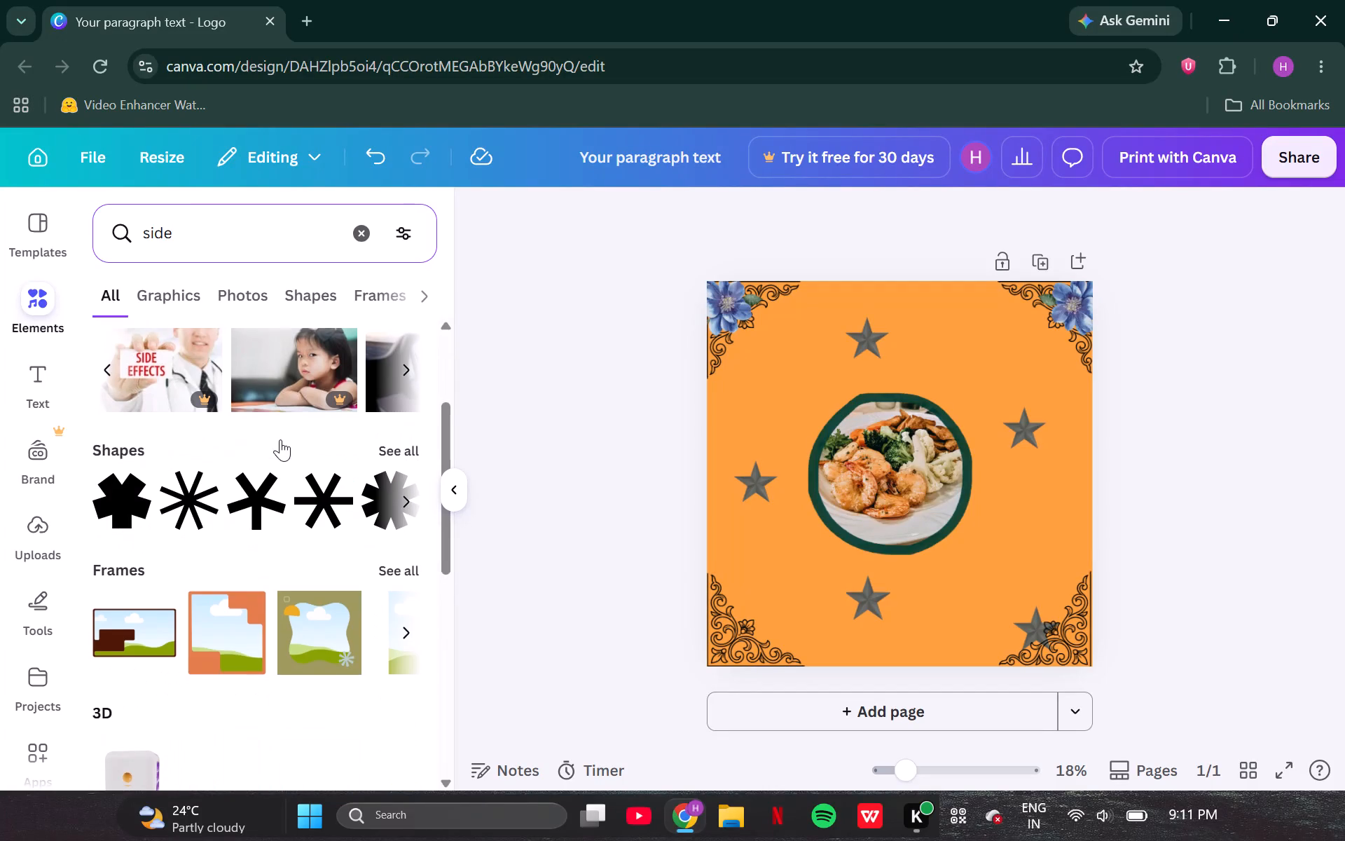
scroll(280, 439, left, 1)
click(351, 231)
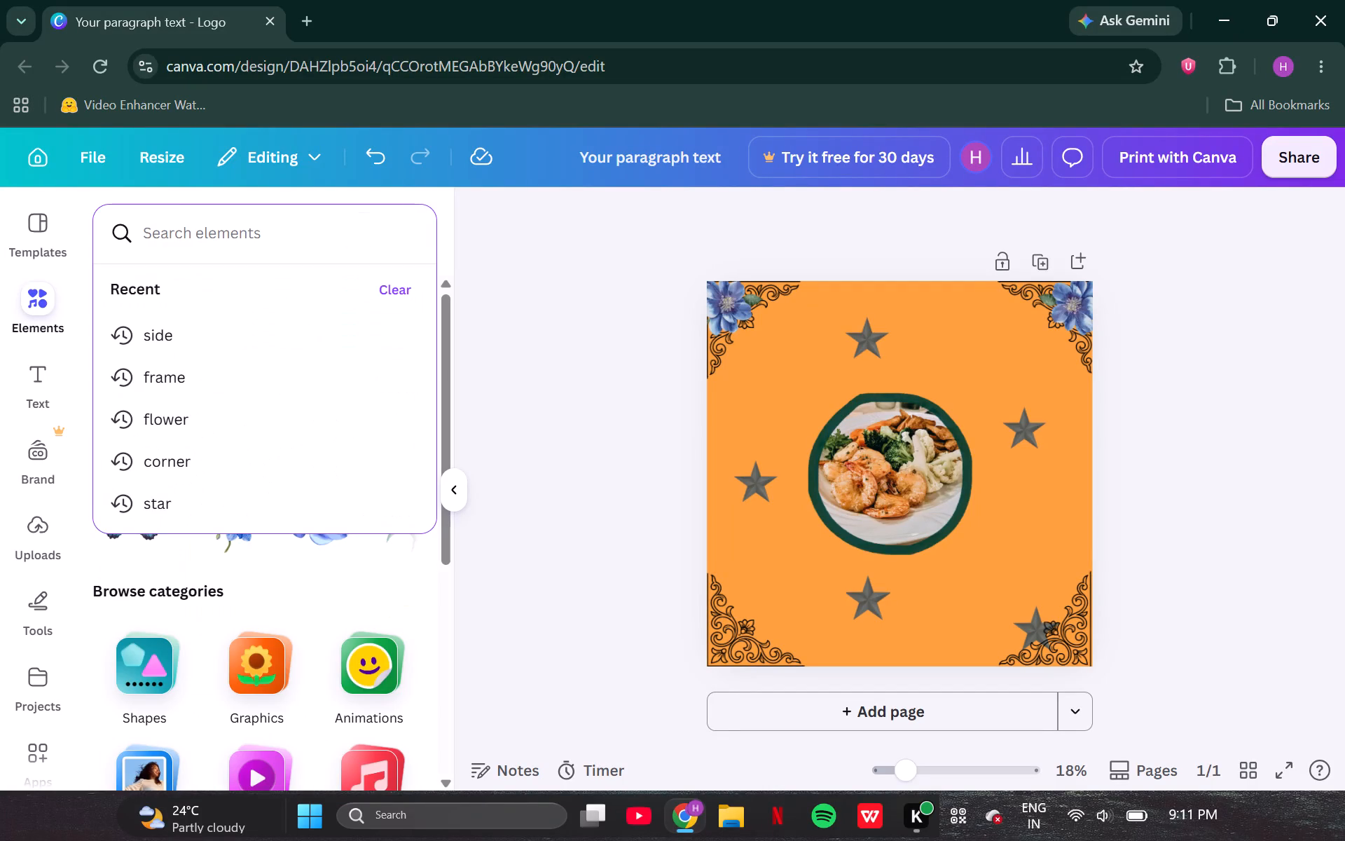
Search the elements for "boundry'", look through the graphics results for a border decoration, and clear the search.
text(boundry')
key(Return)
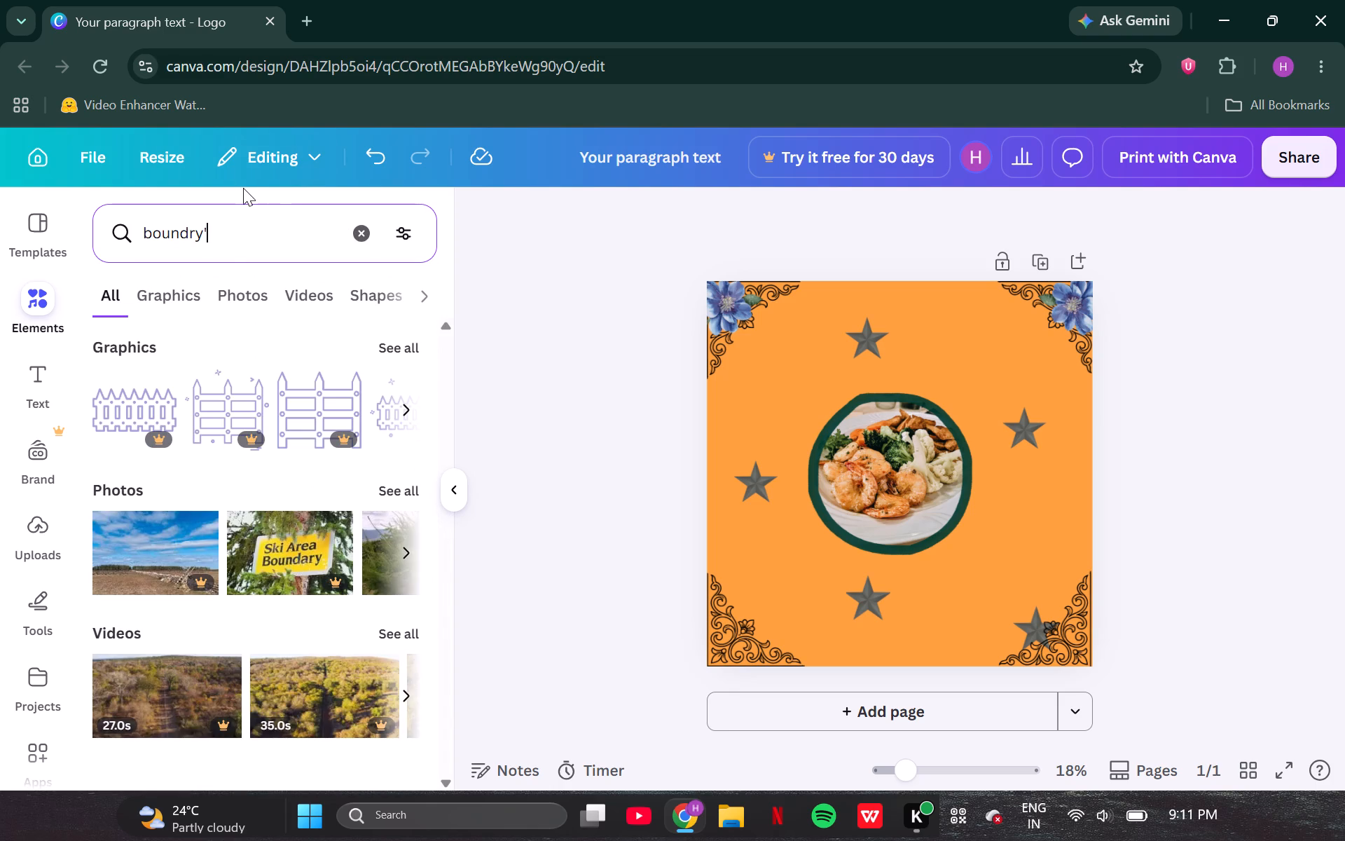
scroll(263, 380, left, 4)
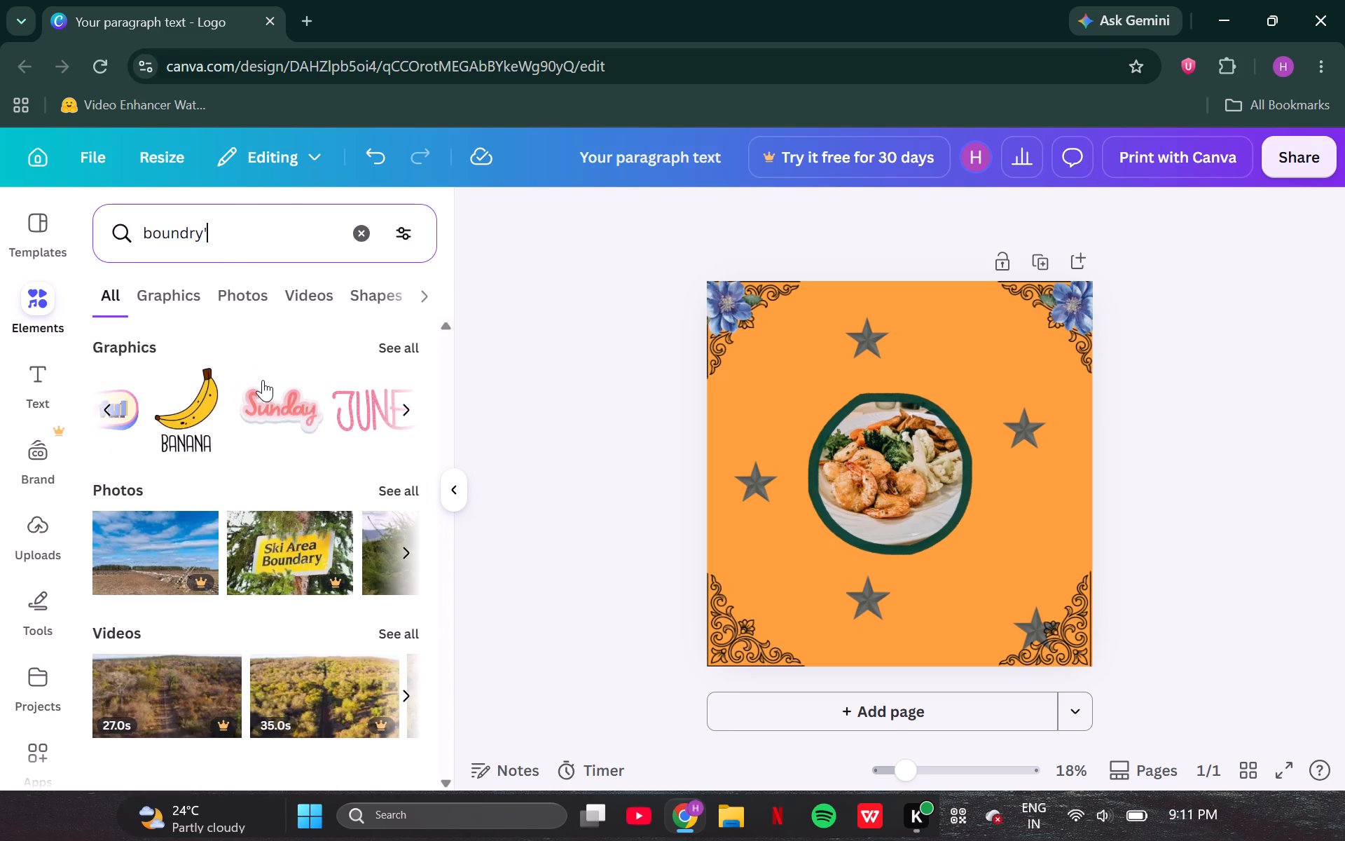
scroll(263, 380, right, 1)
click(365, 232)
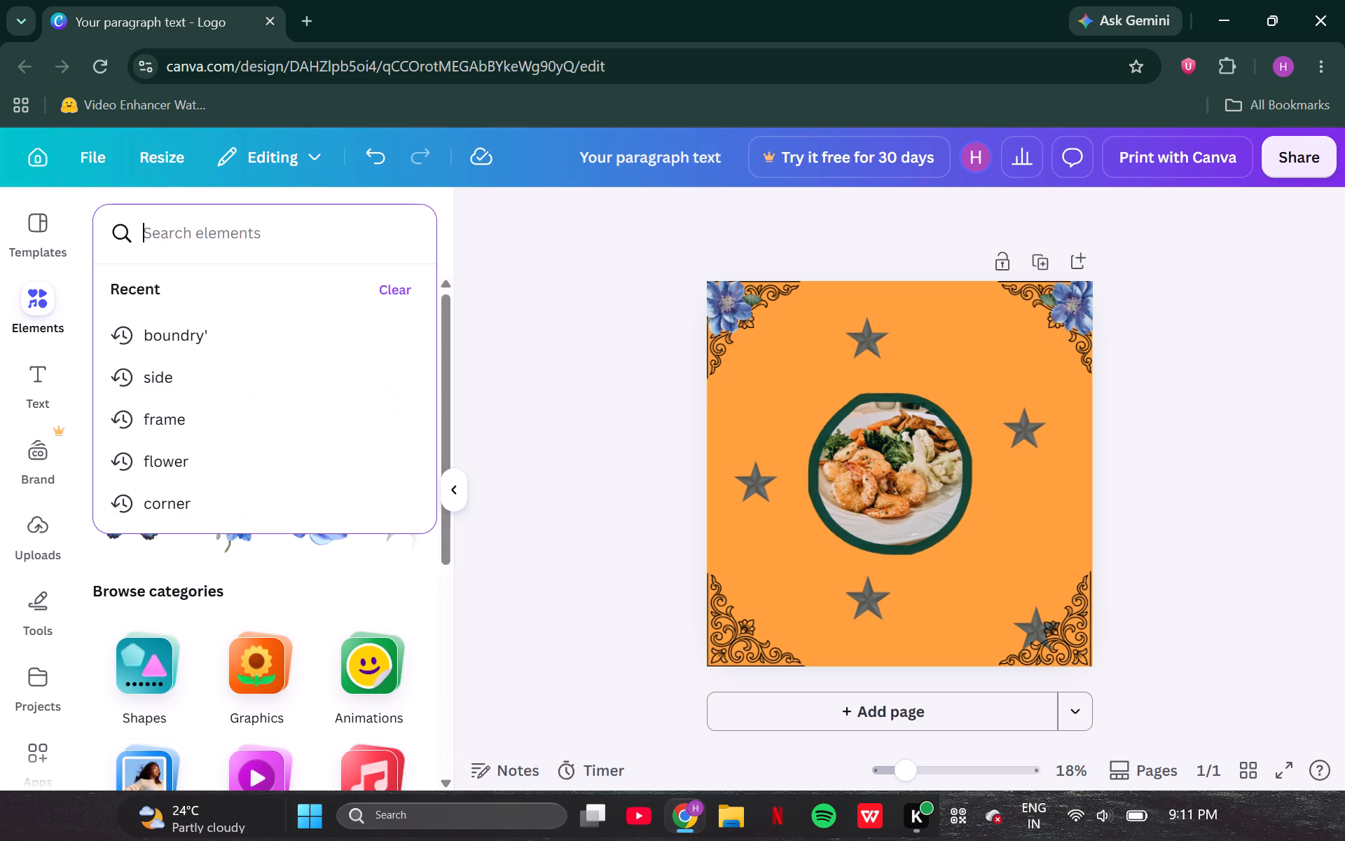
click(365, 232)
Repeat the recent "corner" elements search, look through its graphics for a suitable ornament, and clear the search.
key(f)
key(BackSpace)
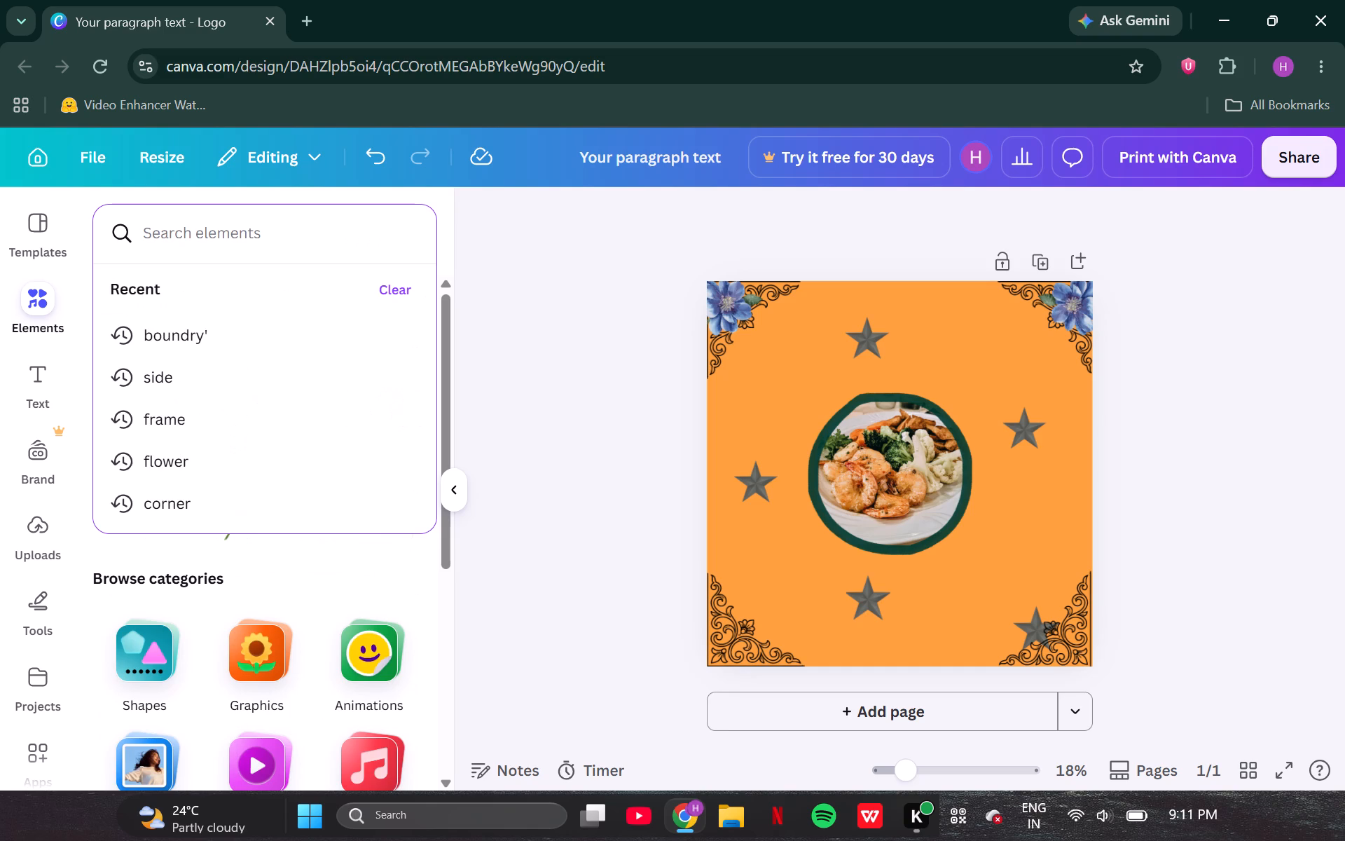
click(176, 497)
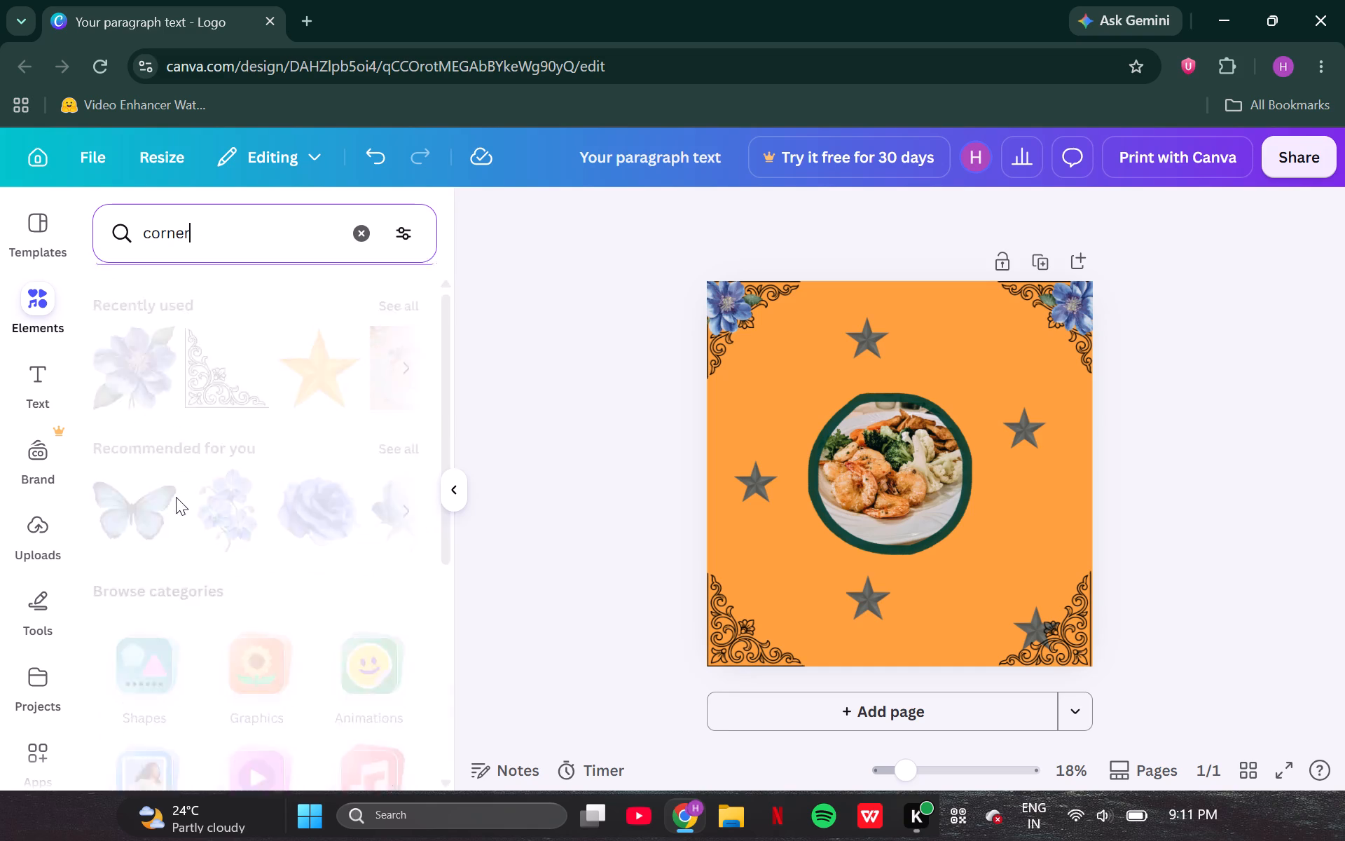
scroll(301, 542, left, 2)
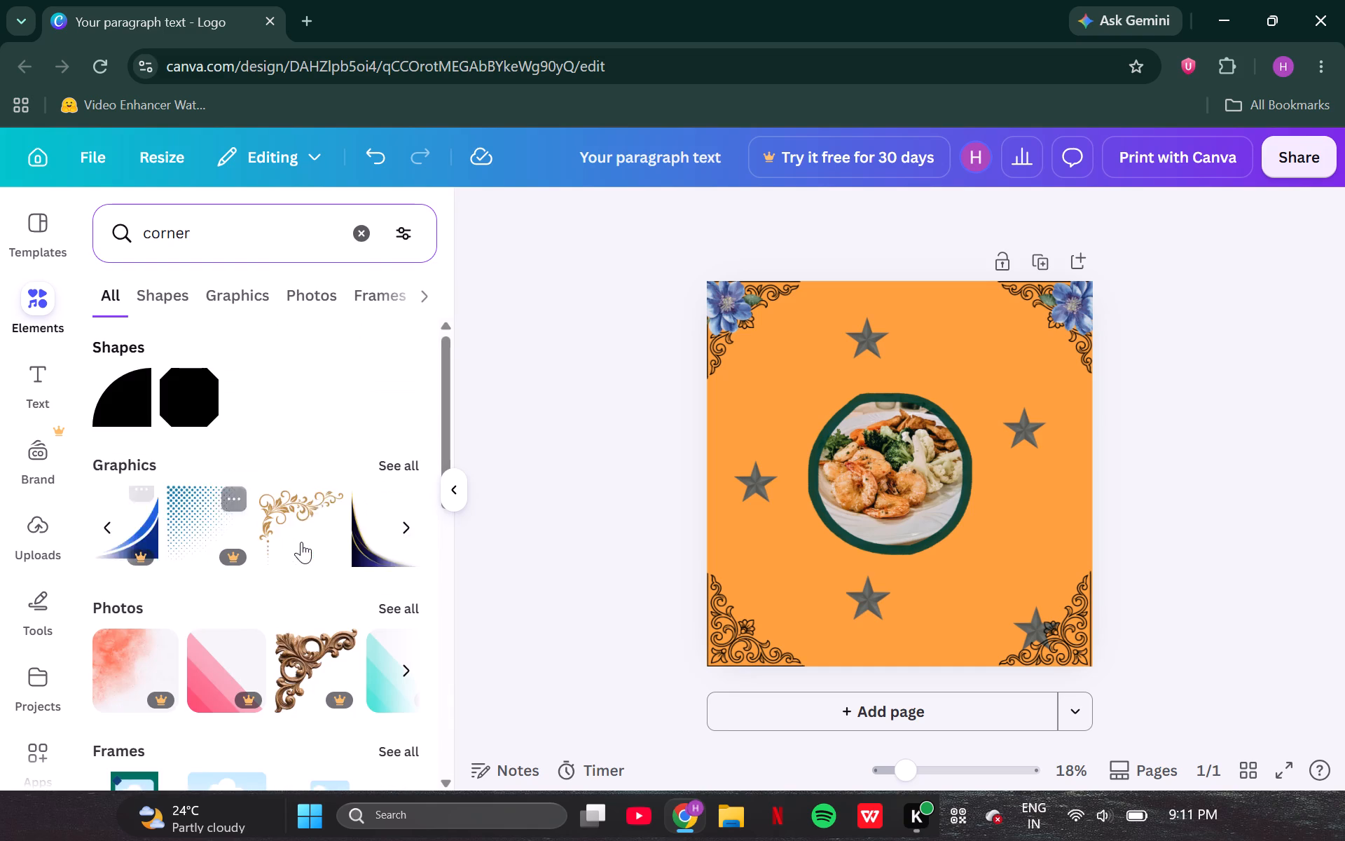
scroll(301, 542, left, 5)
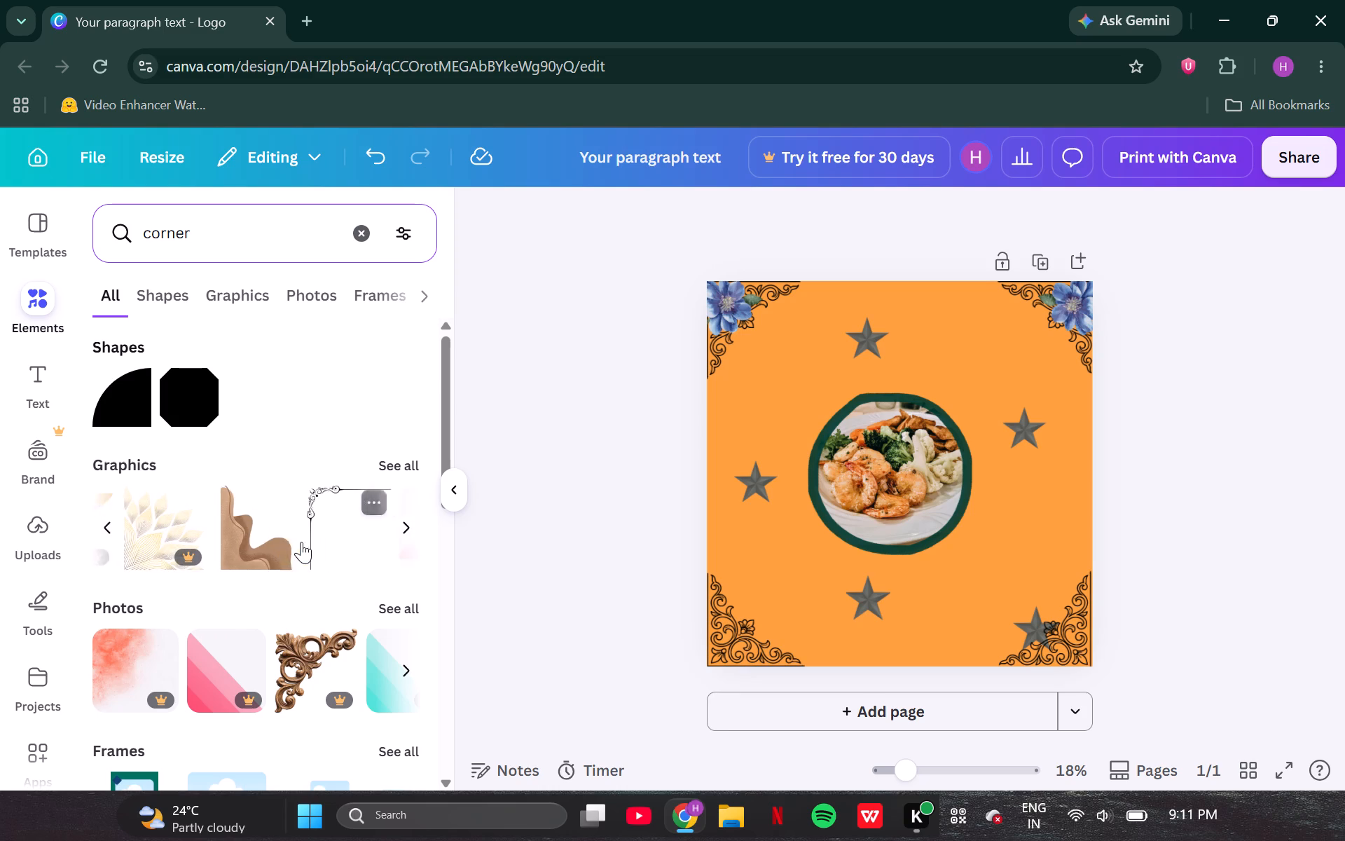
scroll(301, 542, left, 2)
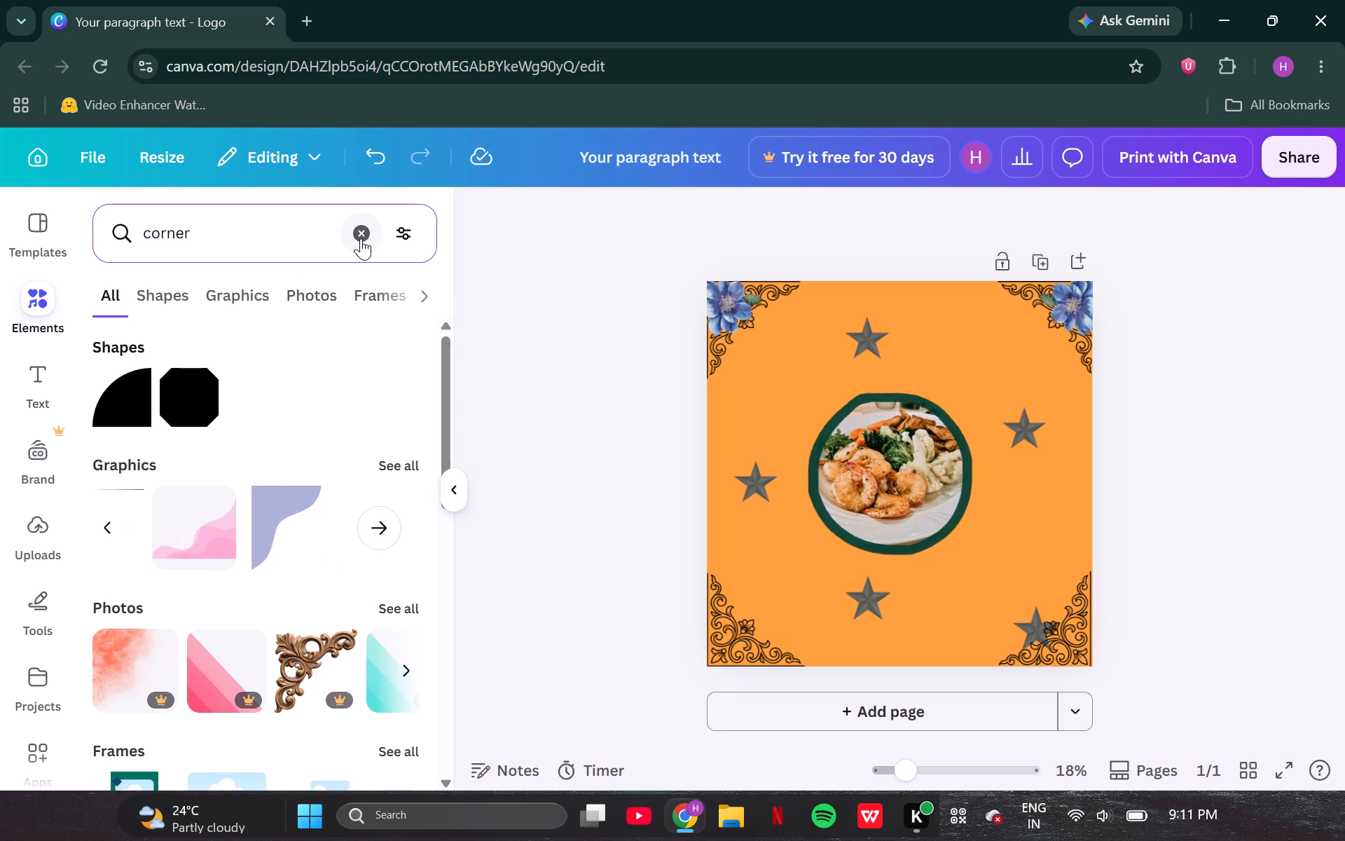
click(362, 240)
Repeat the "frame" elements search and add the thin black curly flourish divider from all its graphics to the page.
click(226, 457)
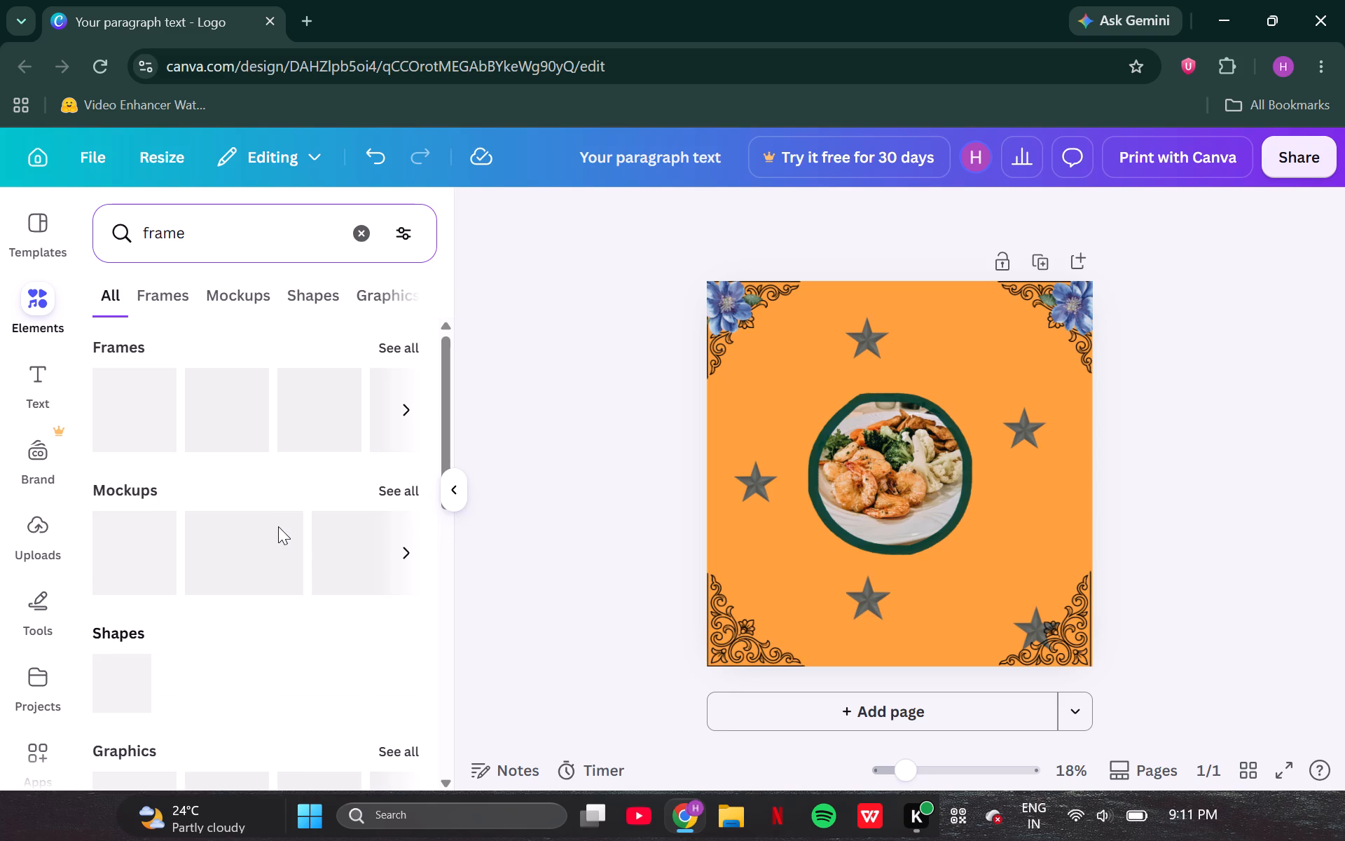
scroll(278, 526, down, 5)
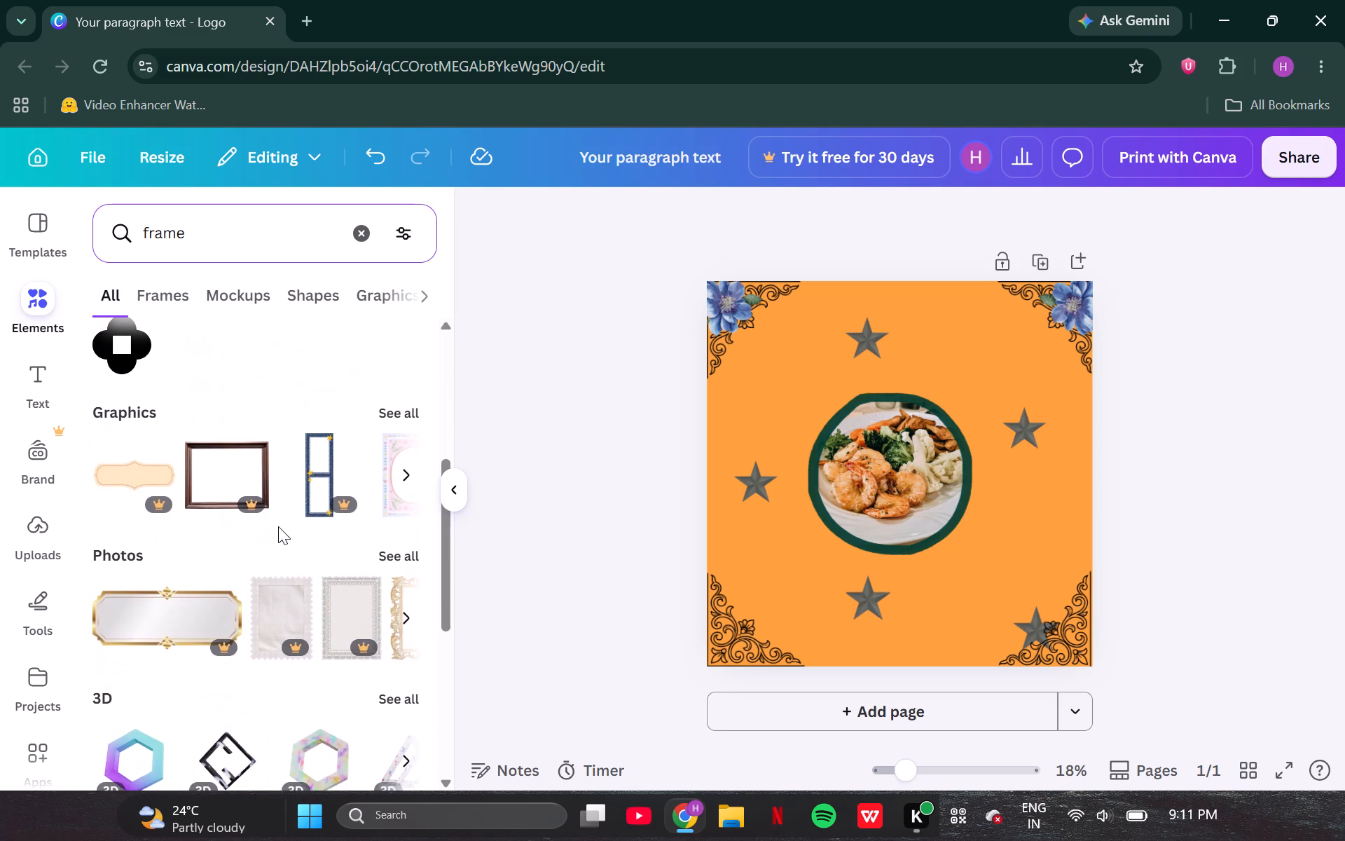
scroll(298, 488, left, 5)
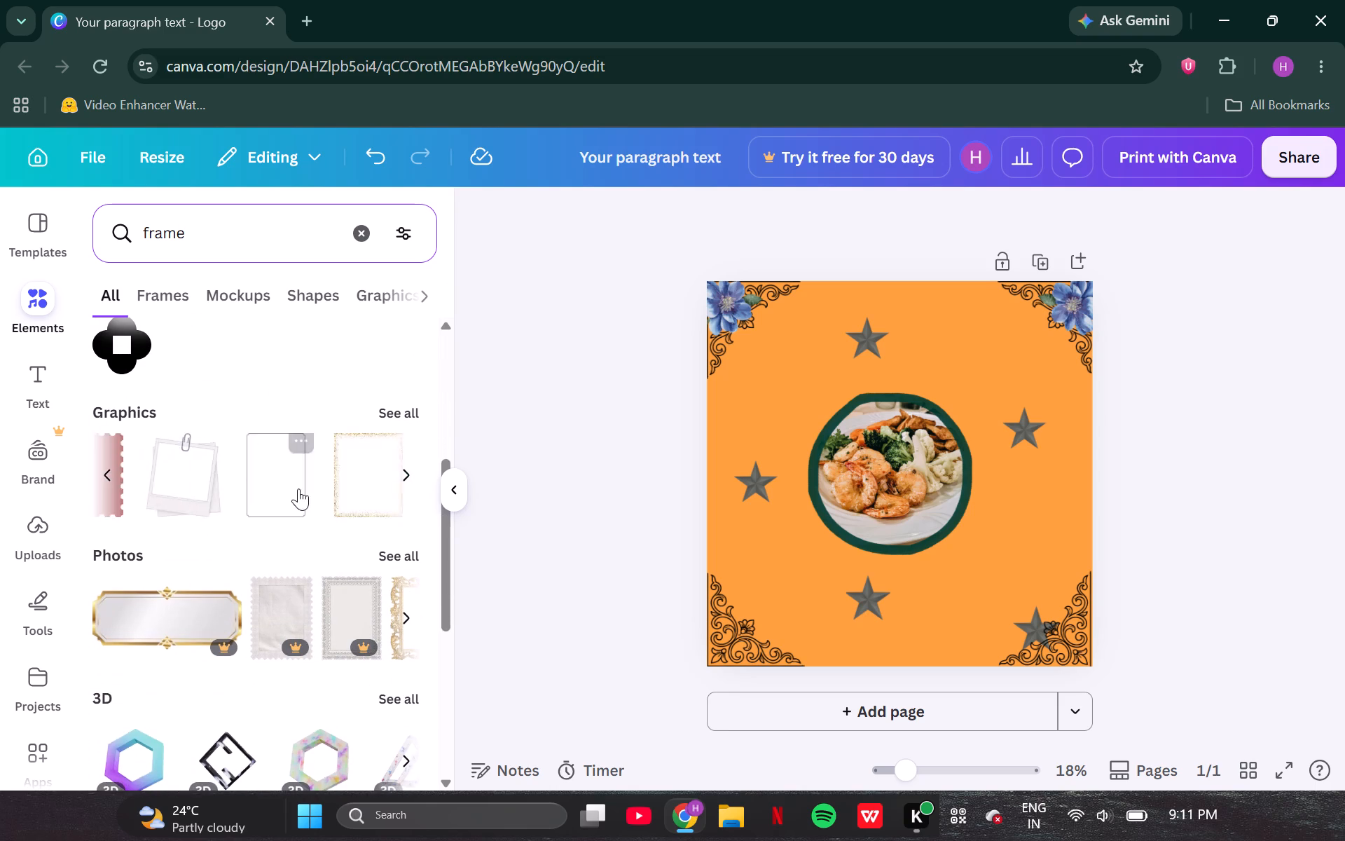
scroll(298, 488, left, 2)
click(406, 404)
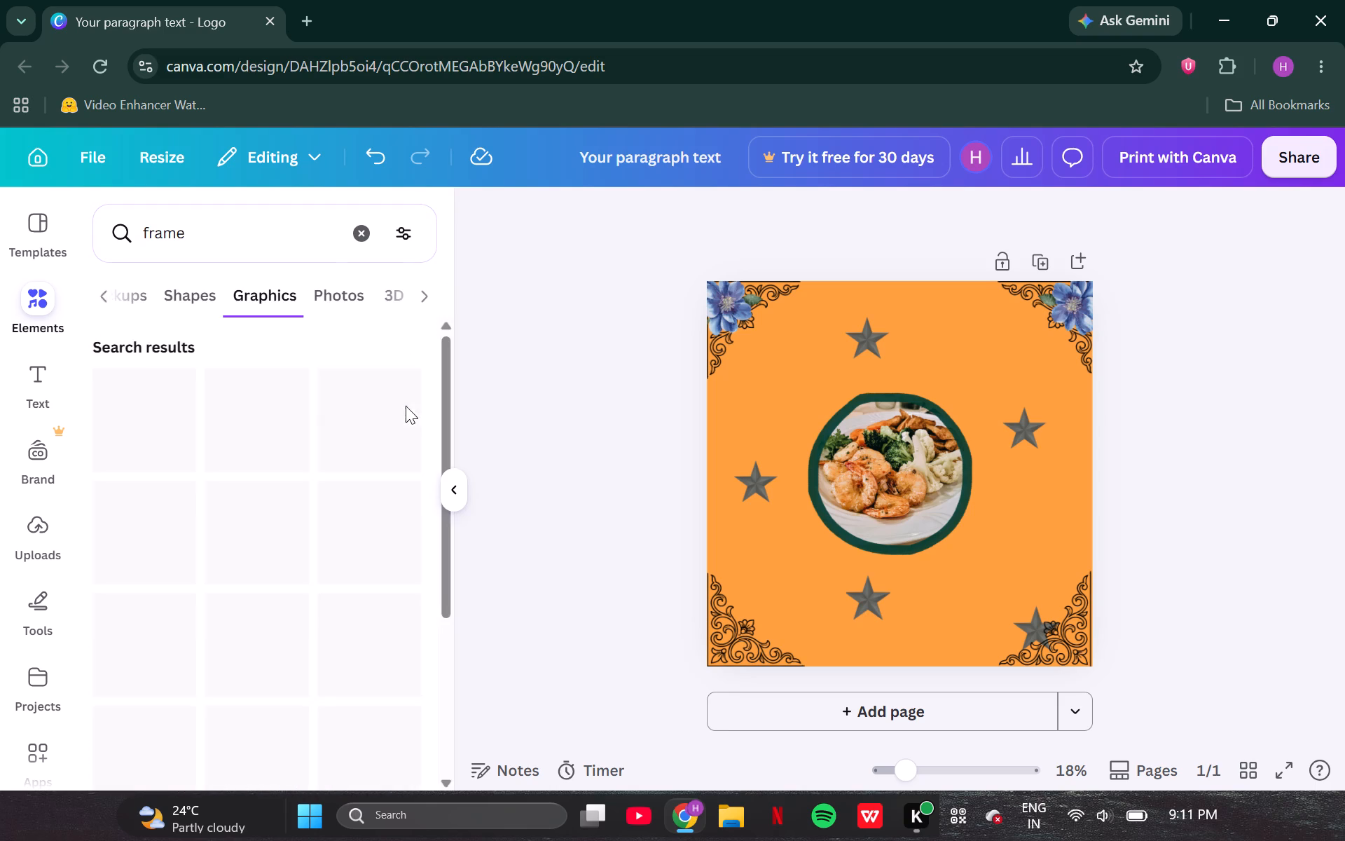
scroll(350, 513, down, 5)
scroll(350, 513, up, 1)
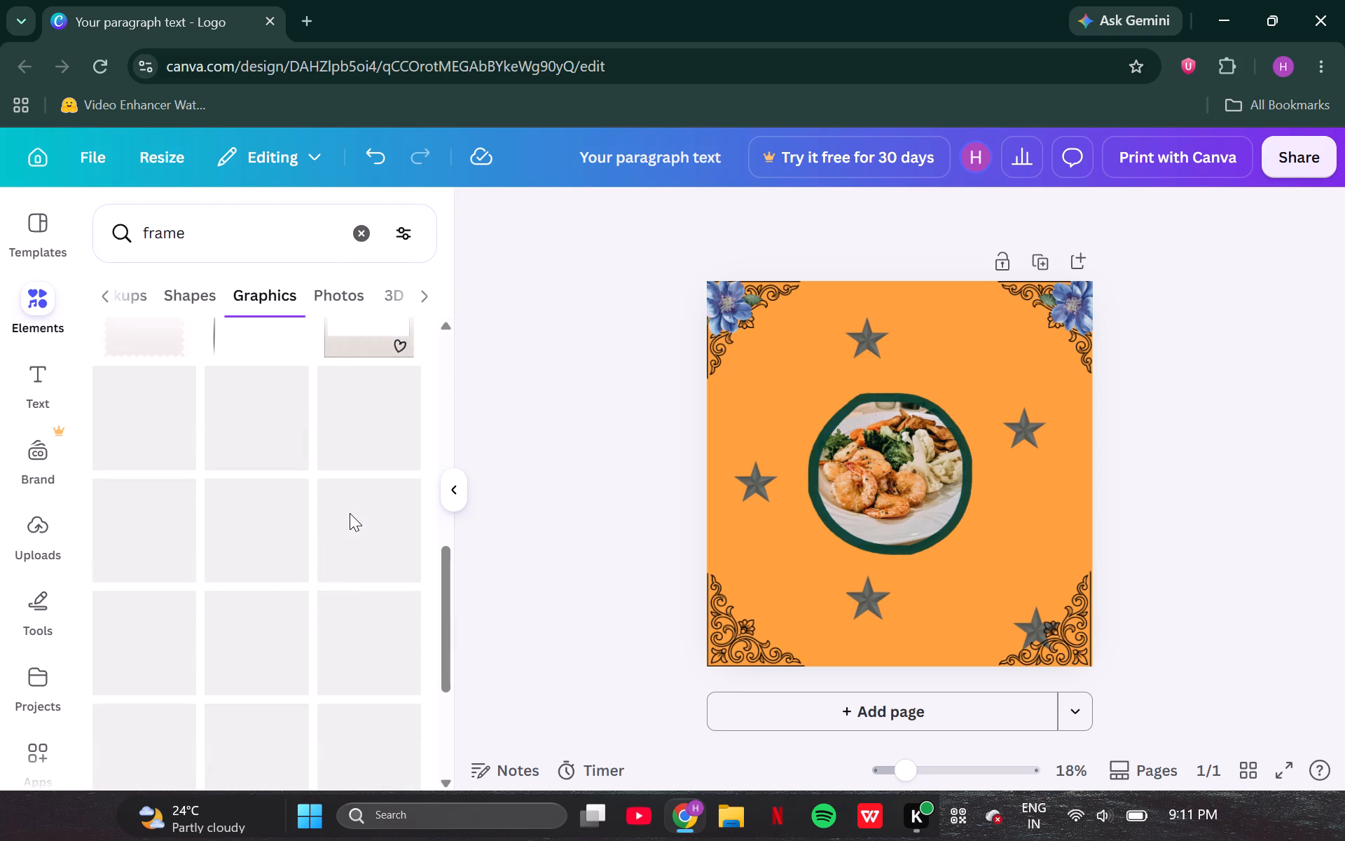
scroll(350, 513, up, 2)
scroll(350, 513, down, 3)
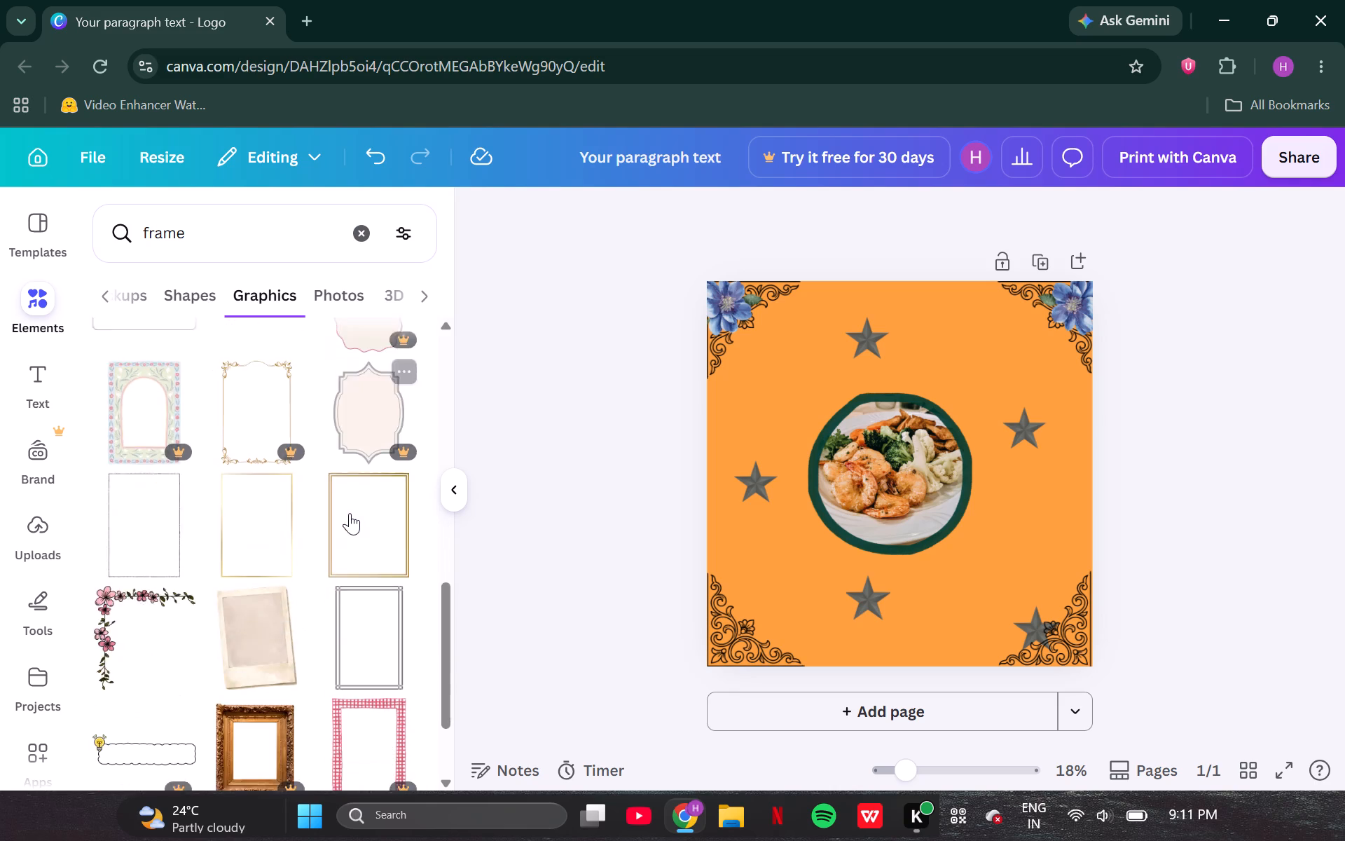
scroll(350, 513, up, 1)
click(290, 423)
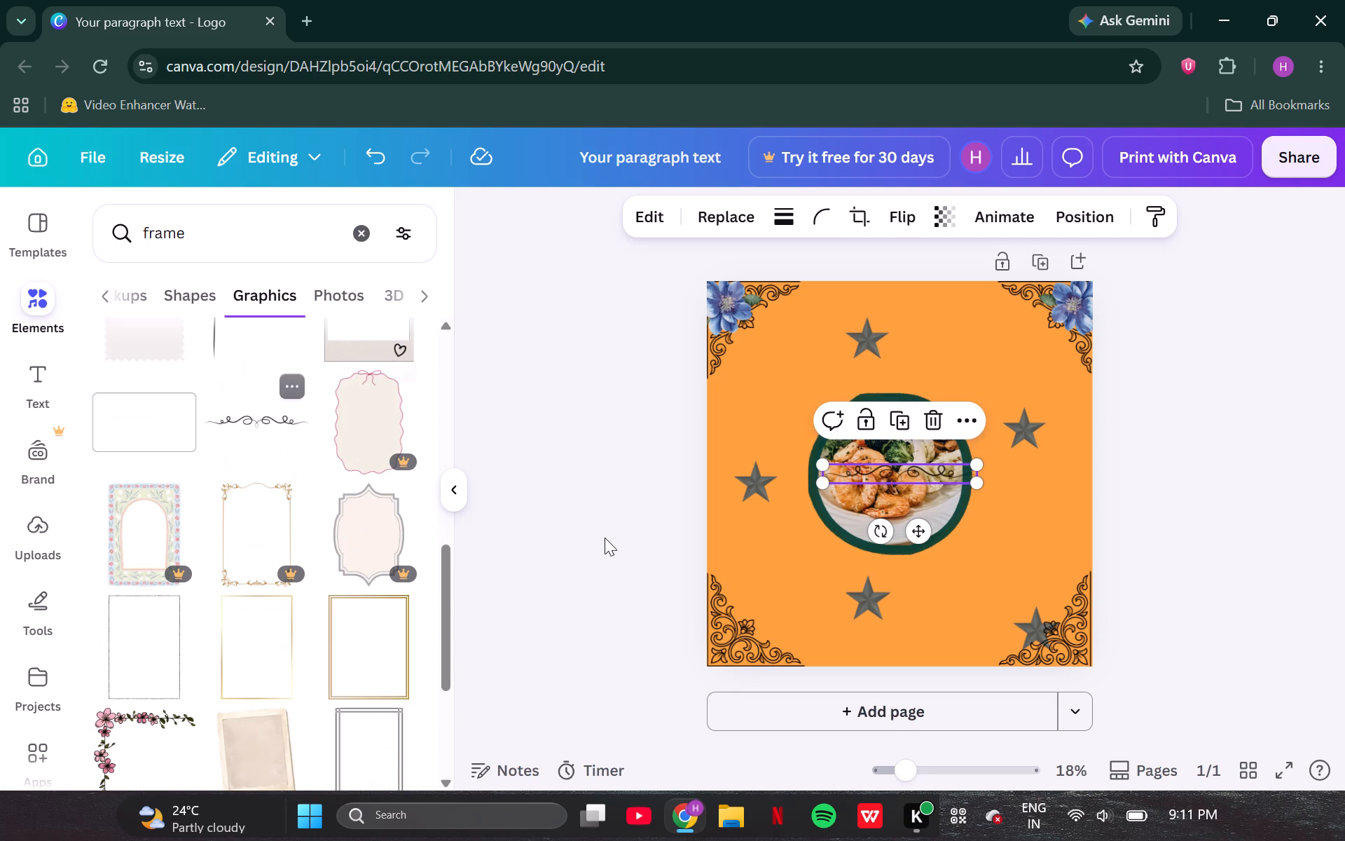
Rotate the flourish divider to -90° so it stands upright.
drag(883, 538, 1014, 501)
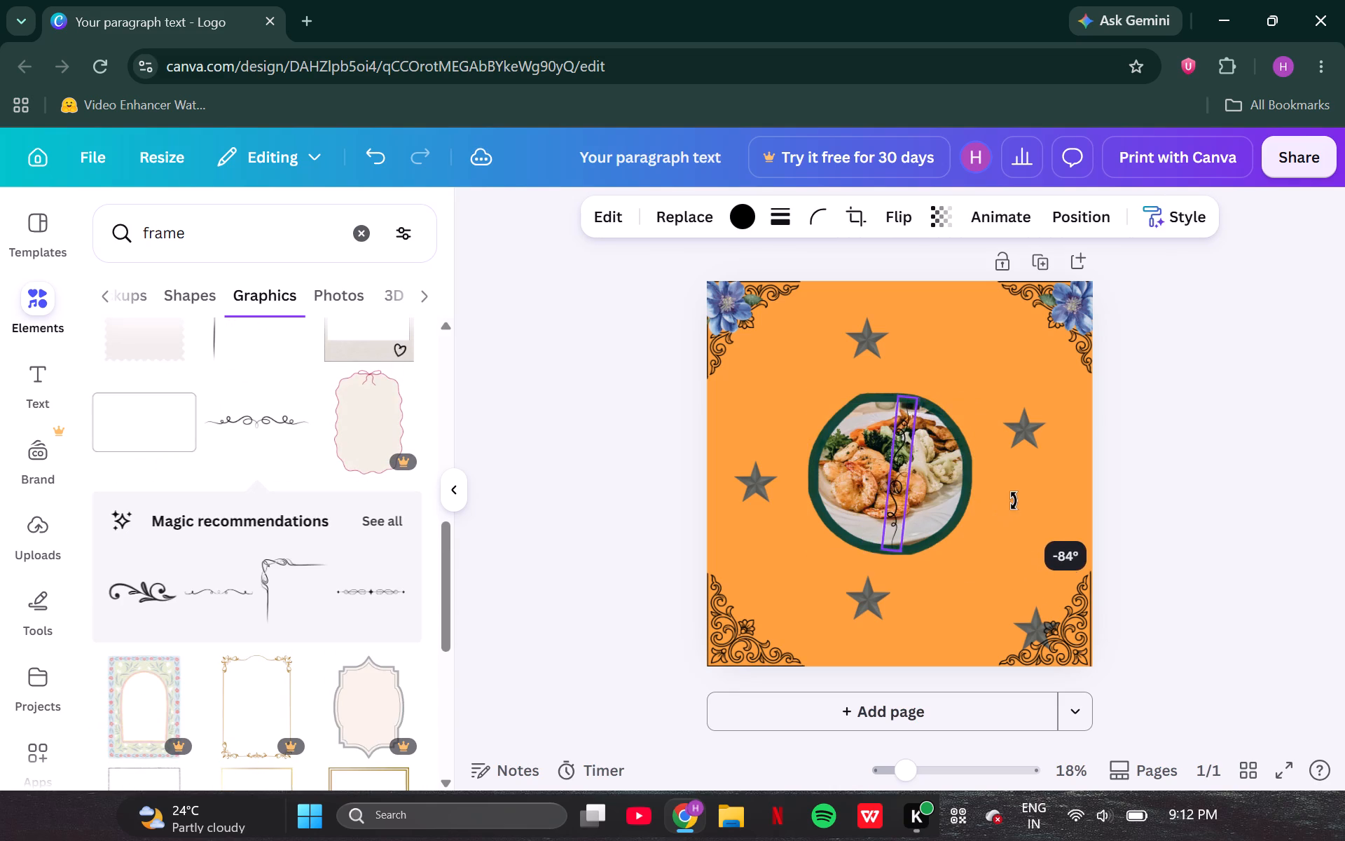
drag(1014, 501, 1018, 492)
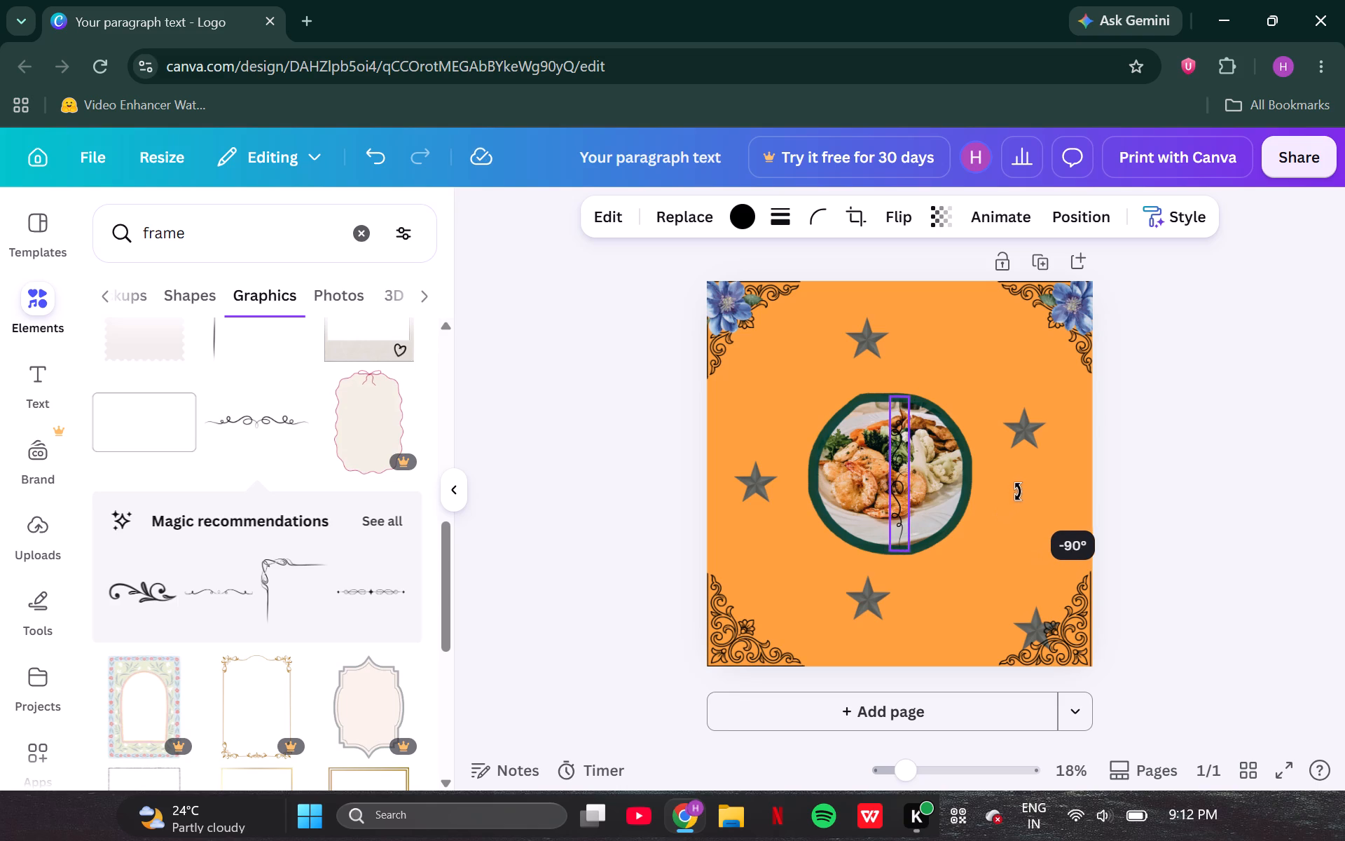
drag(1018, 492, 1017, 493)
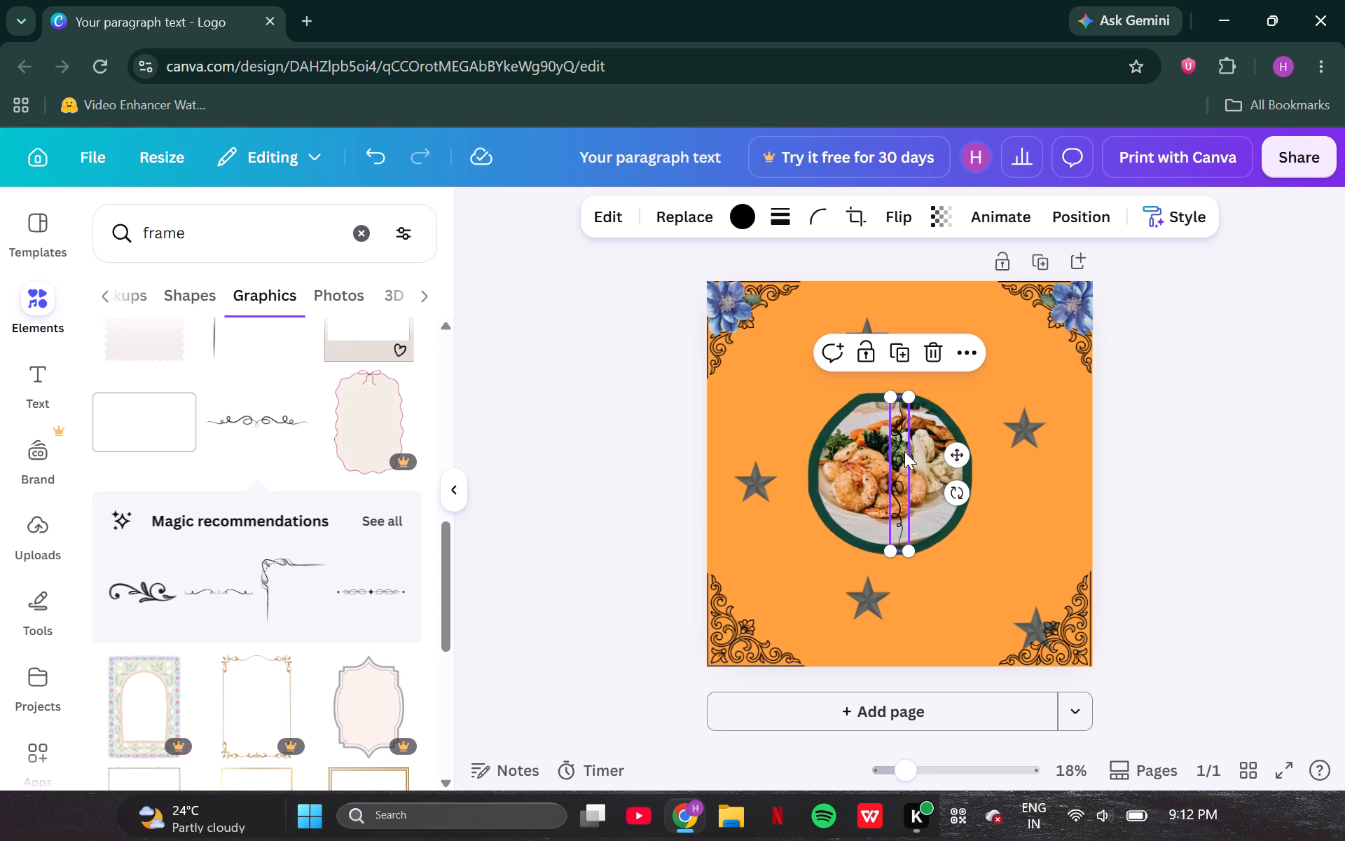
Place the upright flourish flush against the page's left edge, vertically centred between the two corner ornaments.
drag(904, 451, 724, 441)
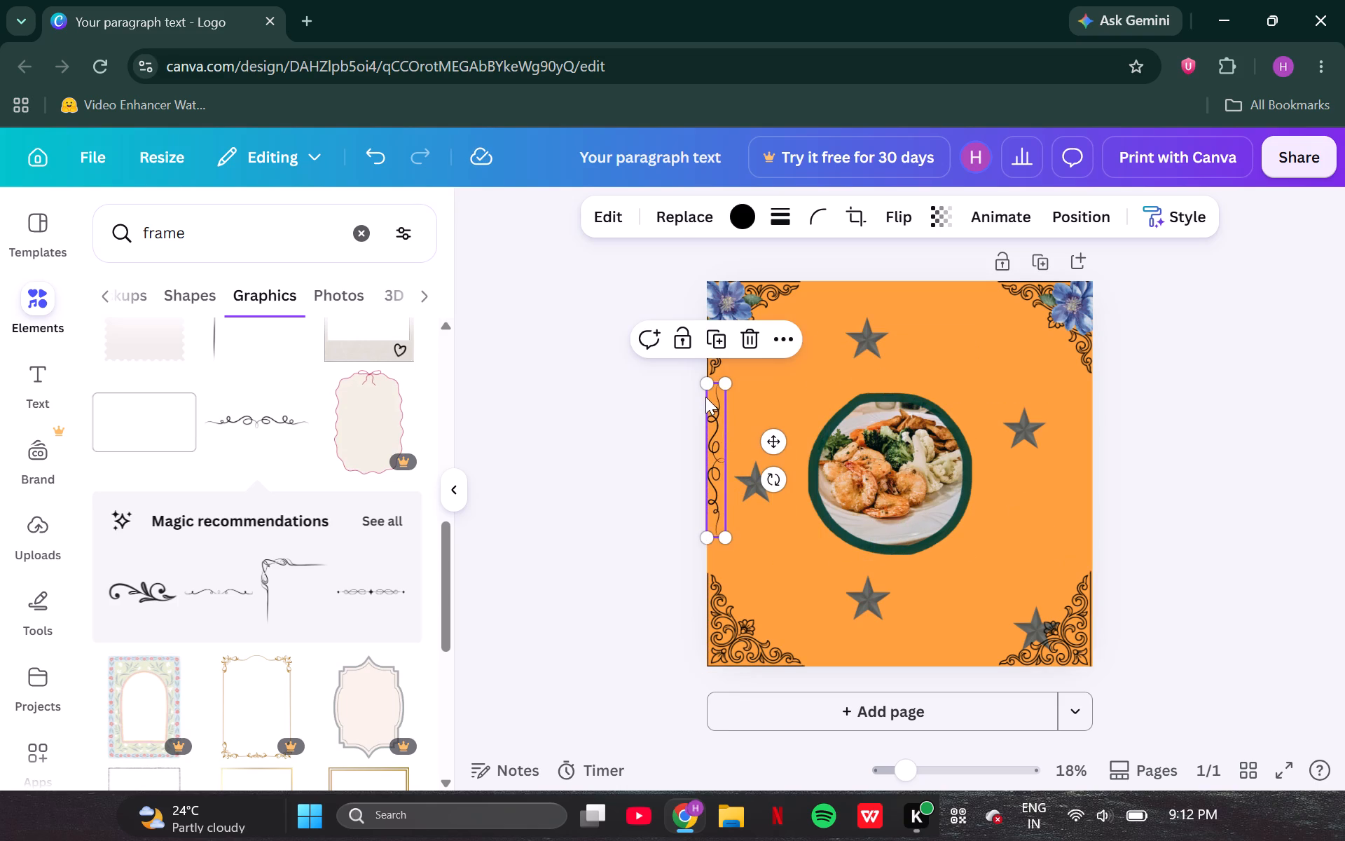
click(705, 385)
drag(708, 425, 709, 431)
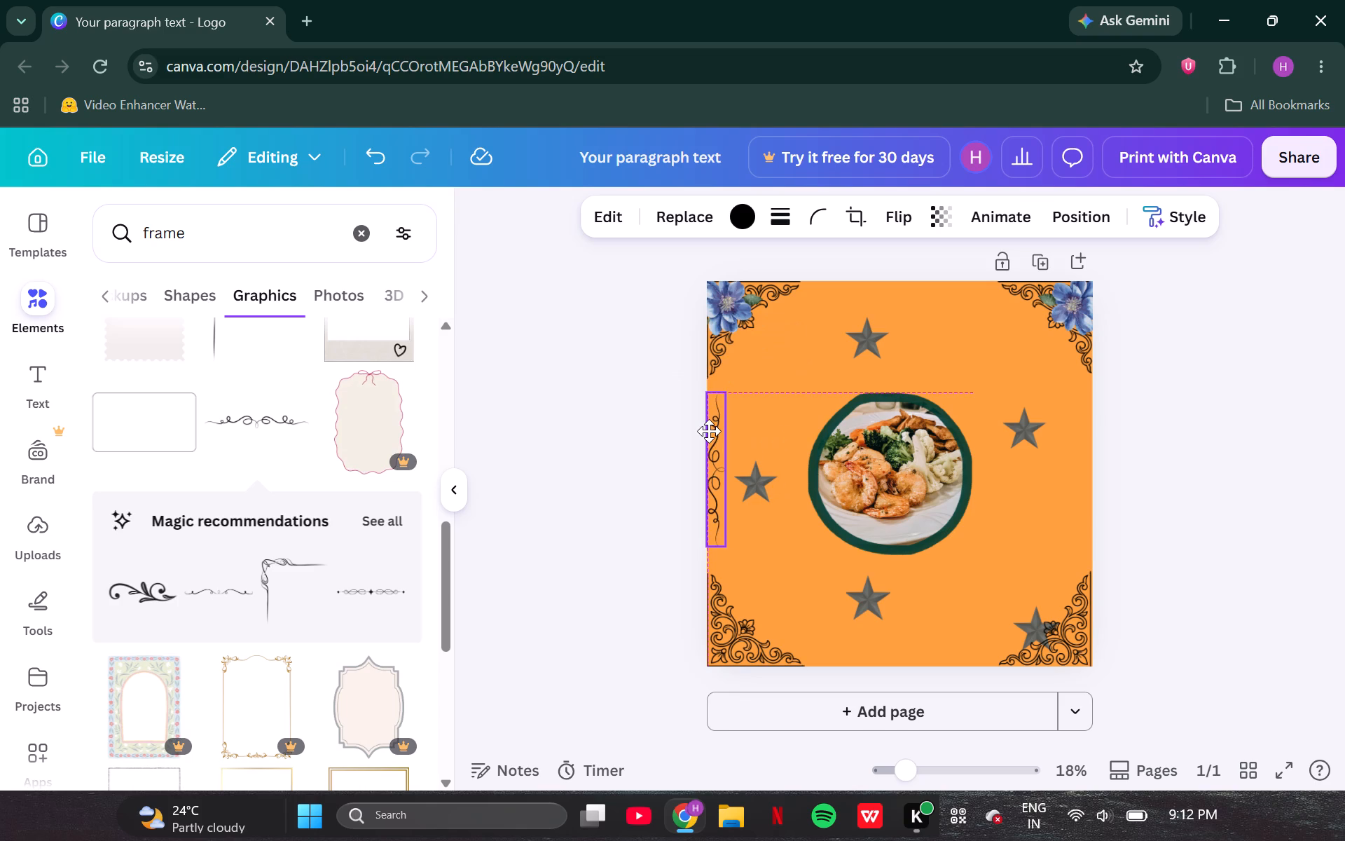
drag(709, 431, 709, 429)
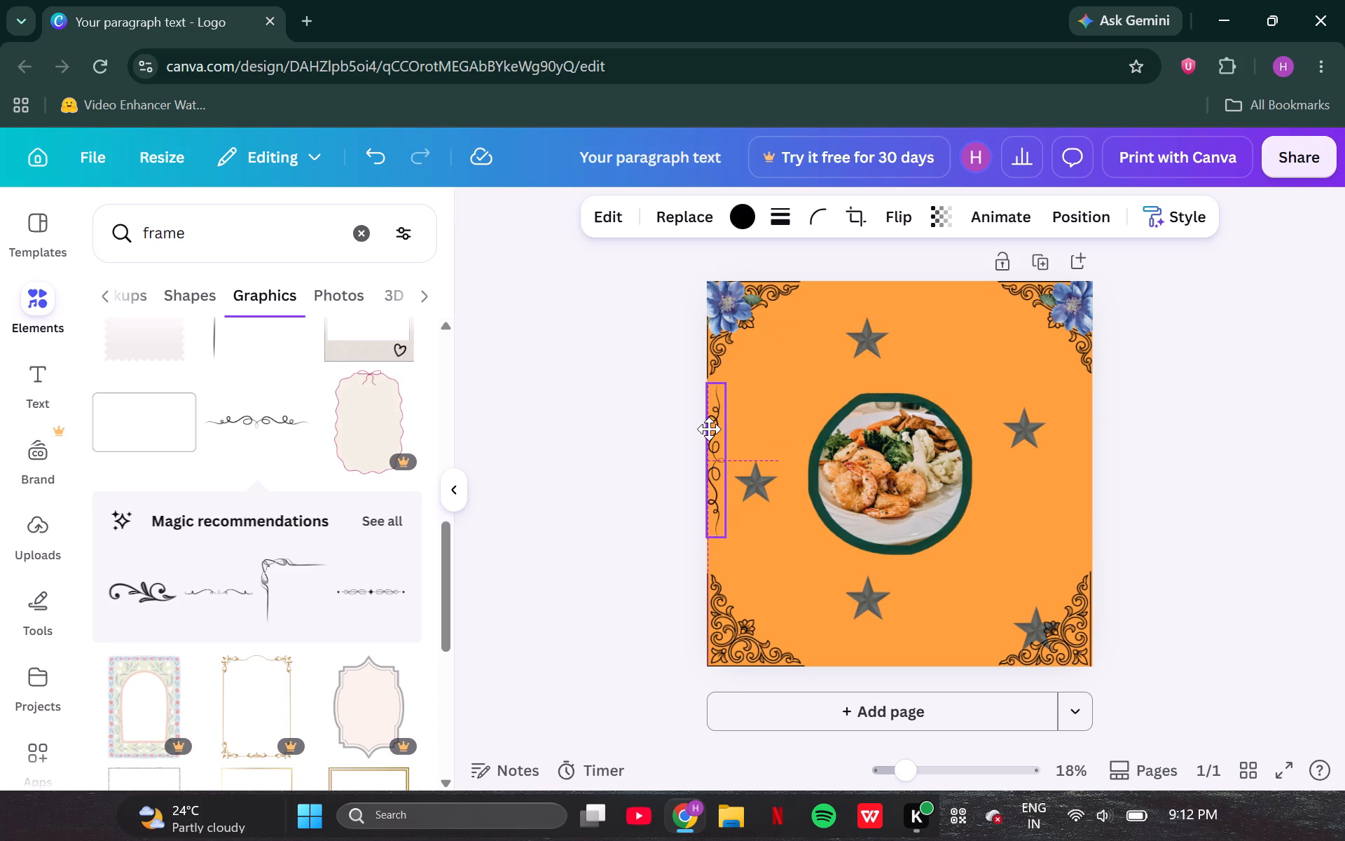
drag(709, 429, 710, 428)
drag(710, 428, 708, 439)
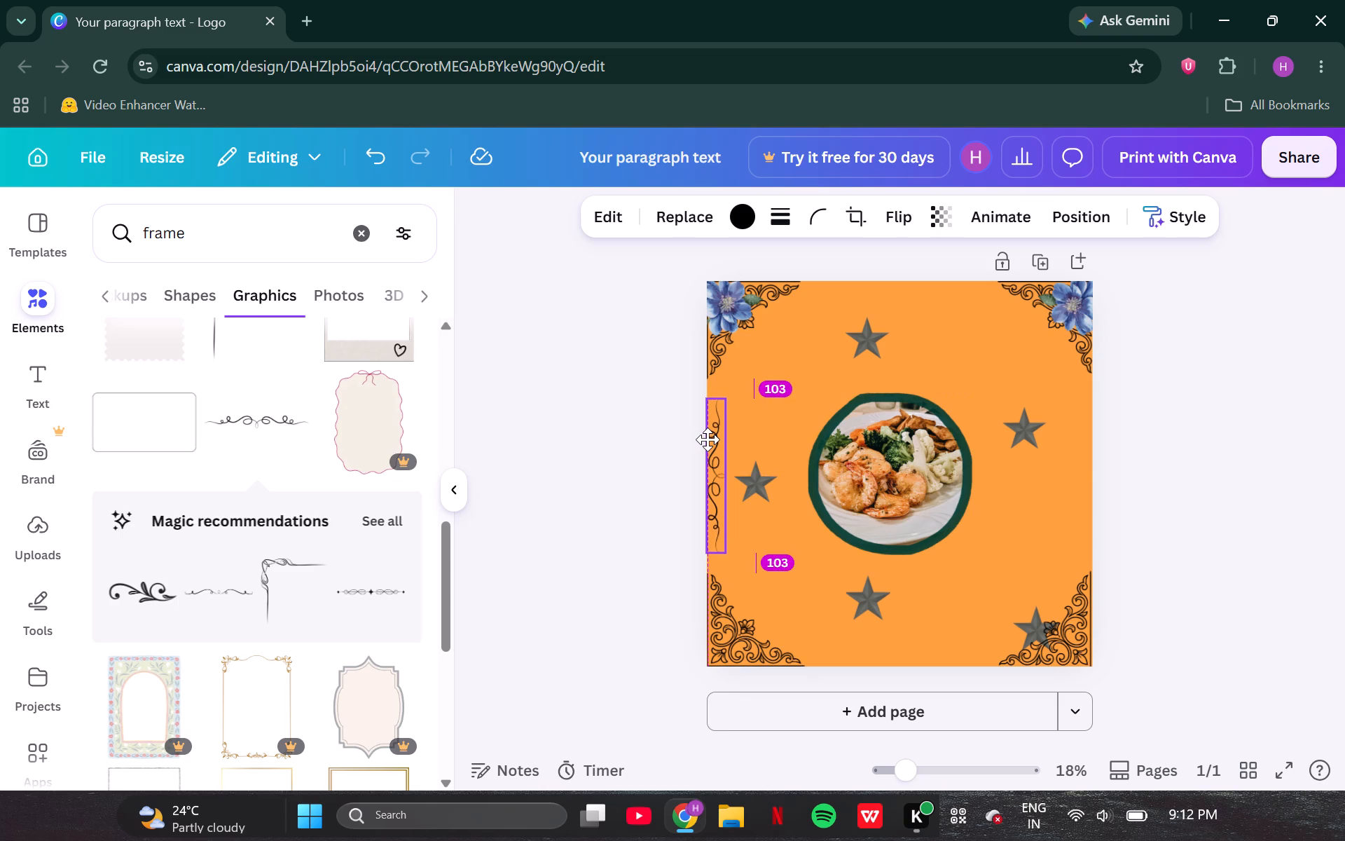
drag(708, 439, 708, 437)
click(647, 469)
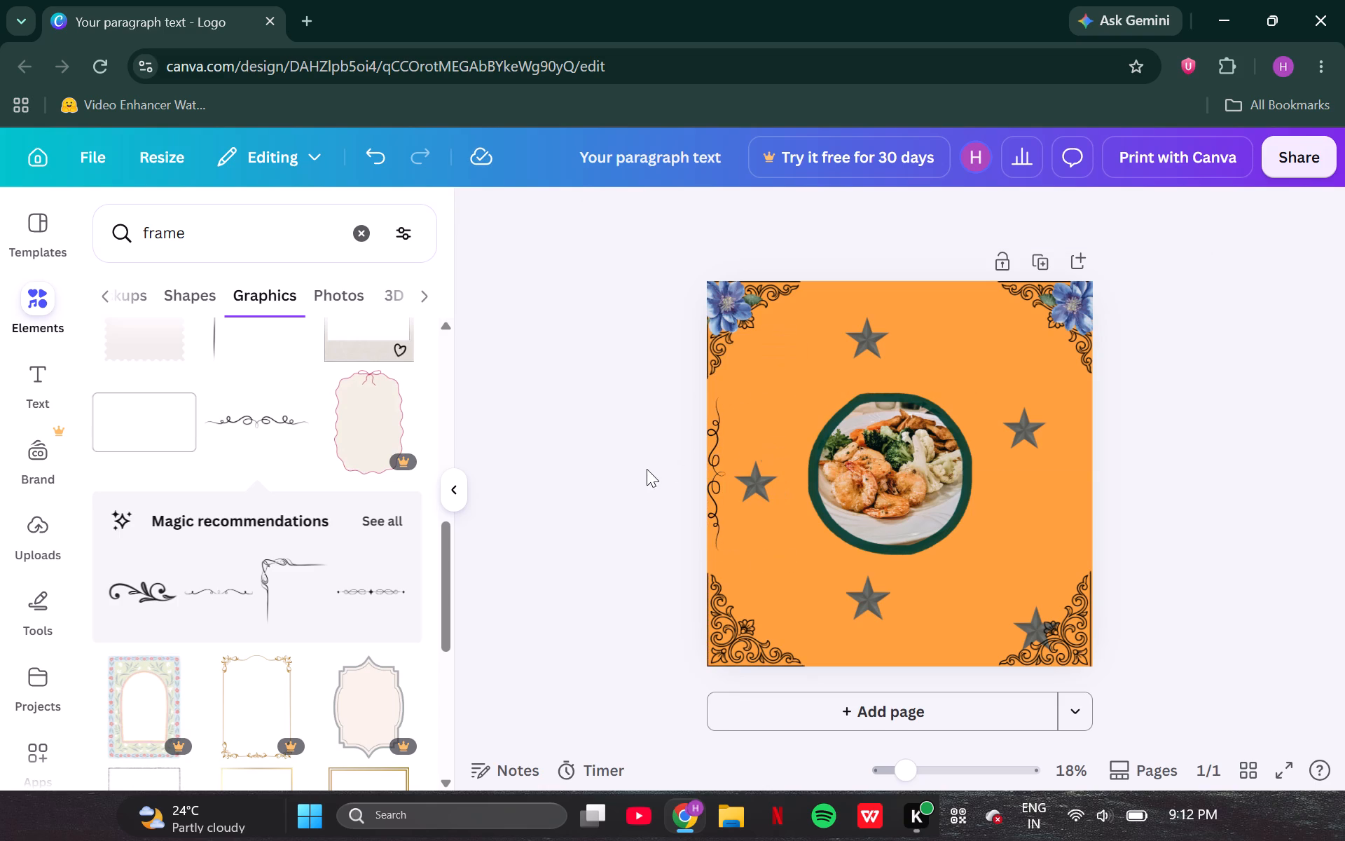
Duplicate the upright flourish and place the copy flush against the page's right edge, level with the left one.
click(722, 470)
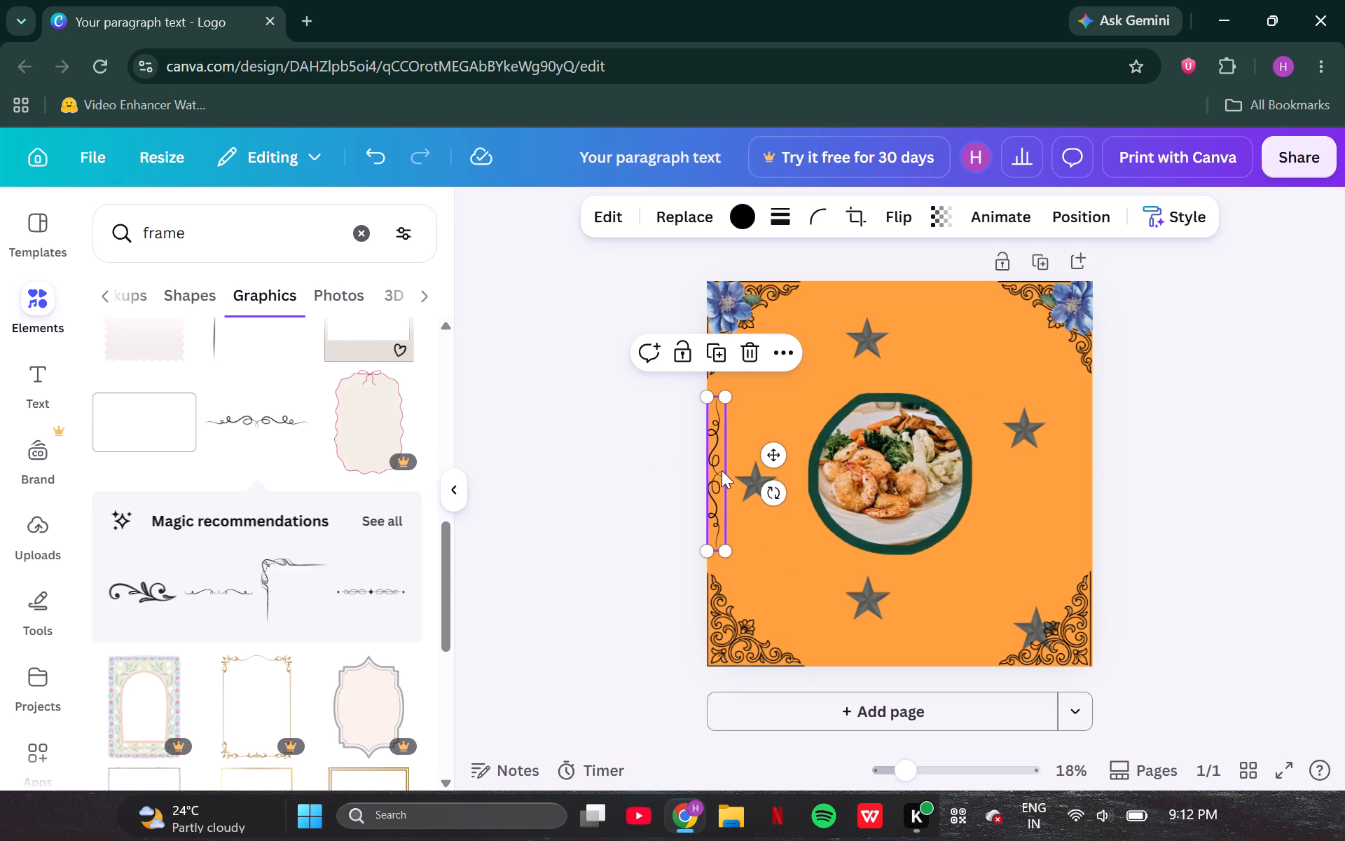
key(ctrl+c)
key(ctrl+v)
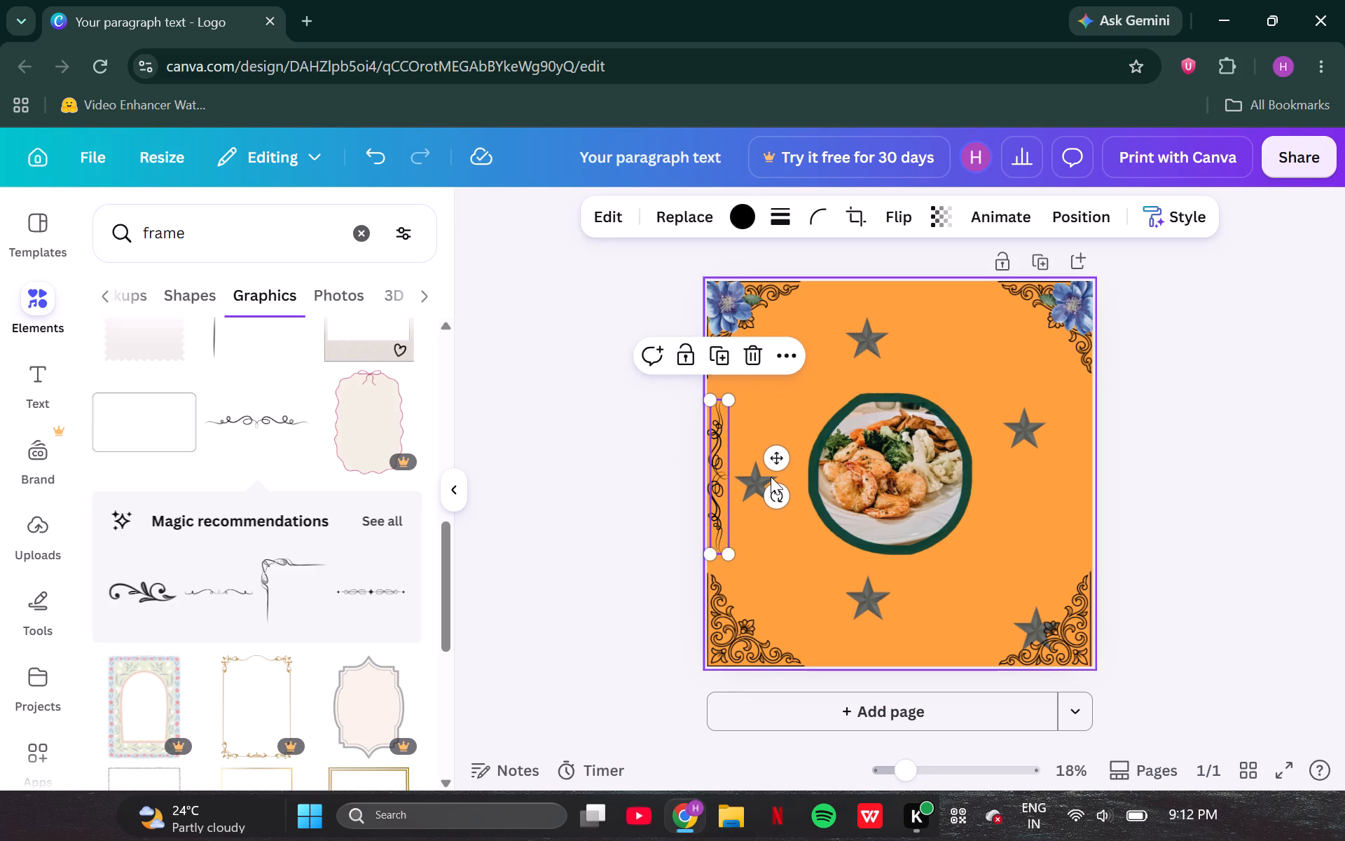
drag(774, 458, 805, 458)
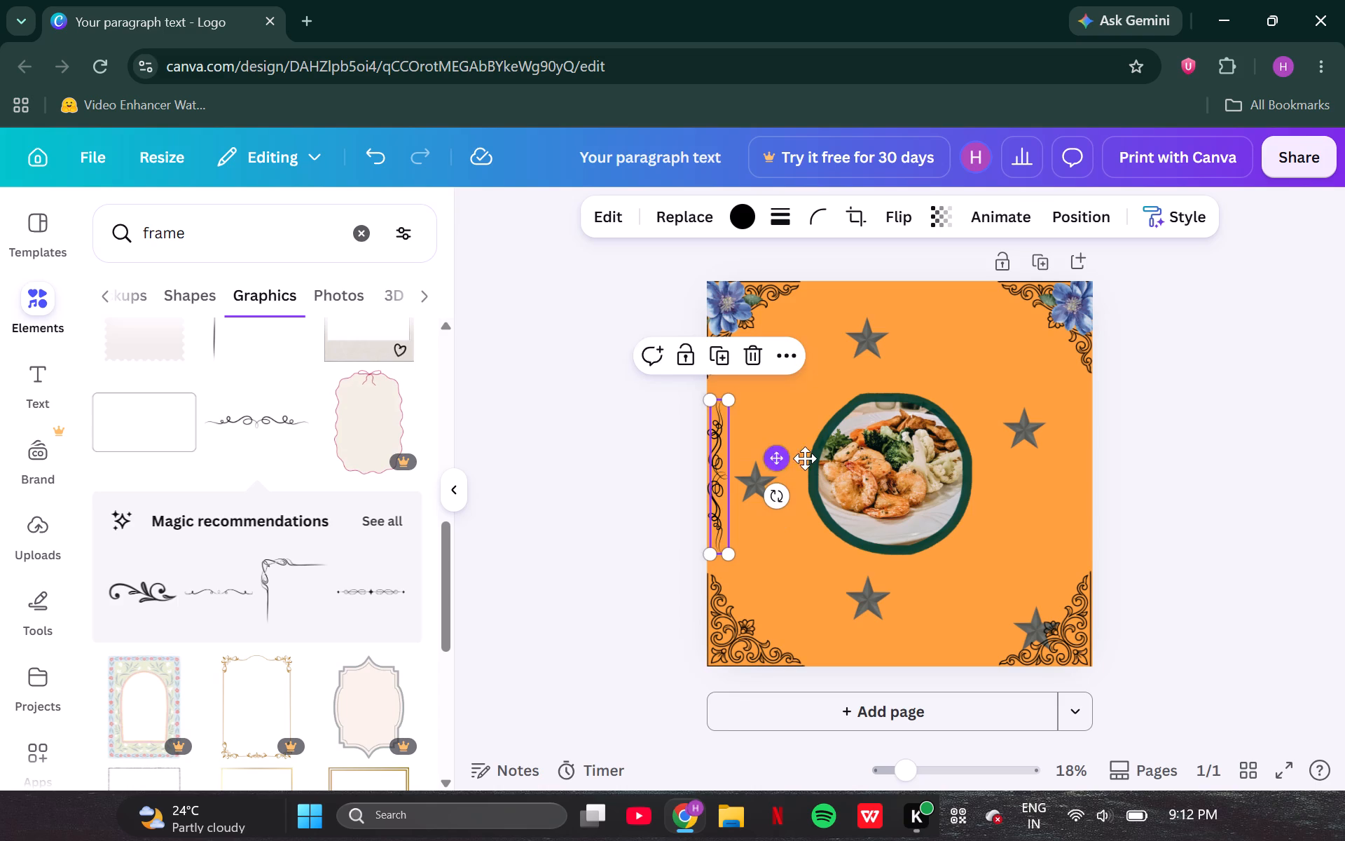
drag(805, 458, 1136, 462)
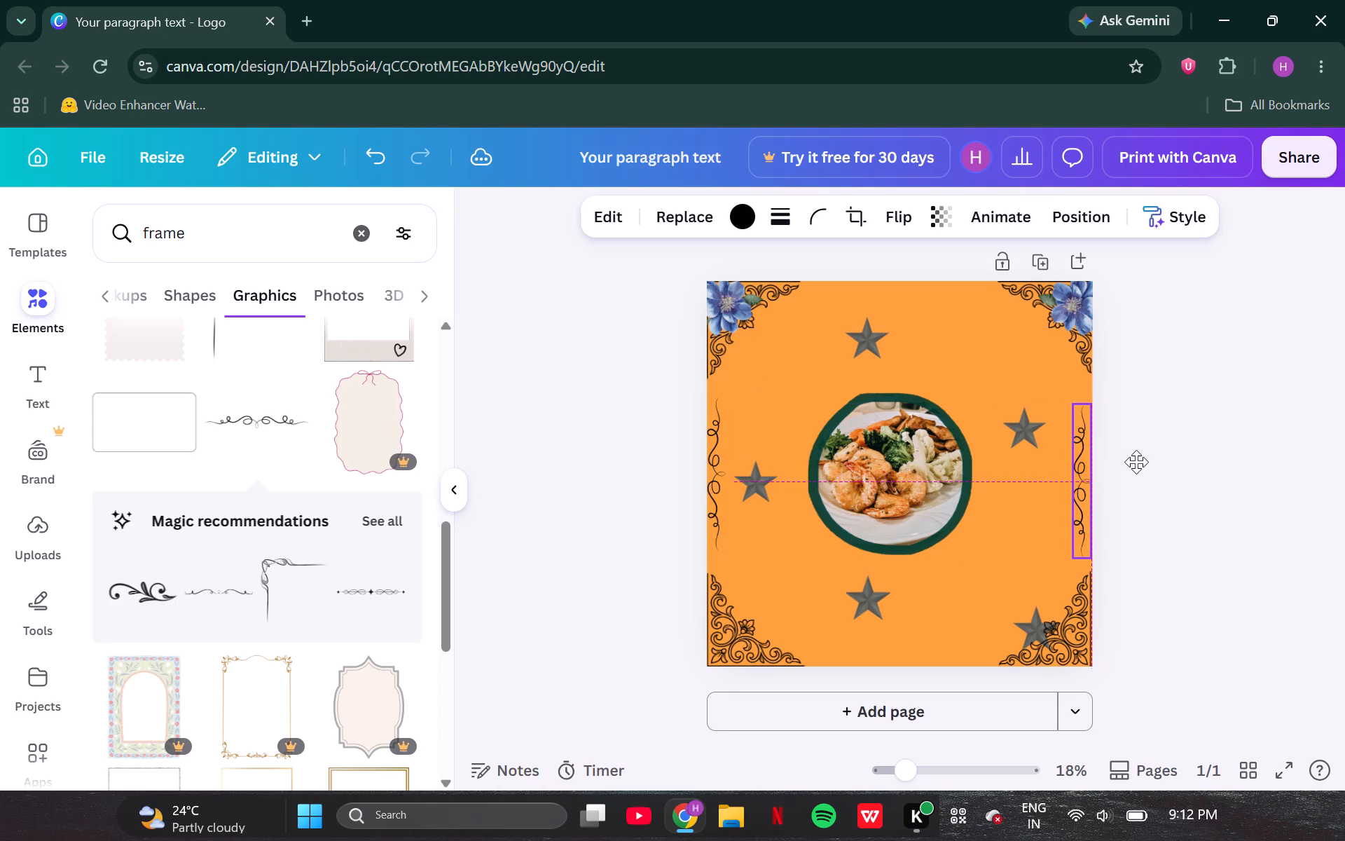
drag(1136, 462, 1136, 461)
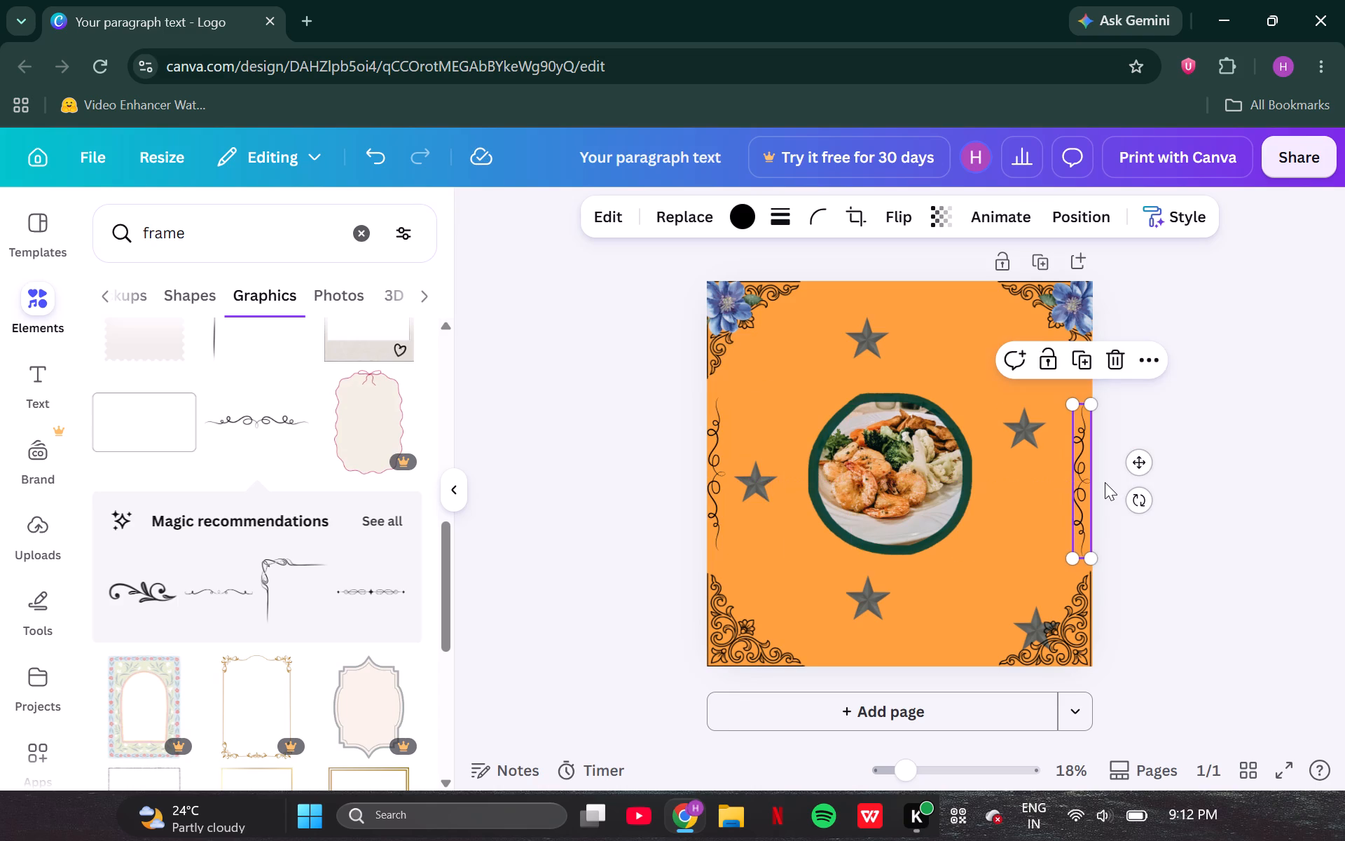
click(1179, 410)
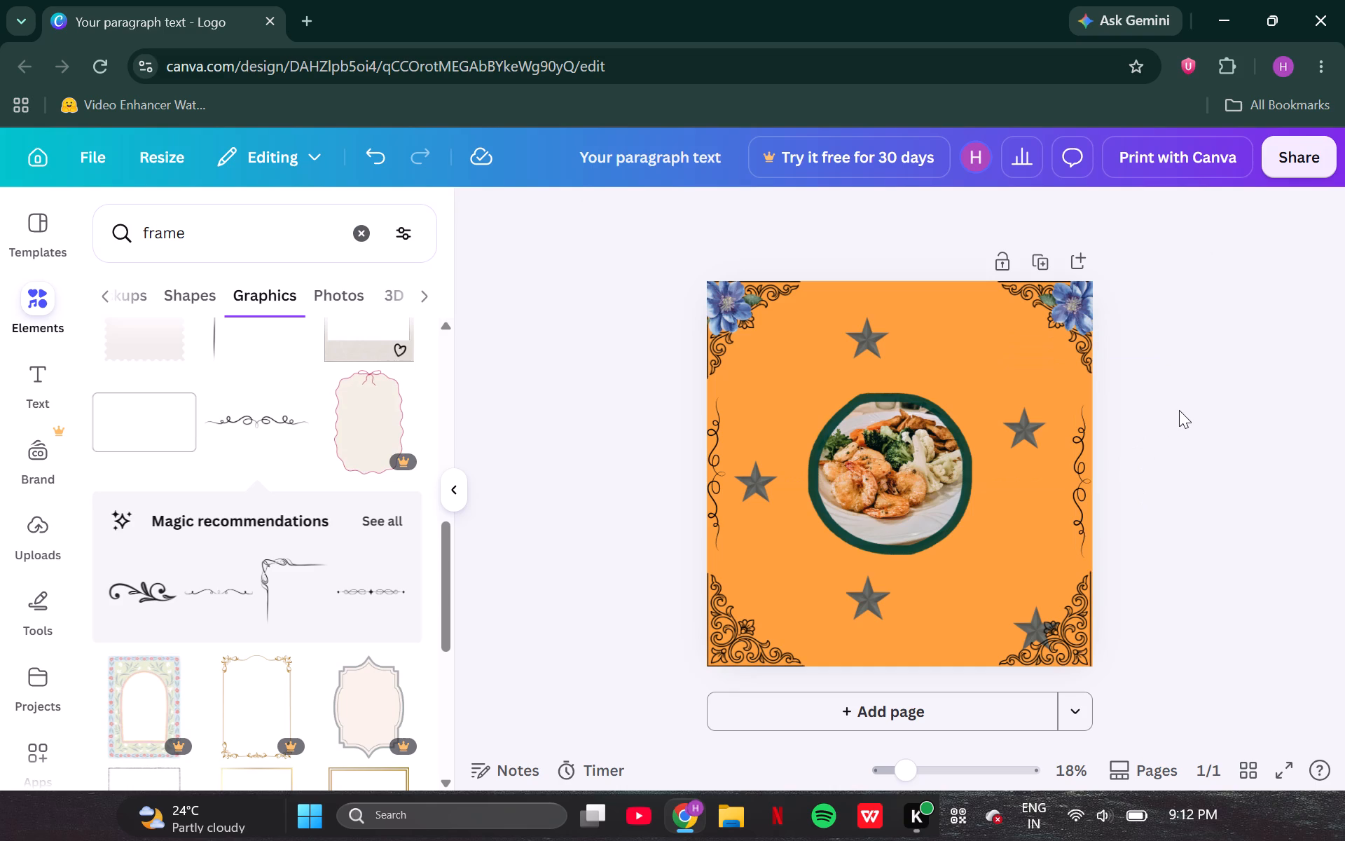
Rotate the right-edge flourish half a turn so it stands upright and mirrors the left-edge flourish.
click(1078, 446)
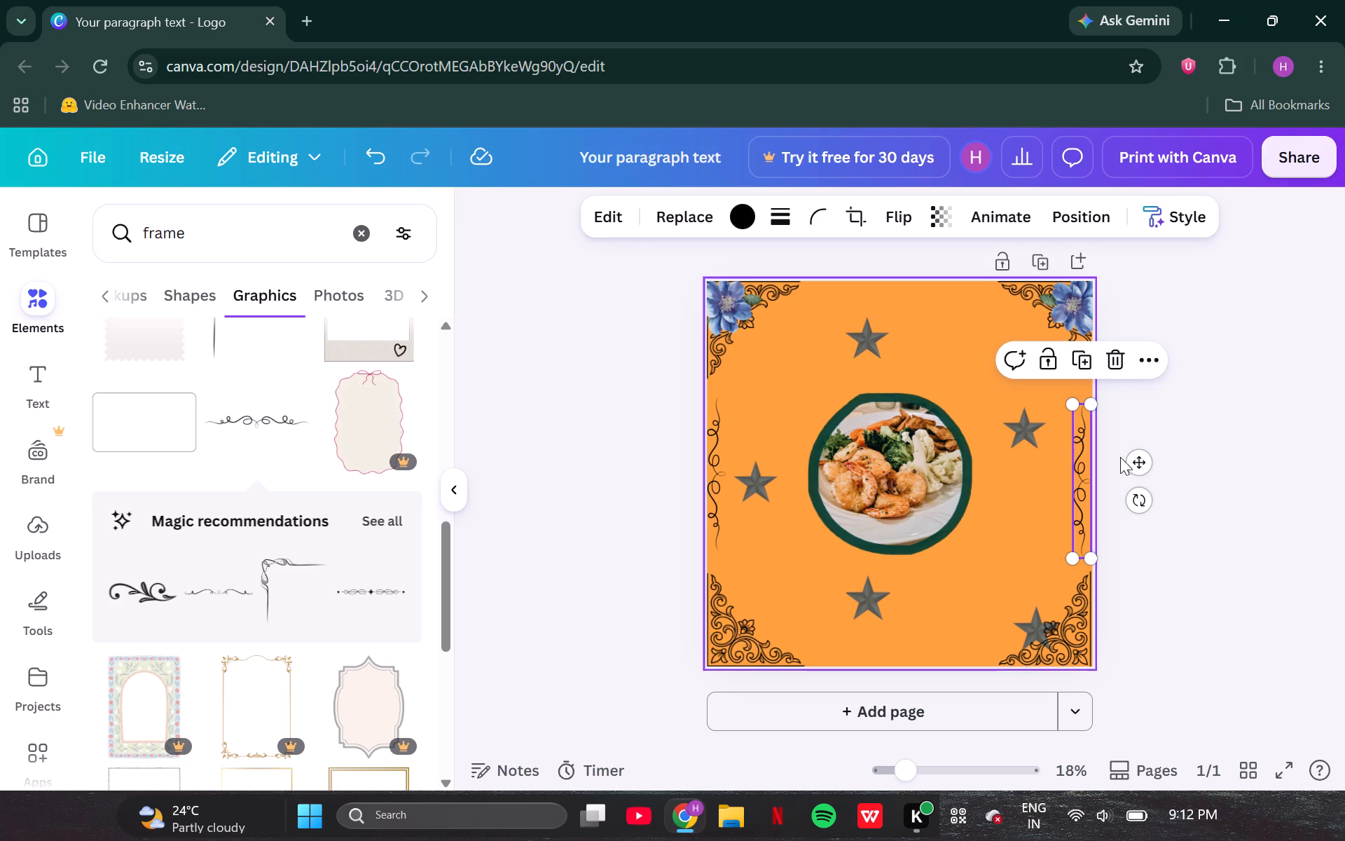
drag(1134, 493, 1110, 383)
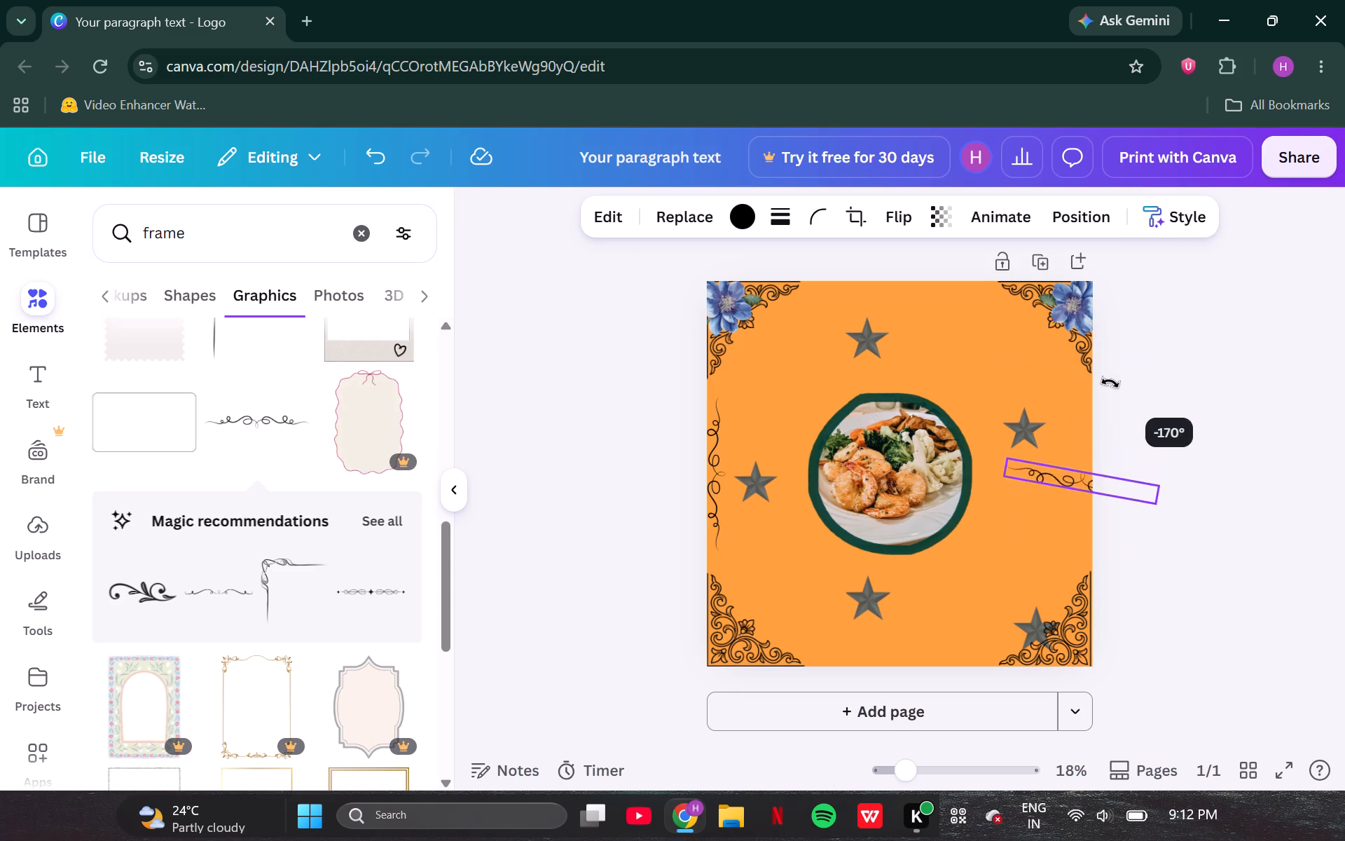
drag(1110, 383, 1107, 510)
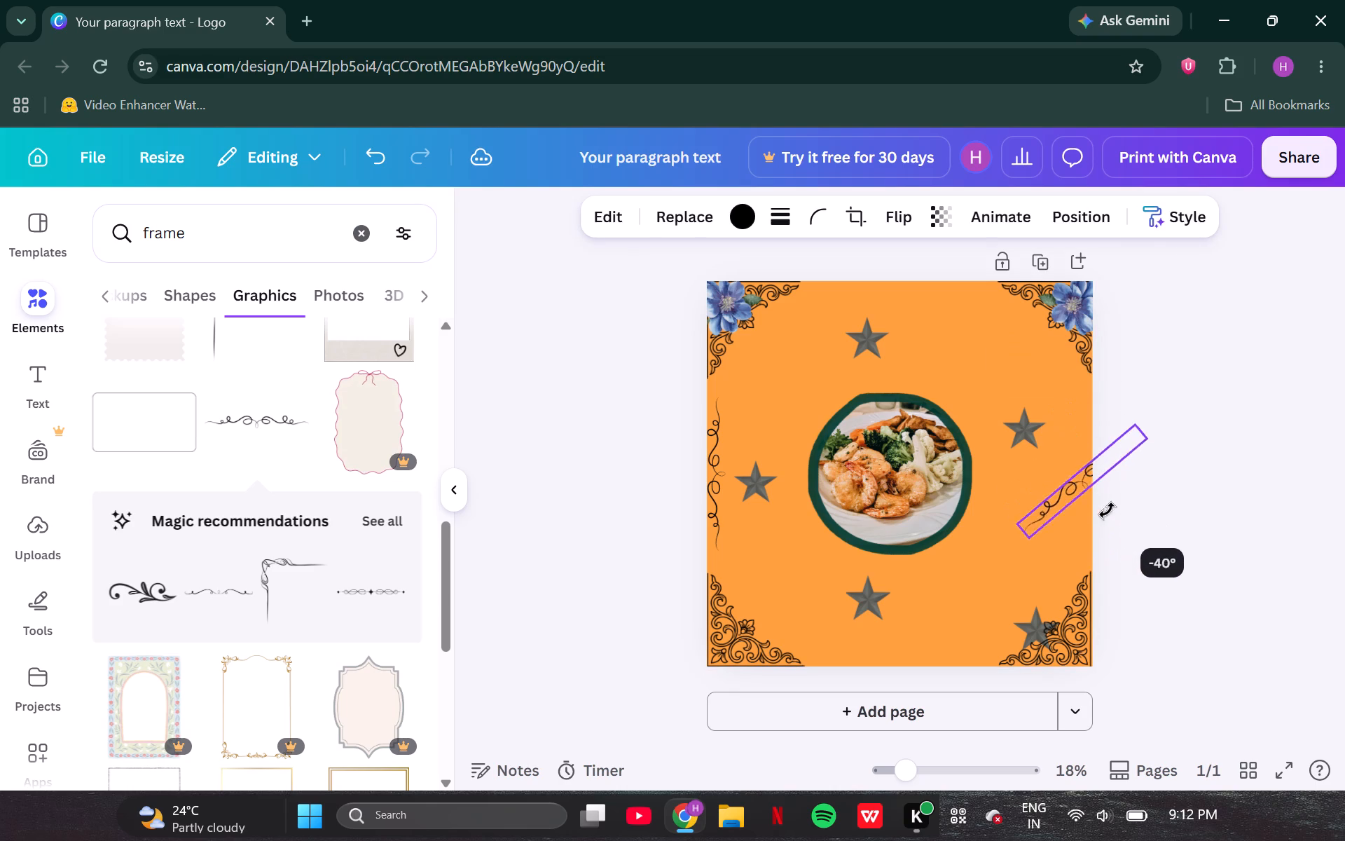
drag(1107, 510, 1090, 498)
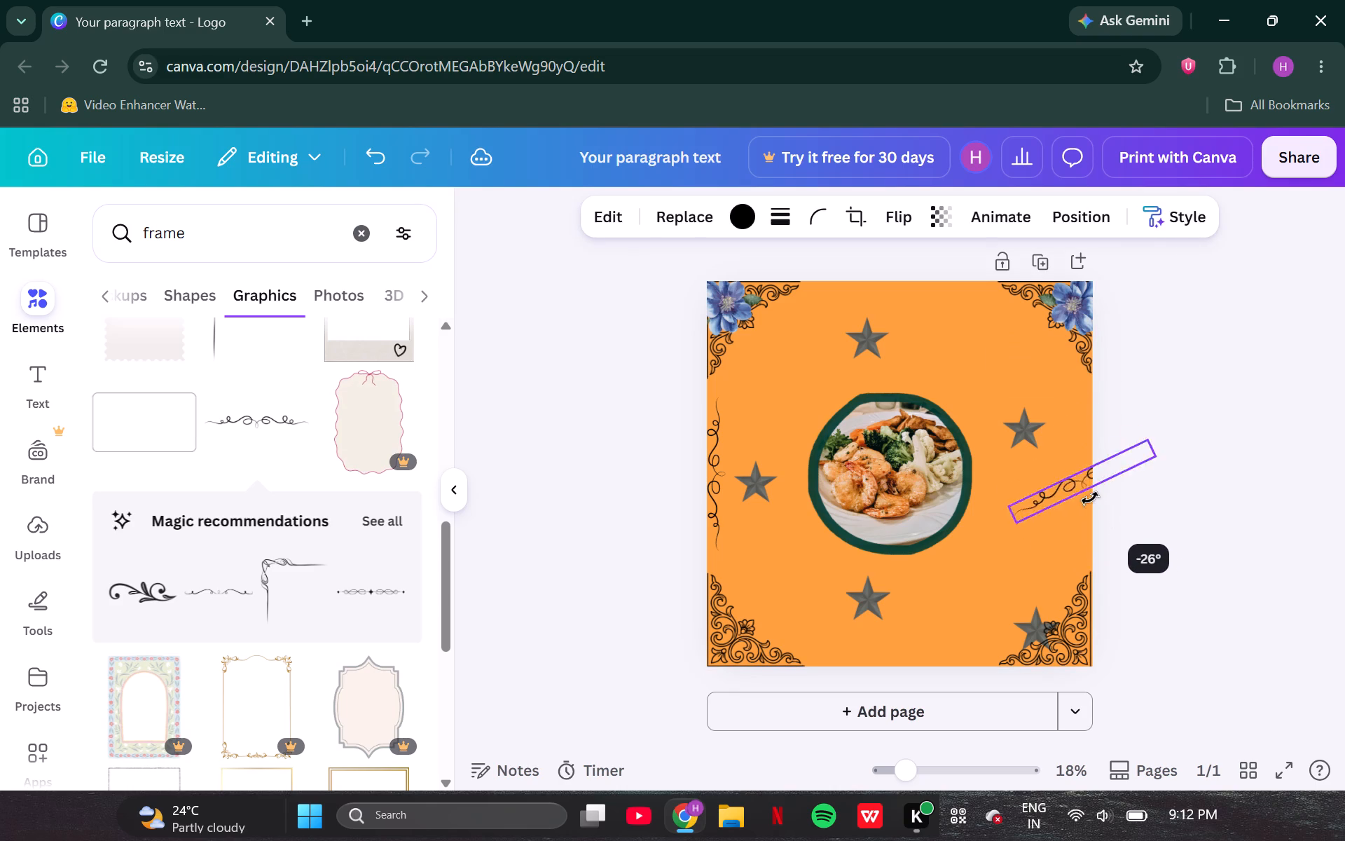
drag(1090, 498, 1056, 432)
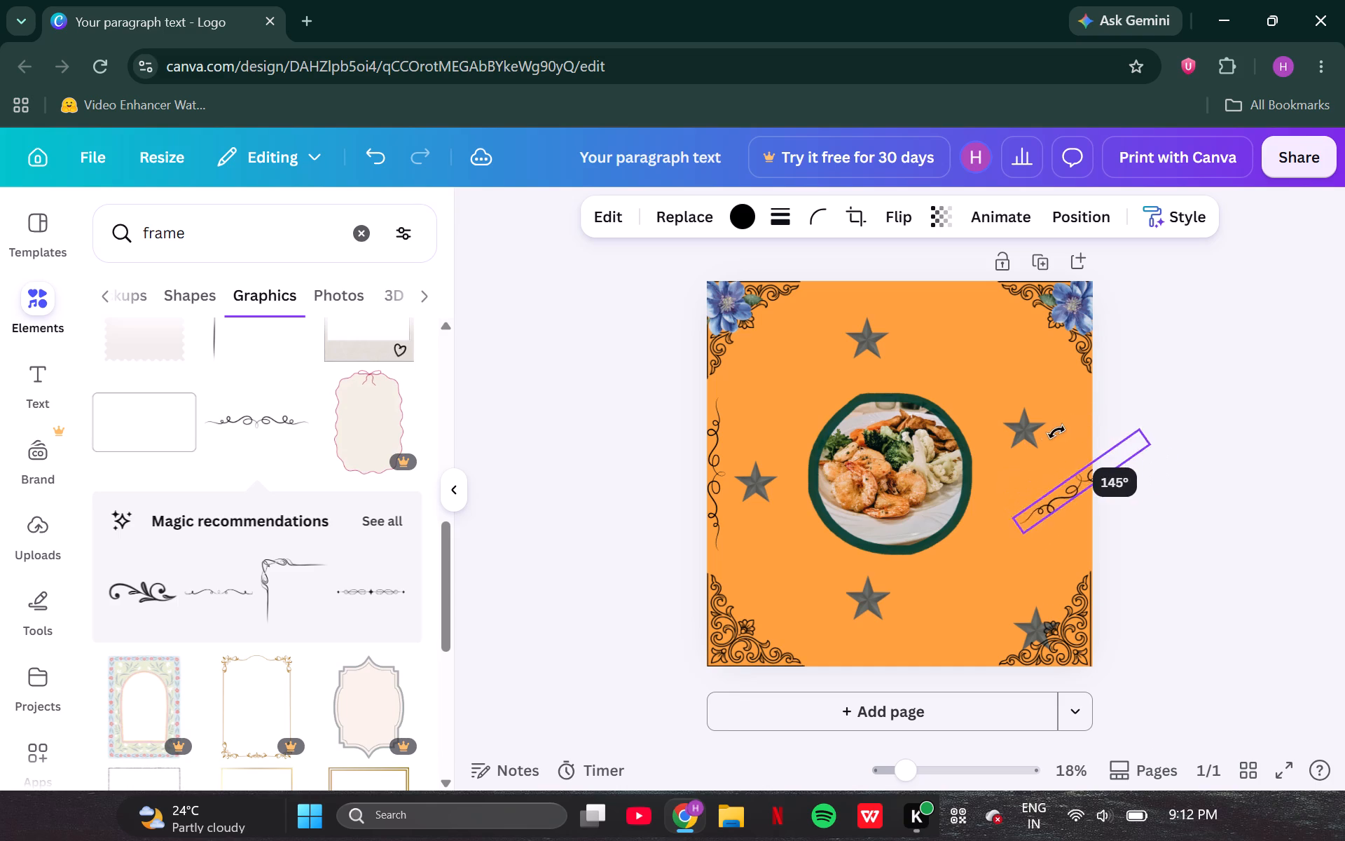
drag(1056, 432, 1035, 465)
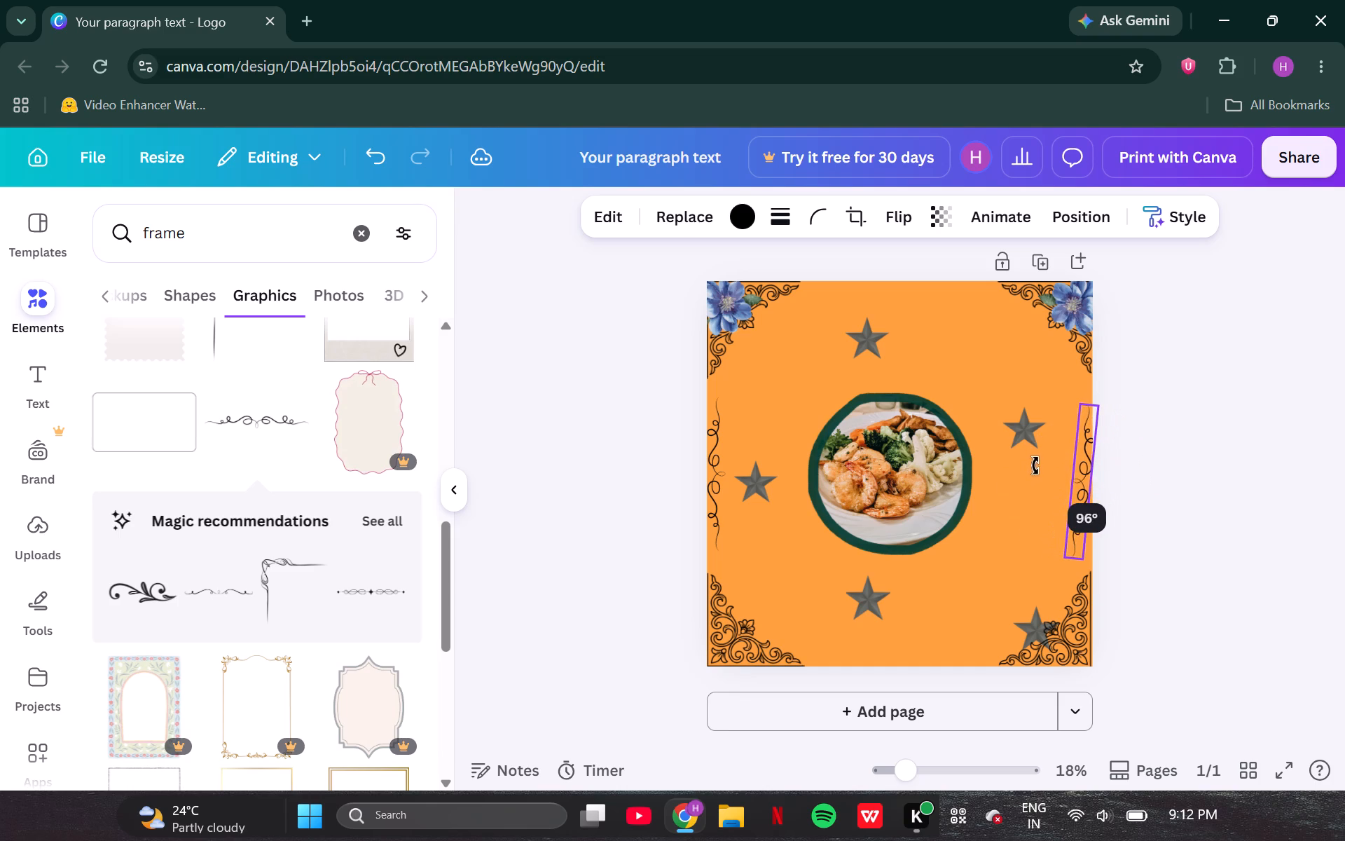
drag(1035, 465, 1040, 470)
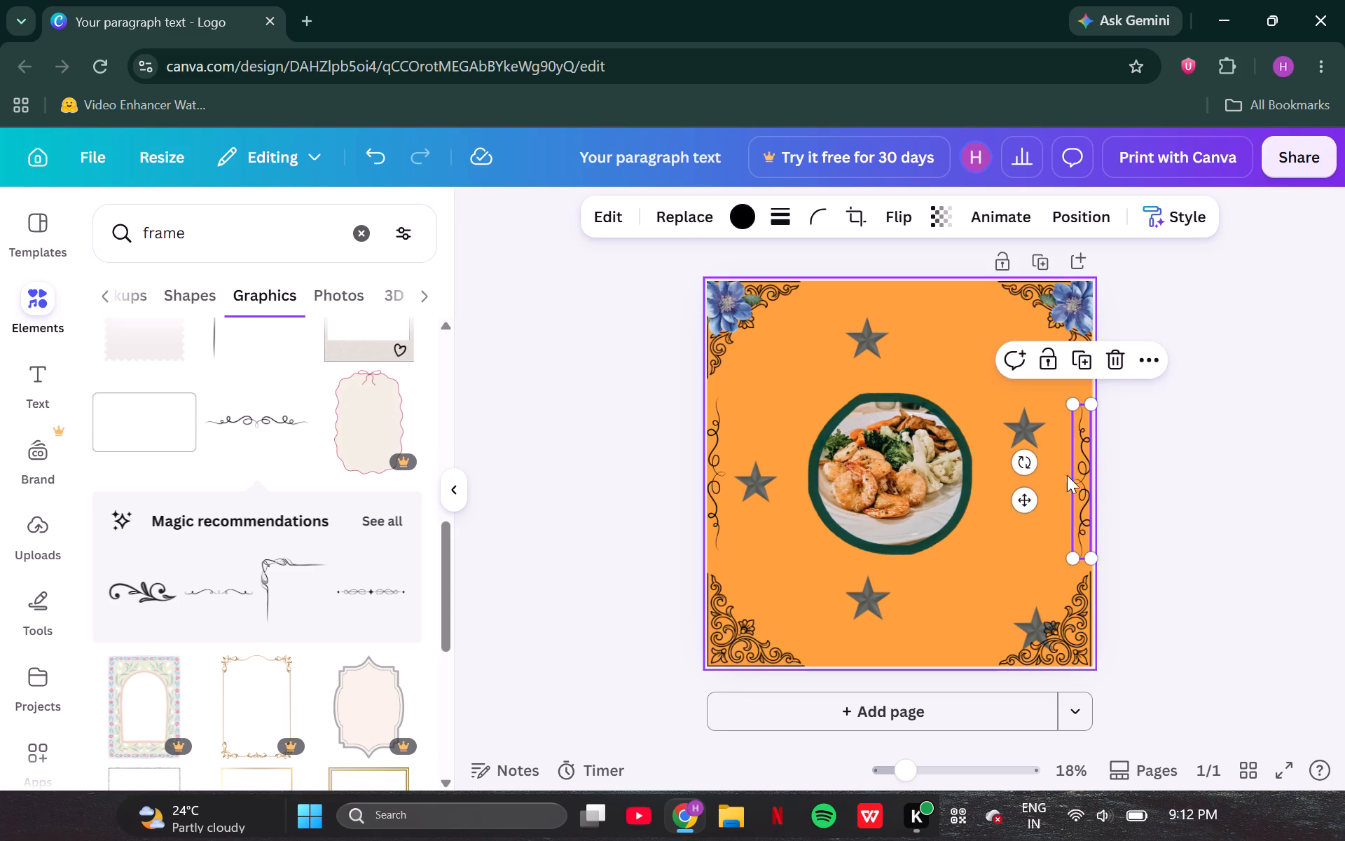
click(1144, 486)
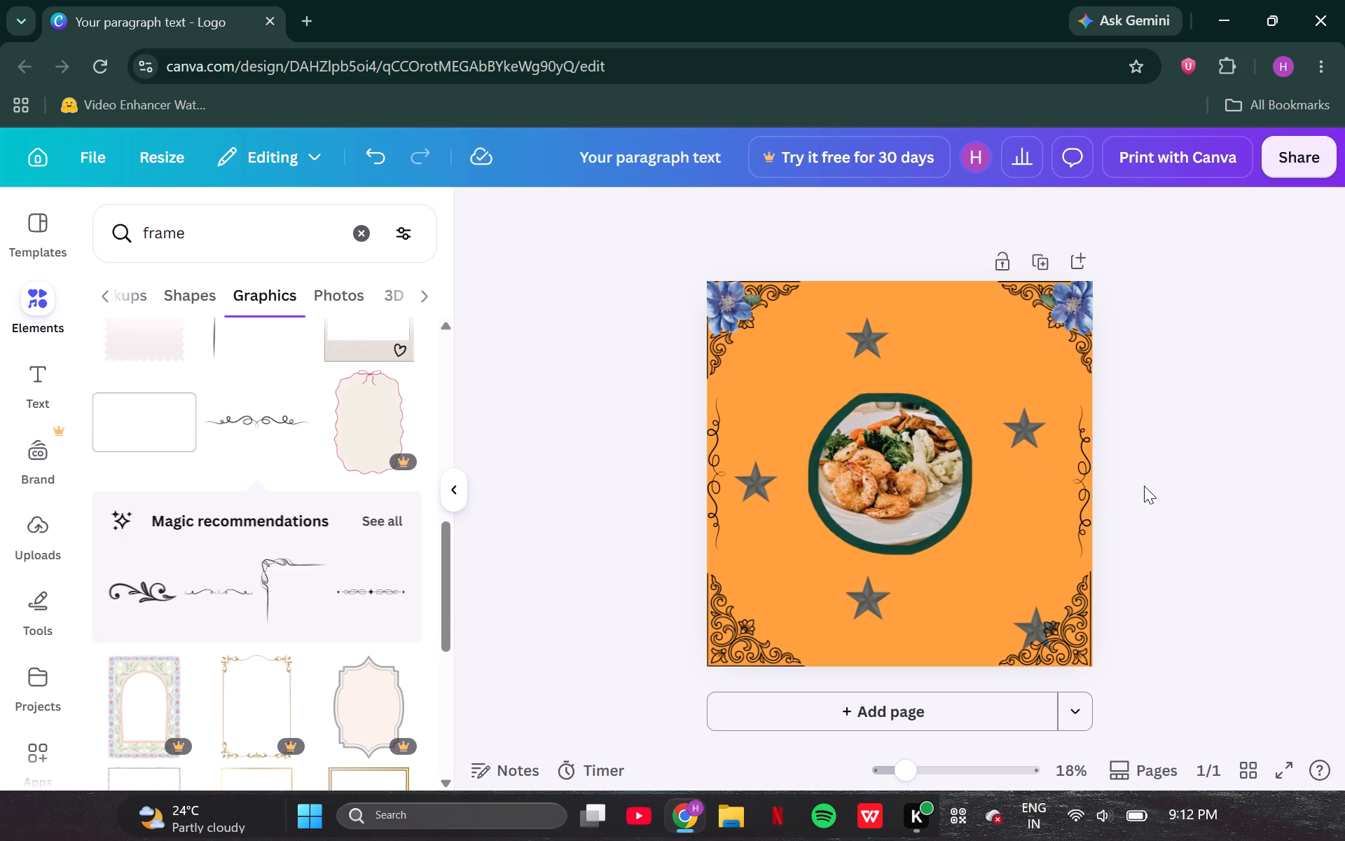
Add a heading to the page reading "Baker Foods Hub".
click(52, 371)
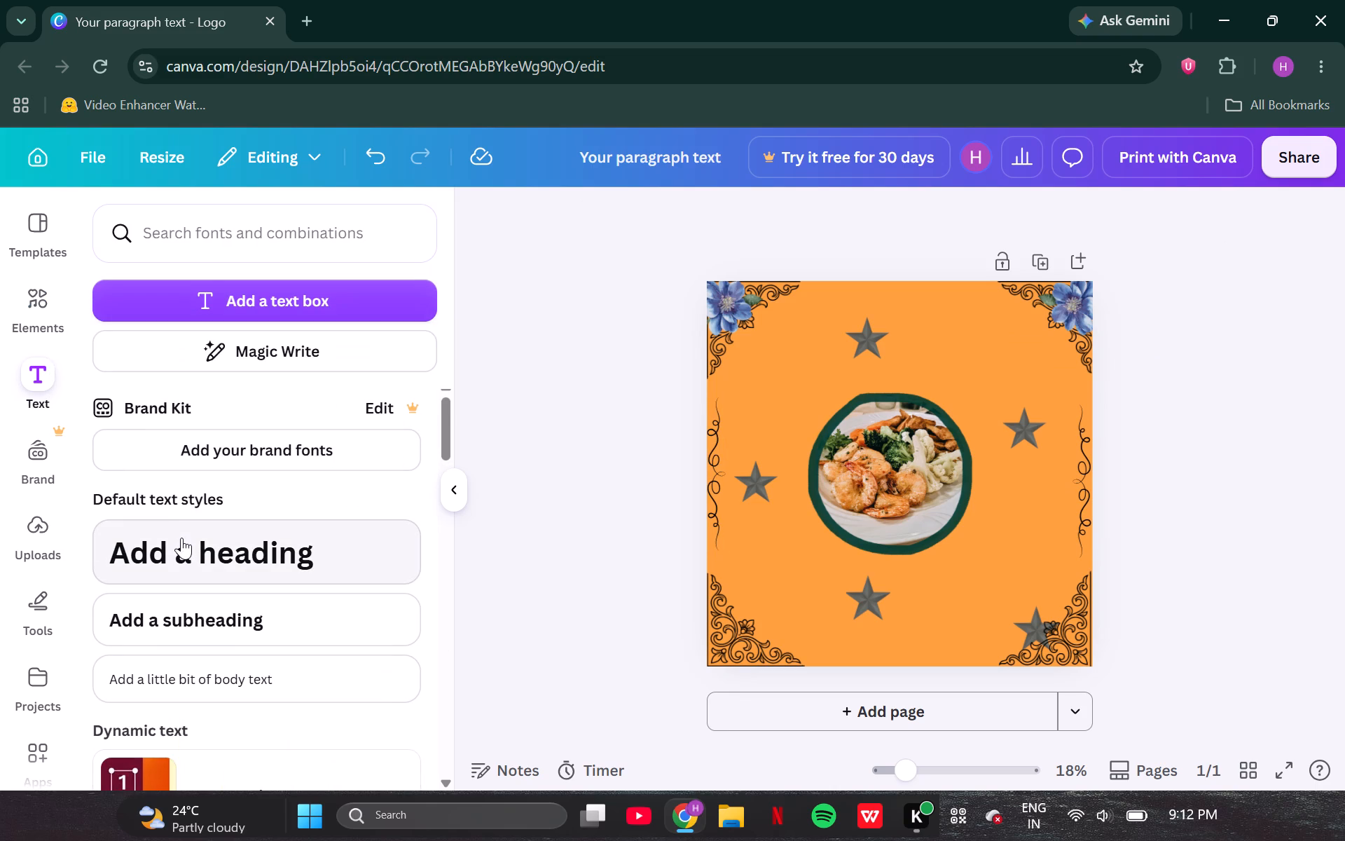
click(181, 538)
text(Baker)
key(space)
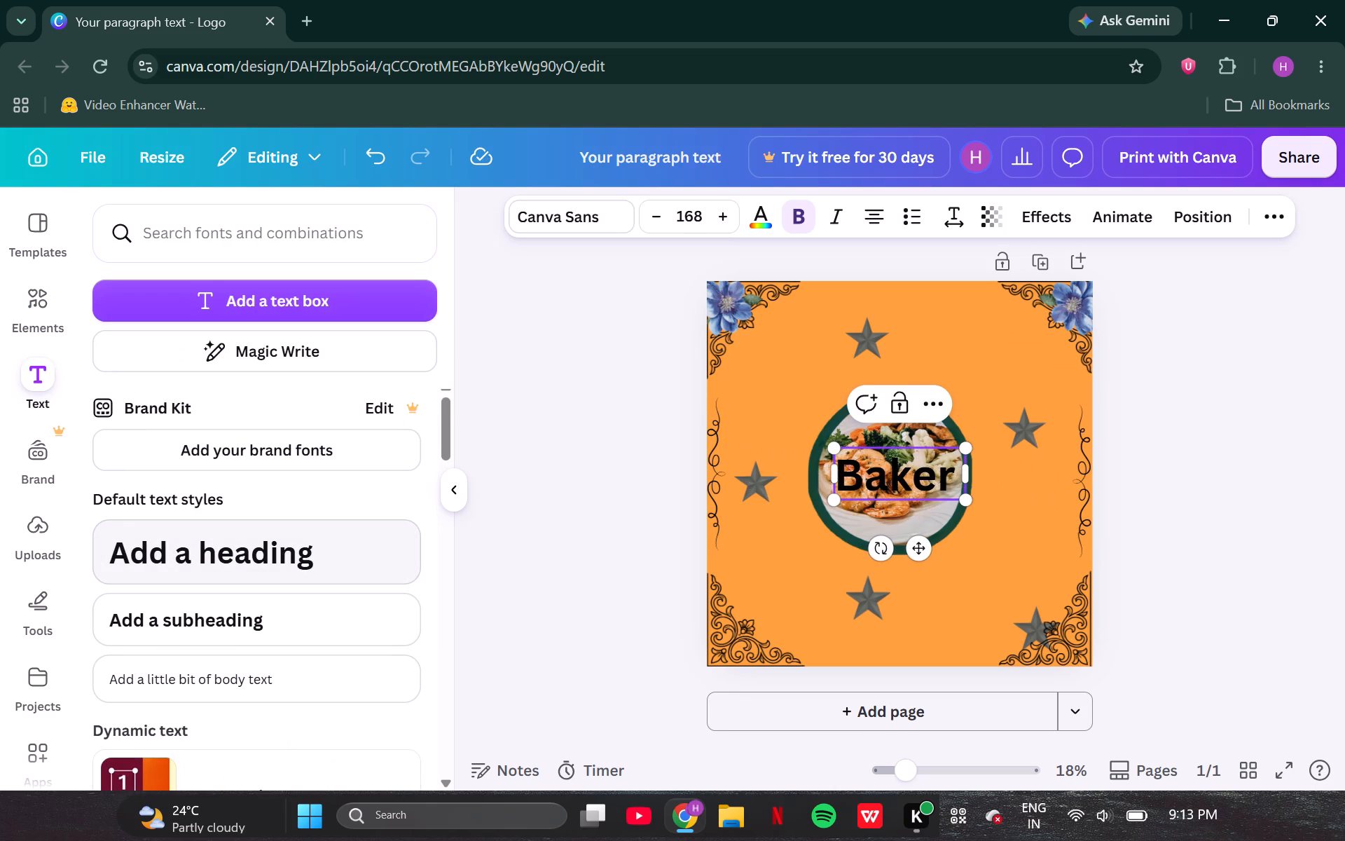
text(Res)
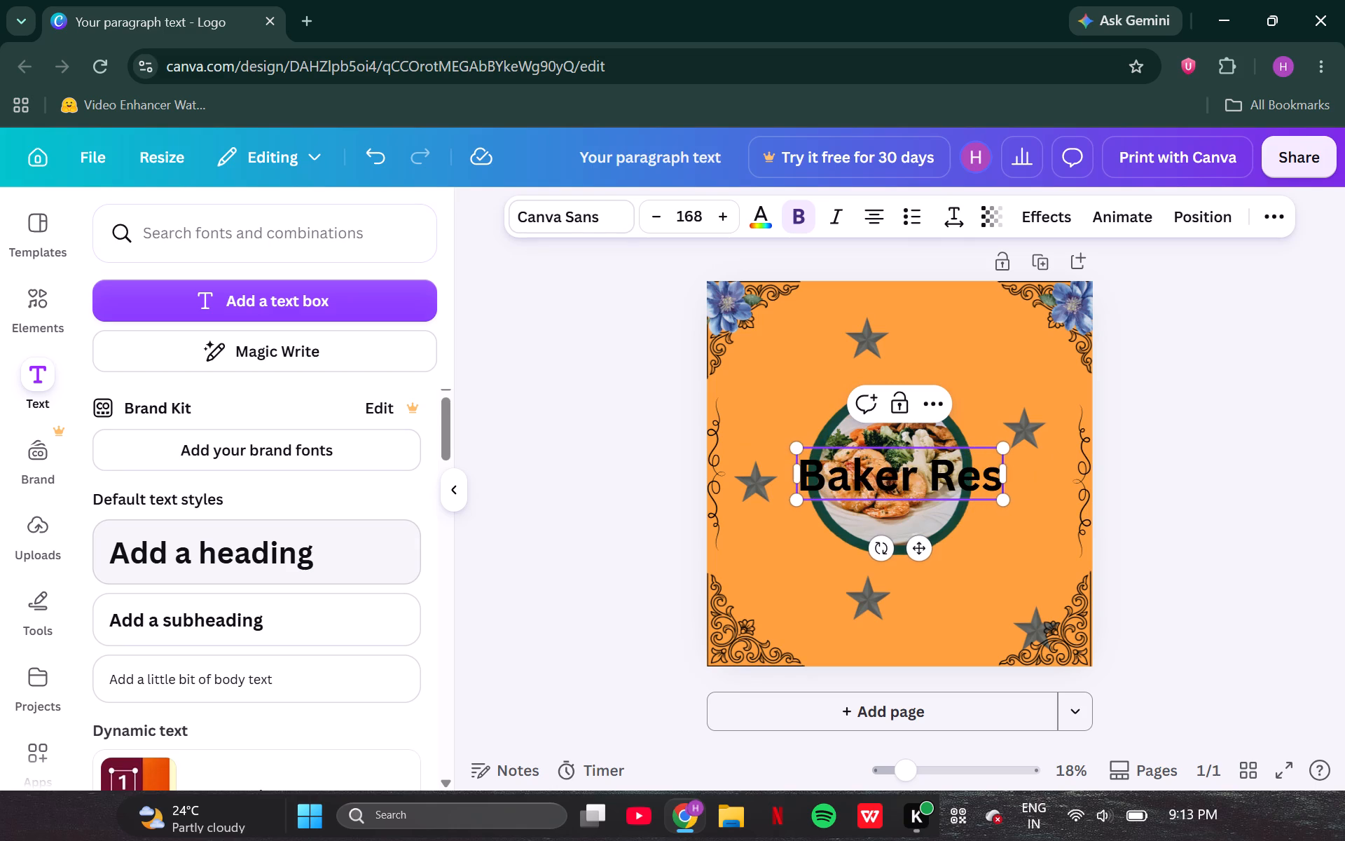
key(BackSpace)
key(BackSpace)
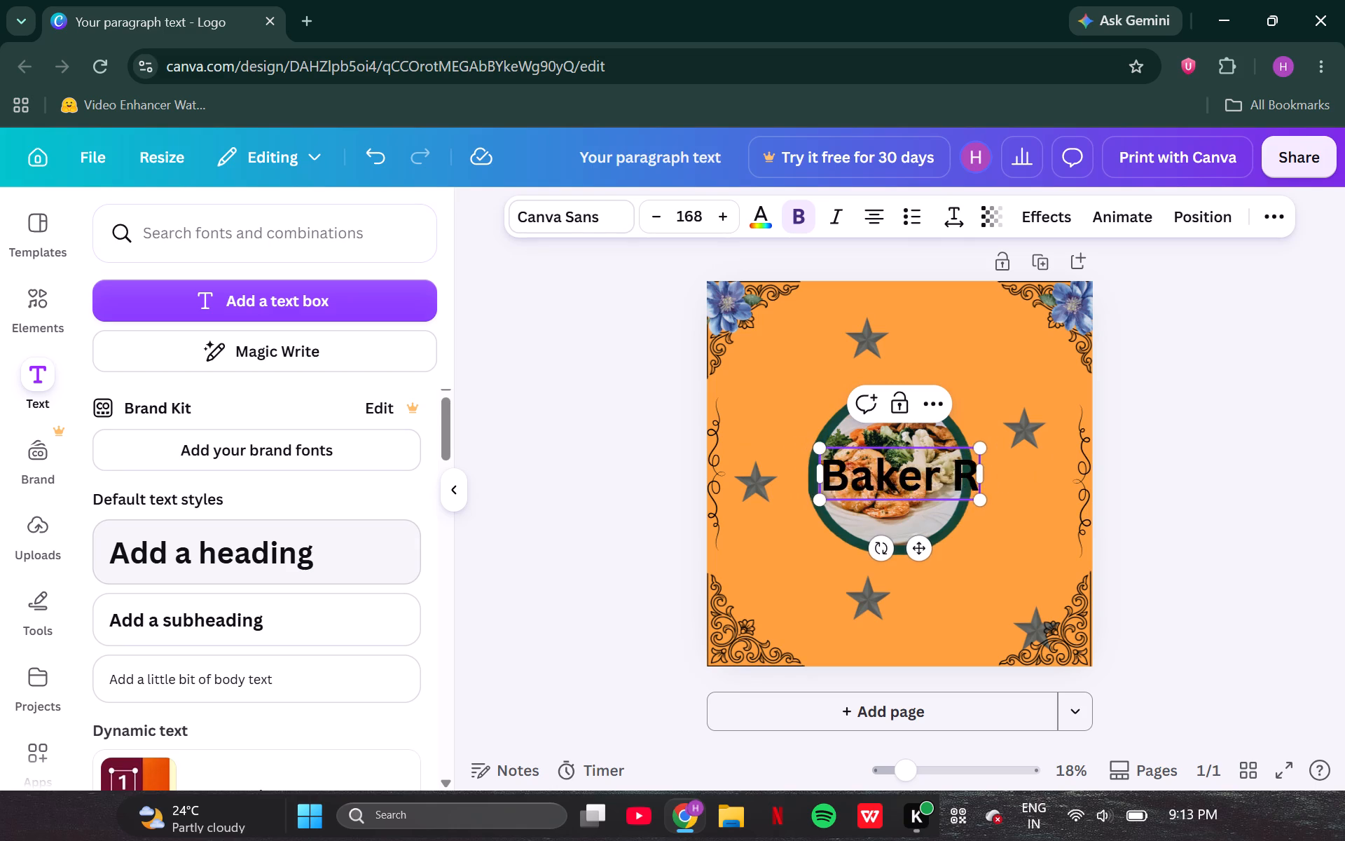
key(BackSpace)
text(Foo)
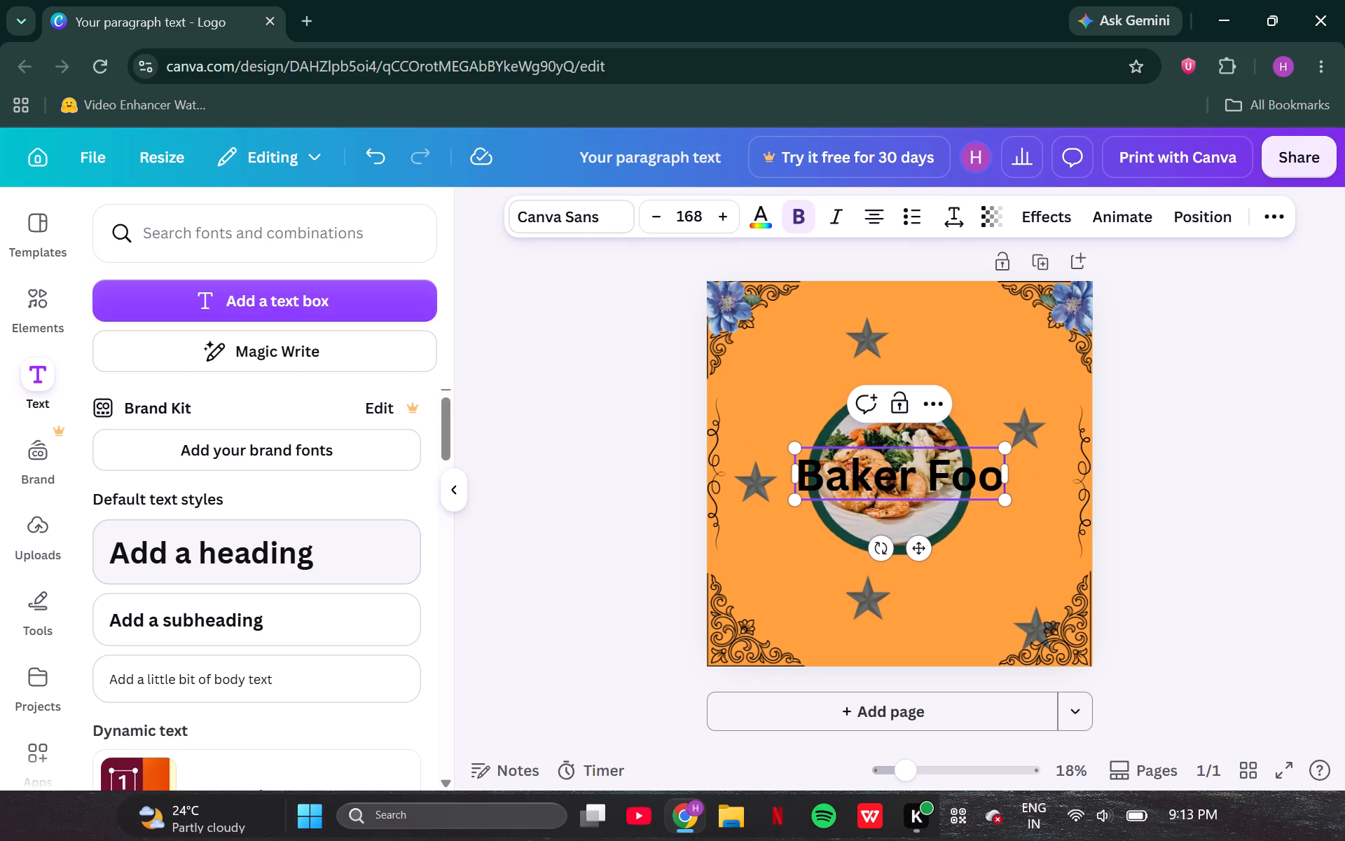
text(ds)
key(space)
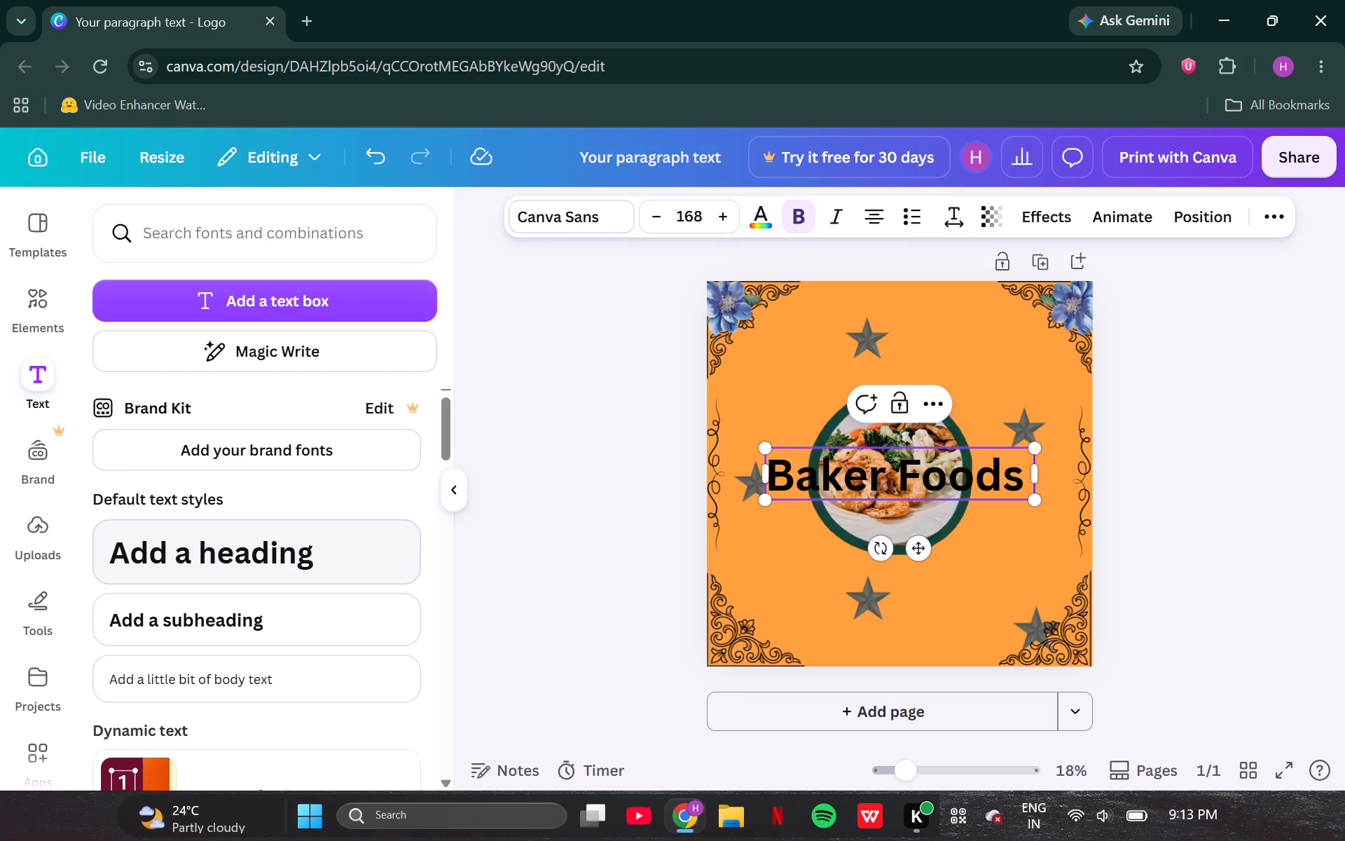
text(Hub)
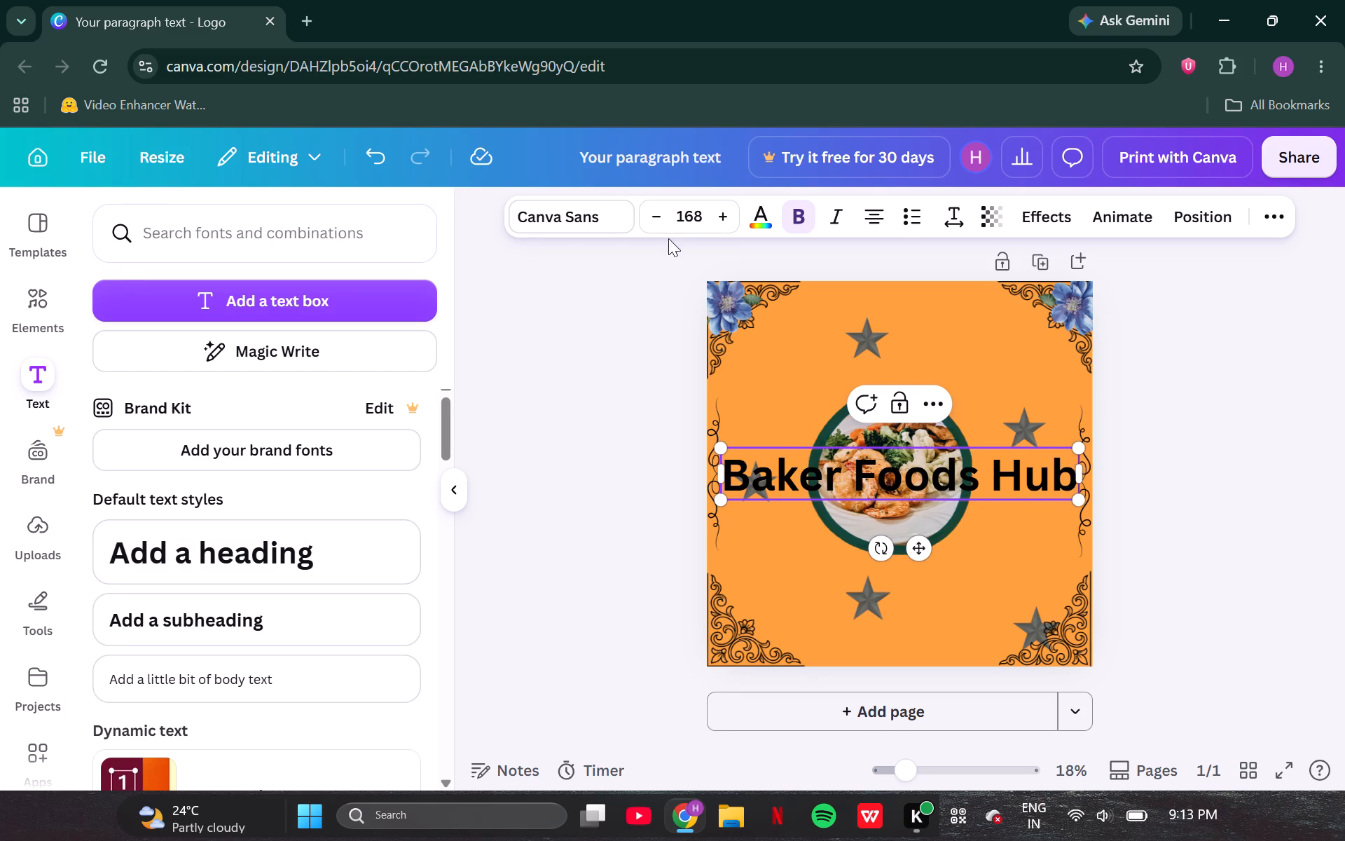
Apply the Splice text effect to the "Baker Foods Hub" heading.
scroll(205, 482, down, 1)
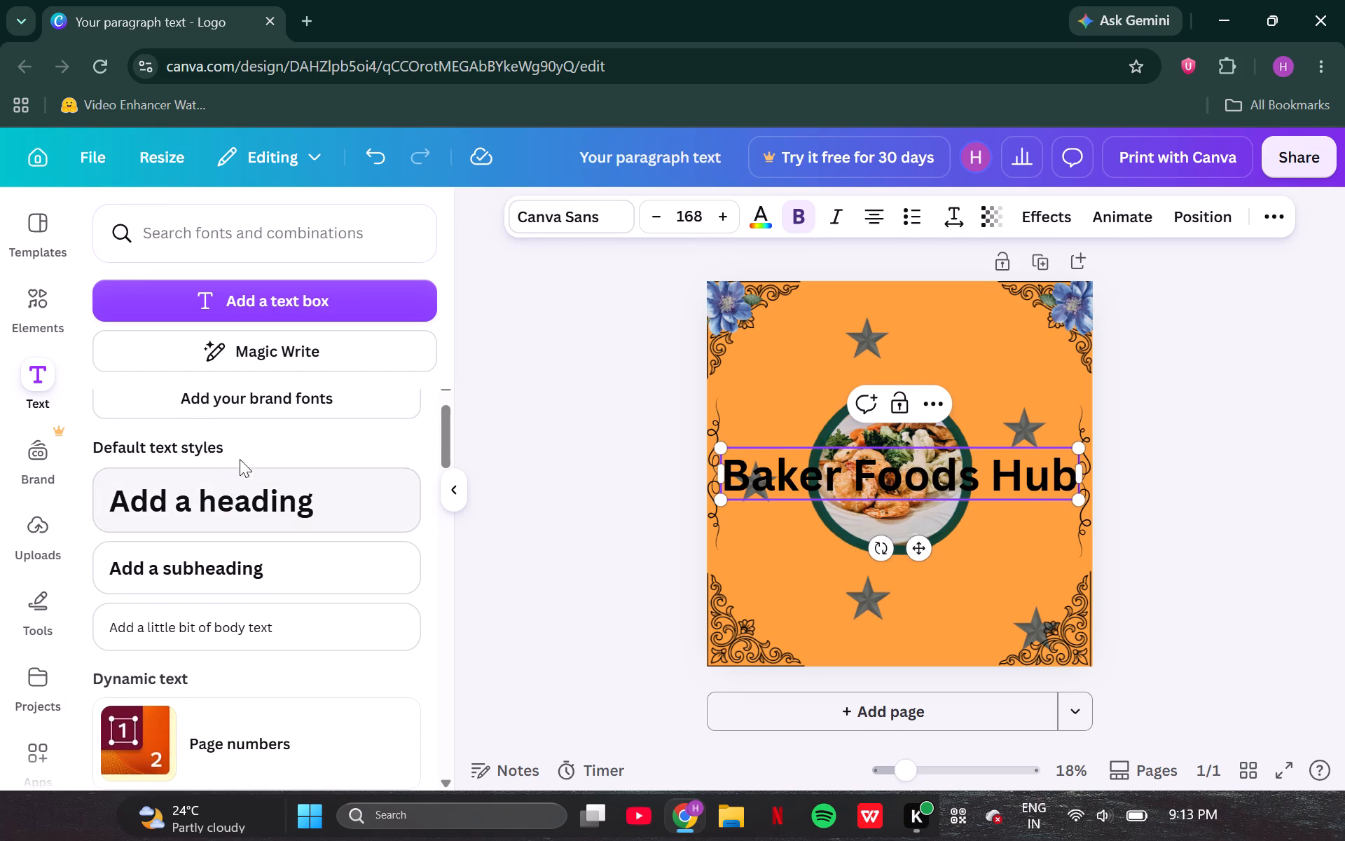
click(1031, 214)
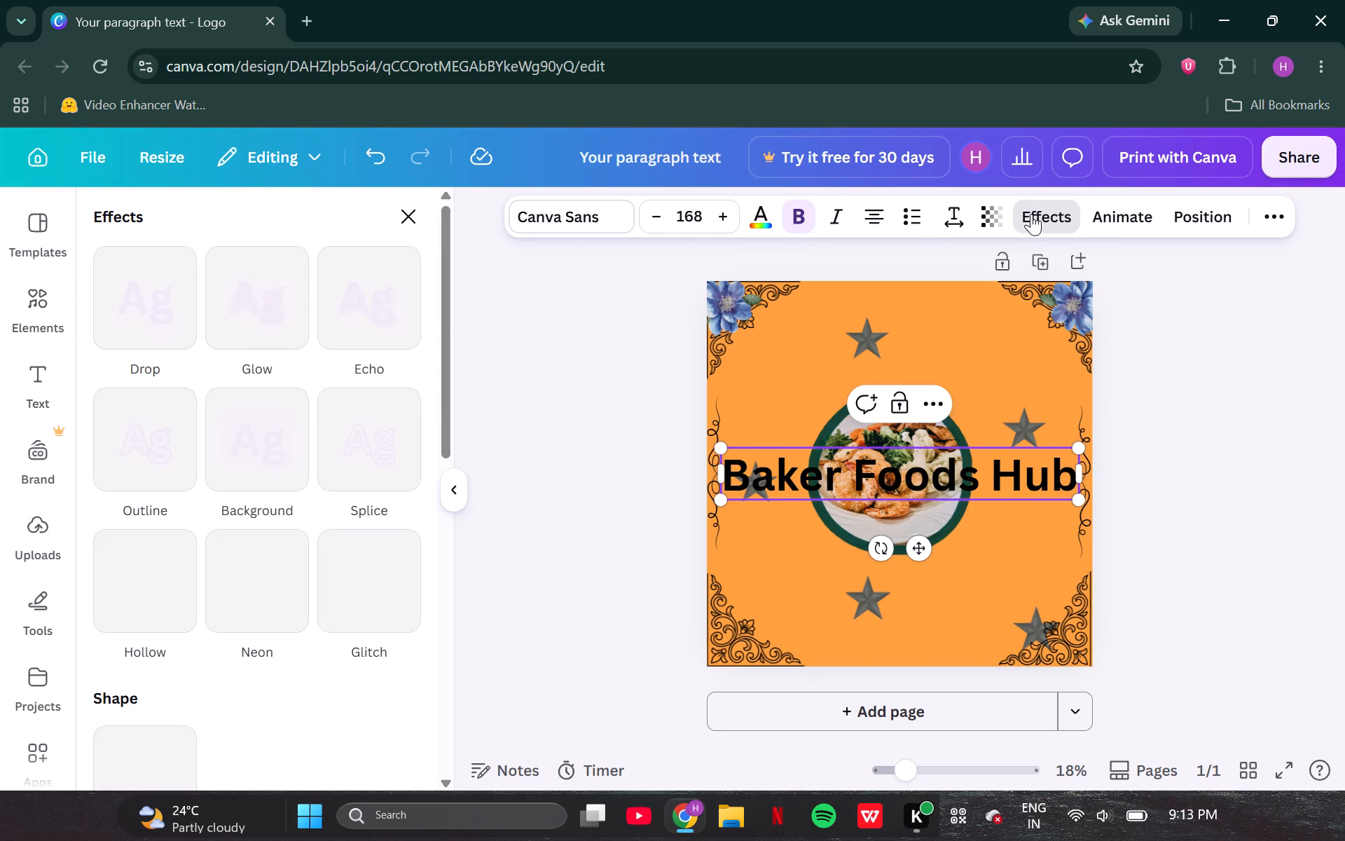
click(353, 463)
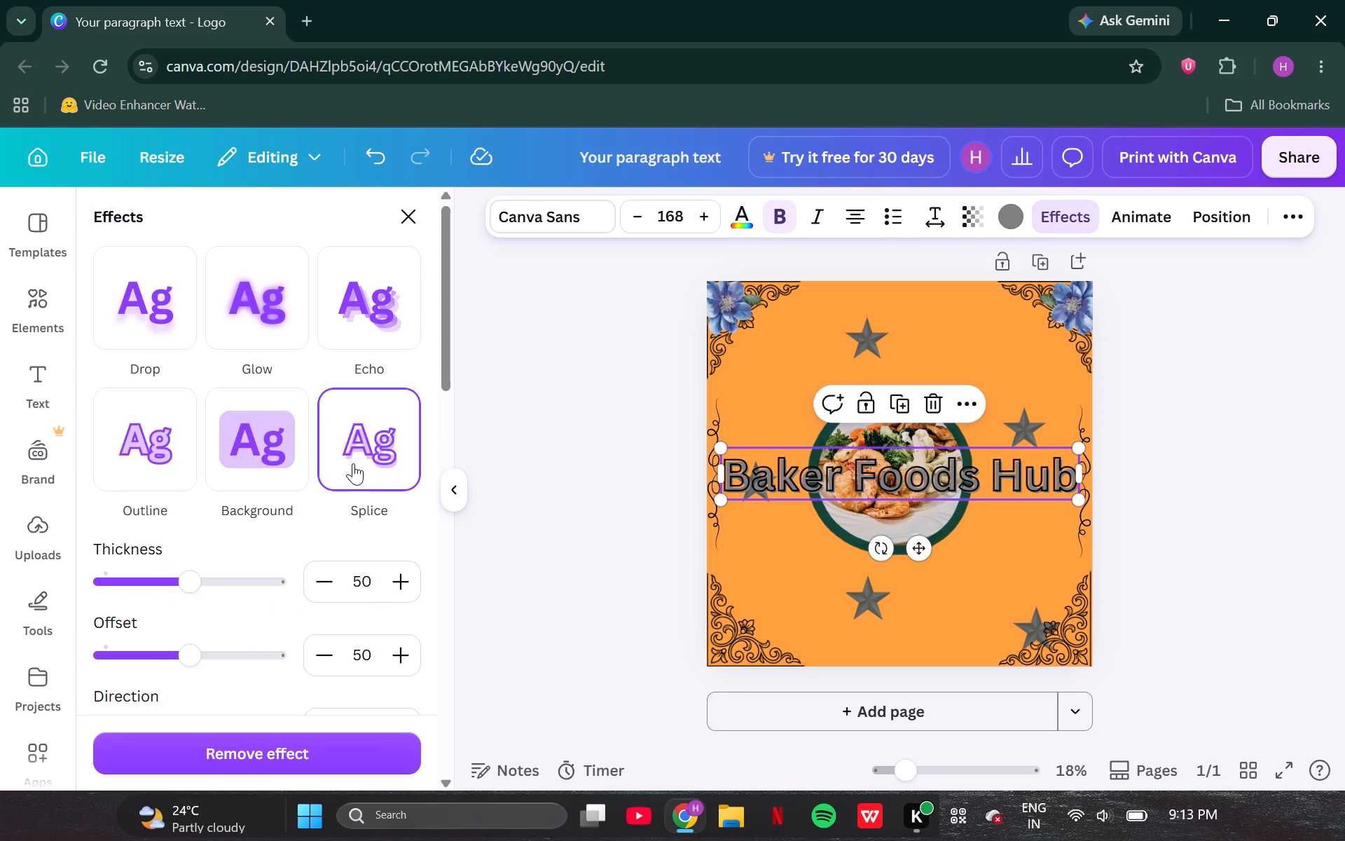
Apply the Curve shape to the "Baker Foods Hub" heading and set its curve to 12.
scroll(273, 579, down, 3)
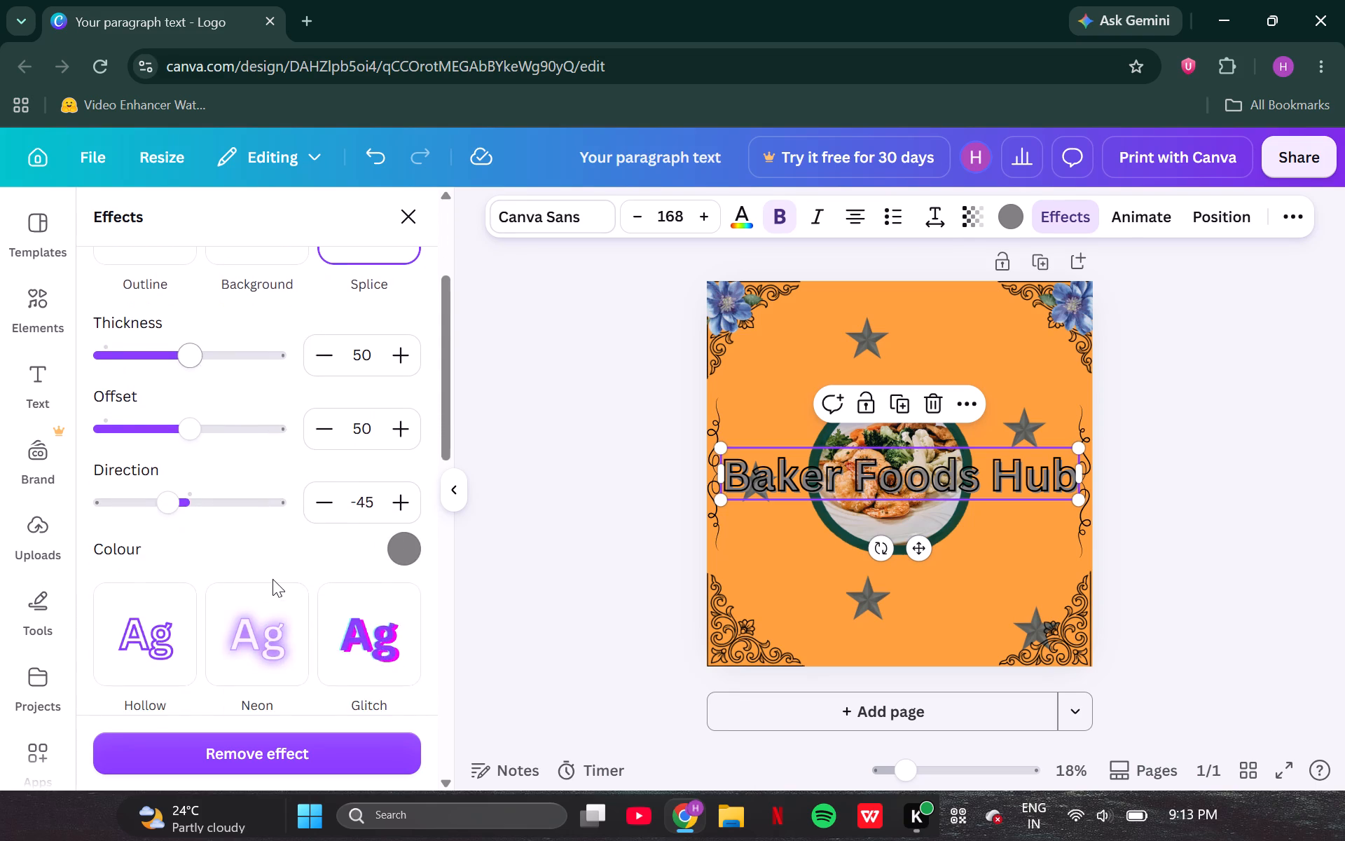
scroll(273, 579, down, 6)
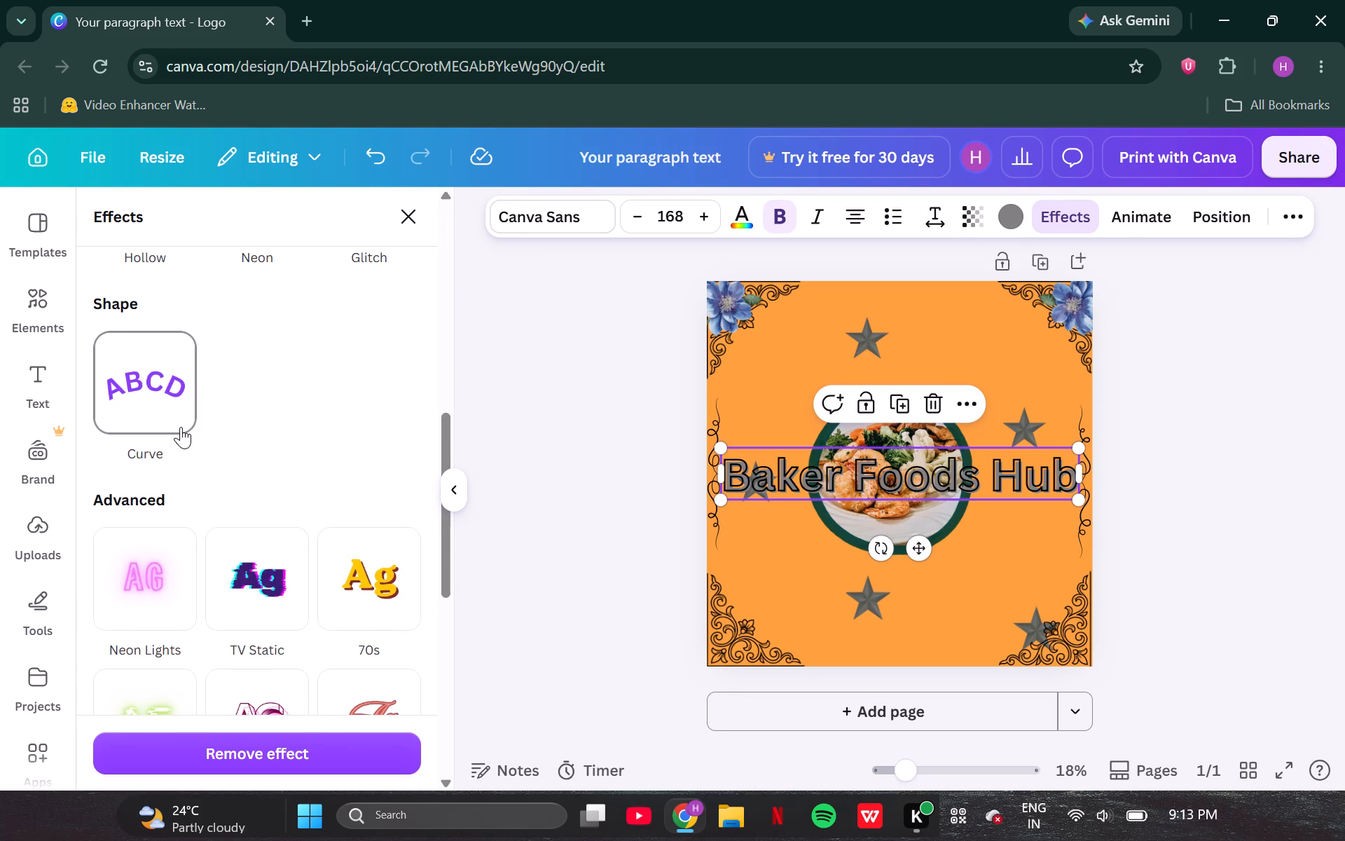
click(181, 427)
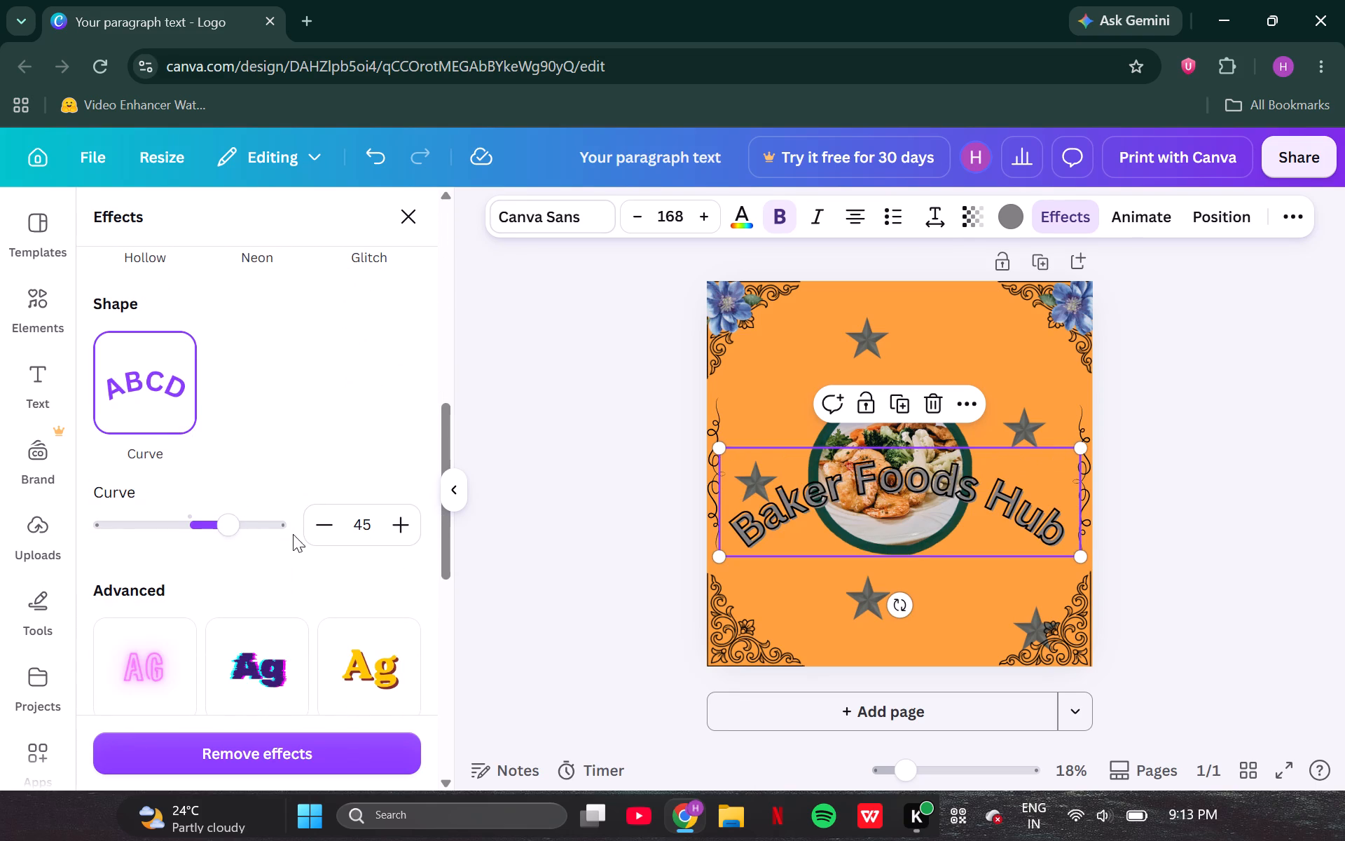
drag(225, 528, 205, 536)
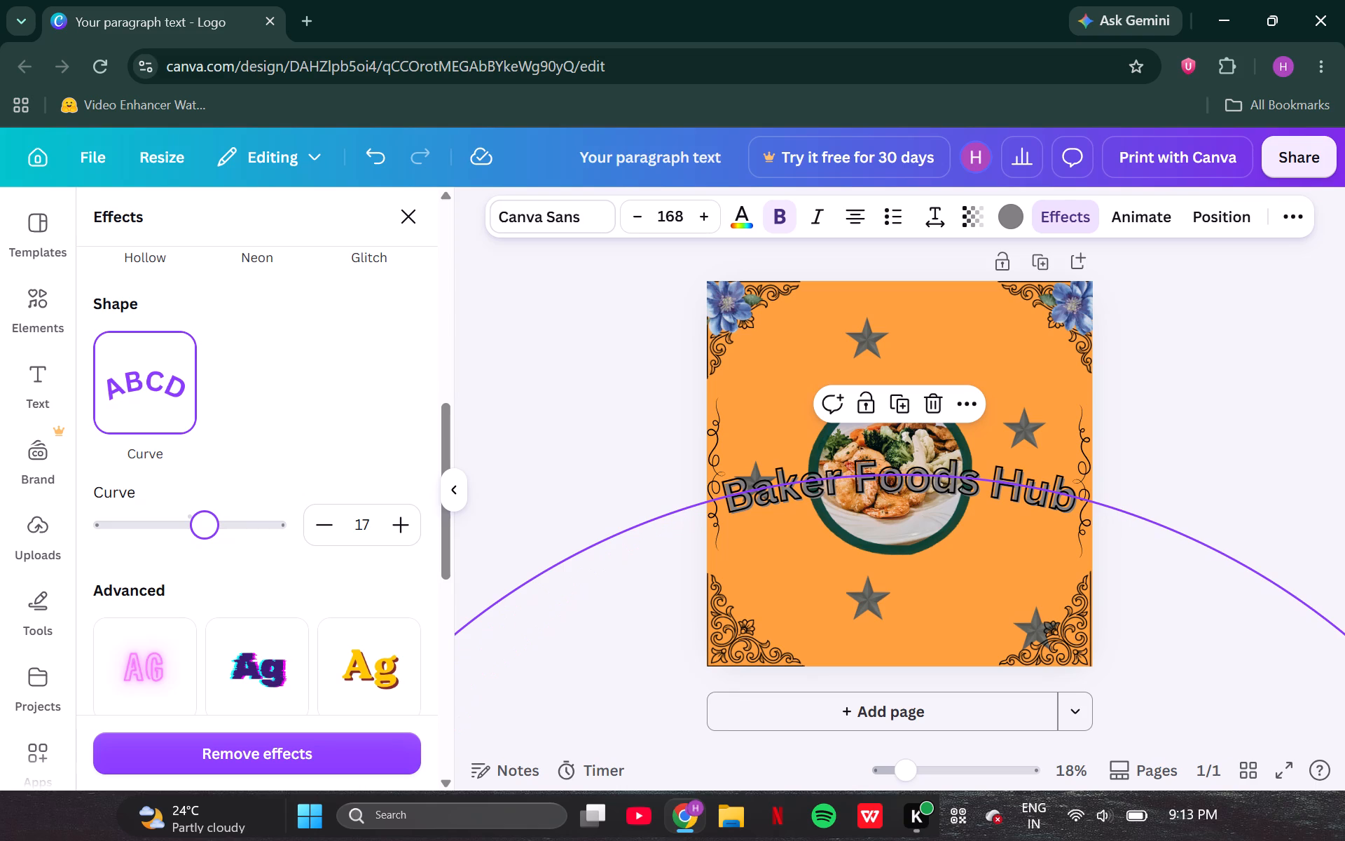
drag(205, 536, 202, 538)
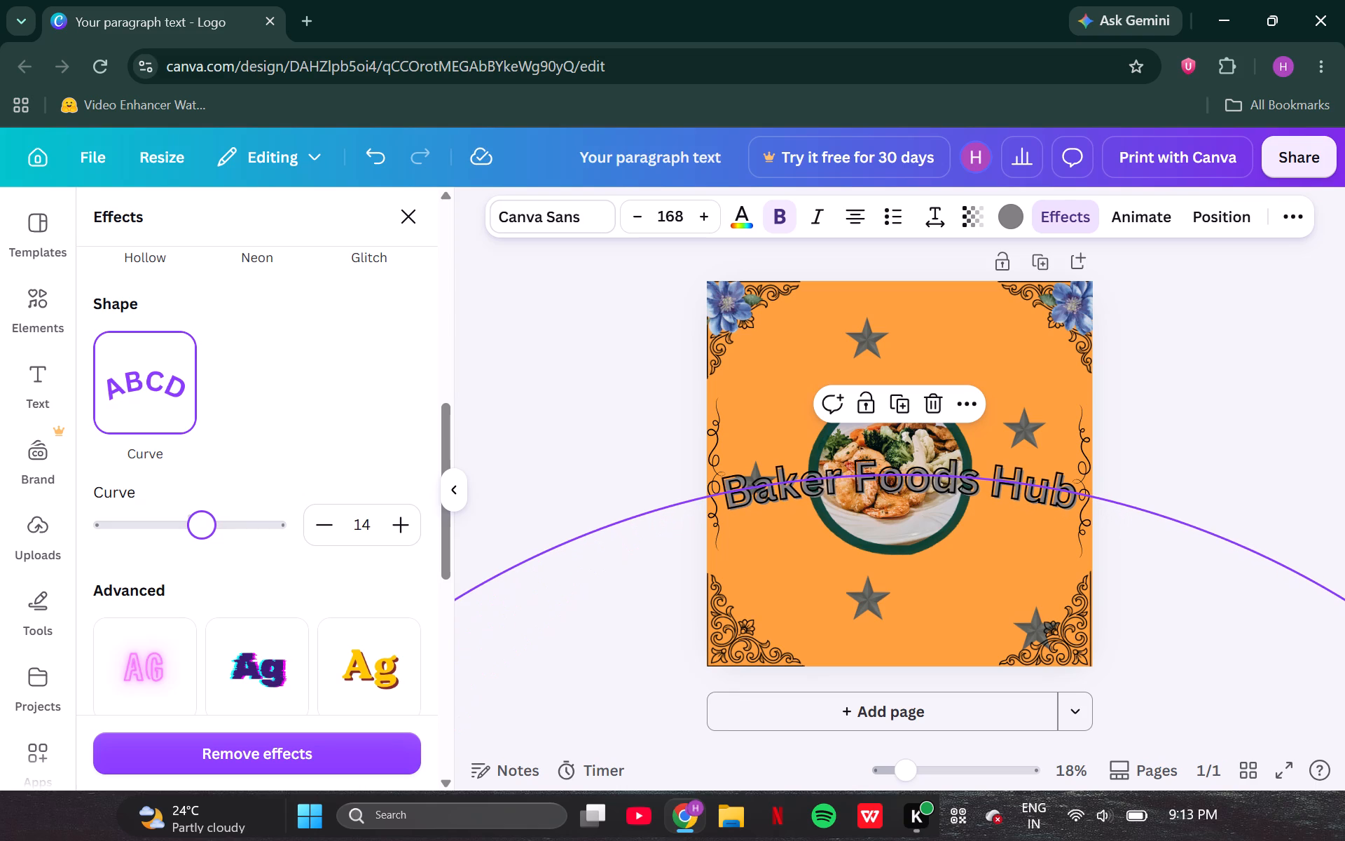
drag(202, 538, 200, 540)
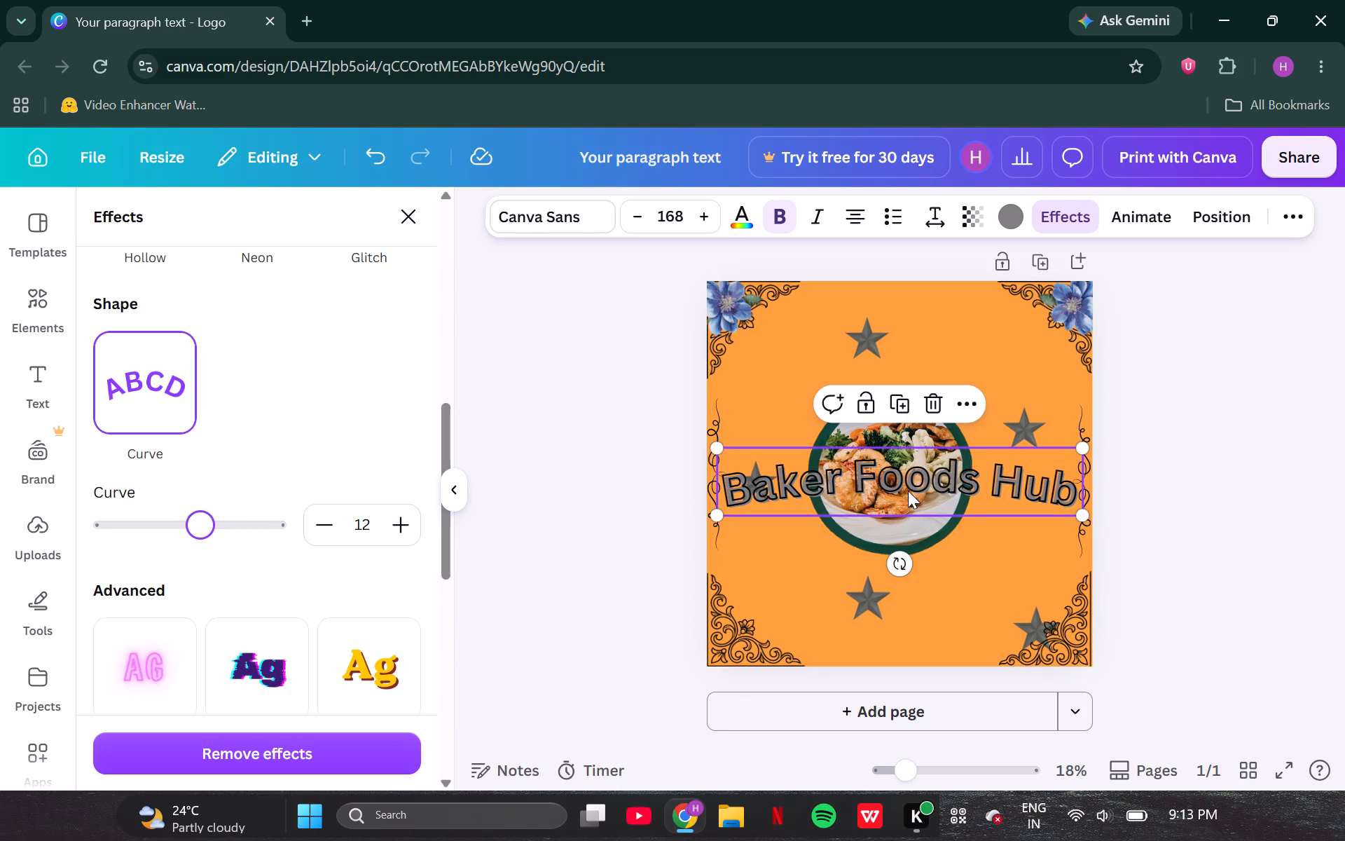
Move the curved "Baker Foods Hub" heading to just above the circular meal photo, between the side flourishes and upper corner ornaments.
drag(900, 474, 897, 362)
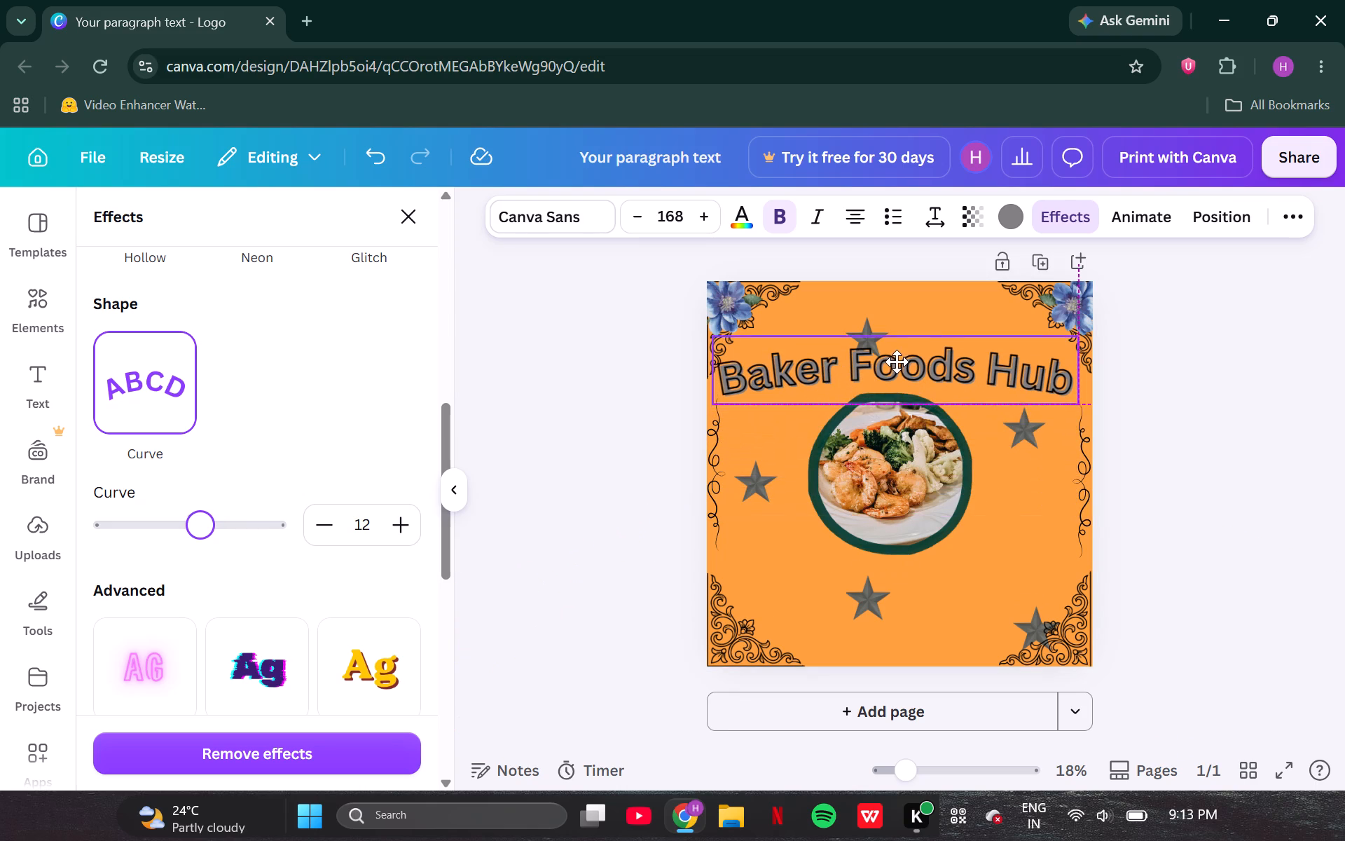
drag(897, 362, 906, 355)
click(1211, 446)
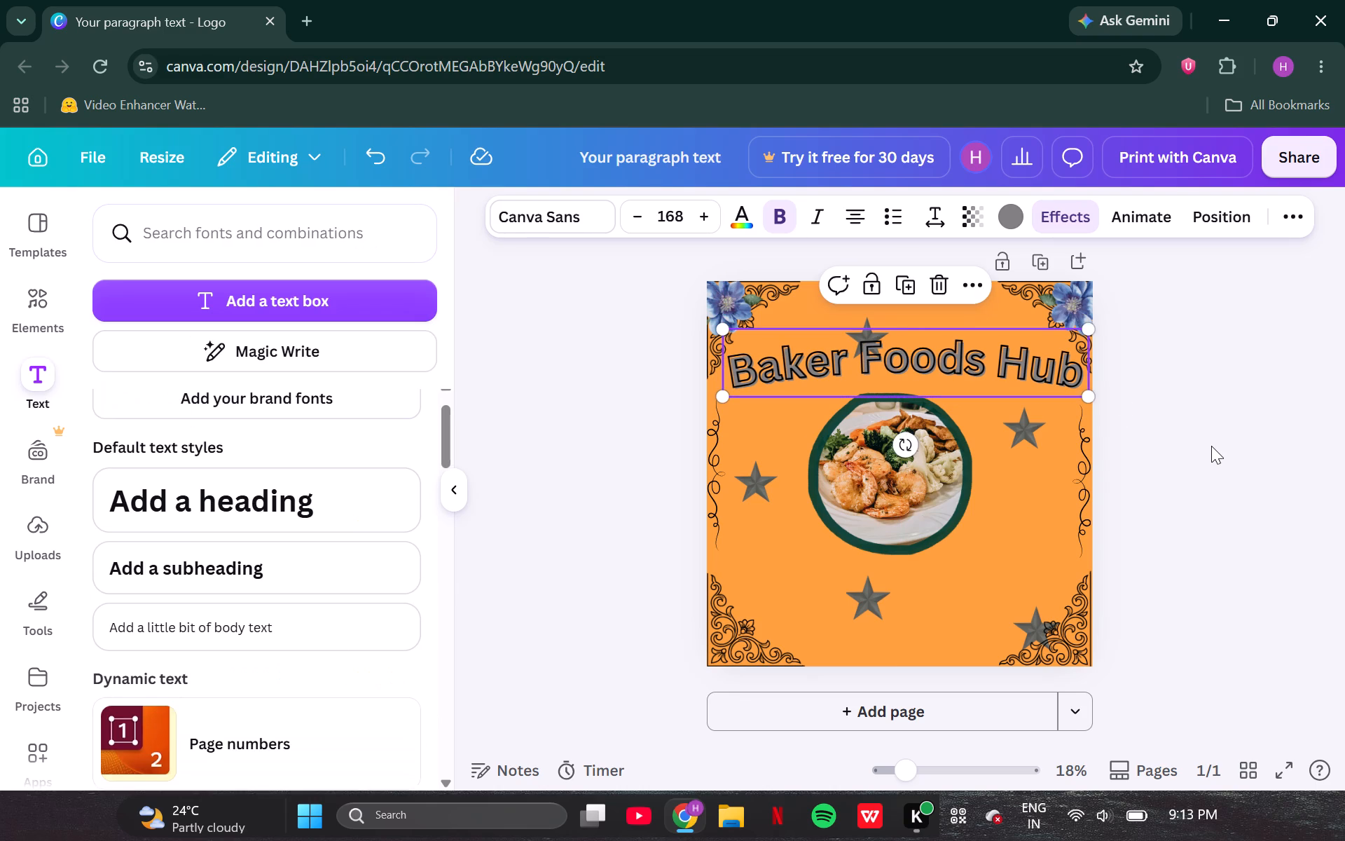
click(1189, 449)
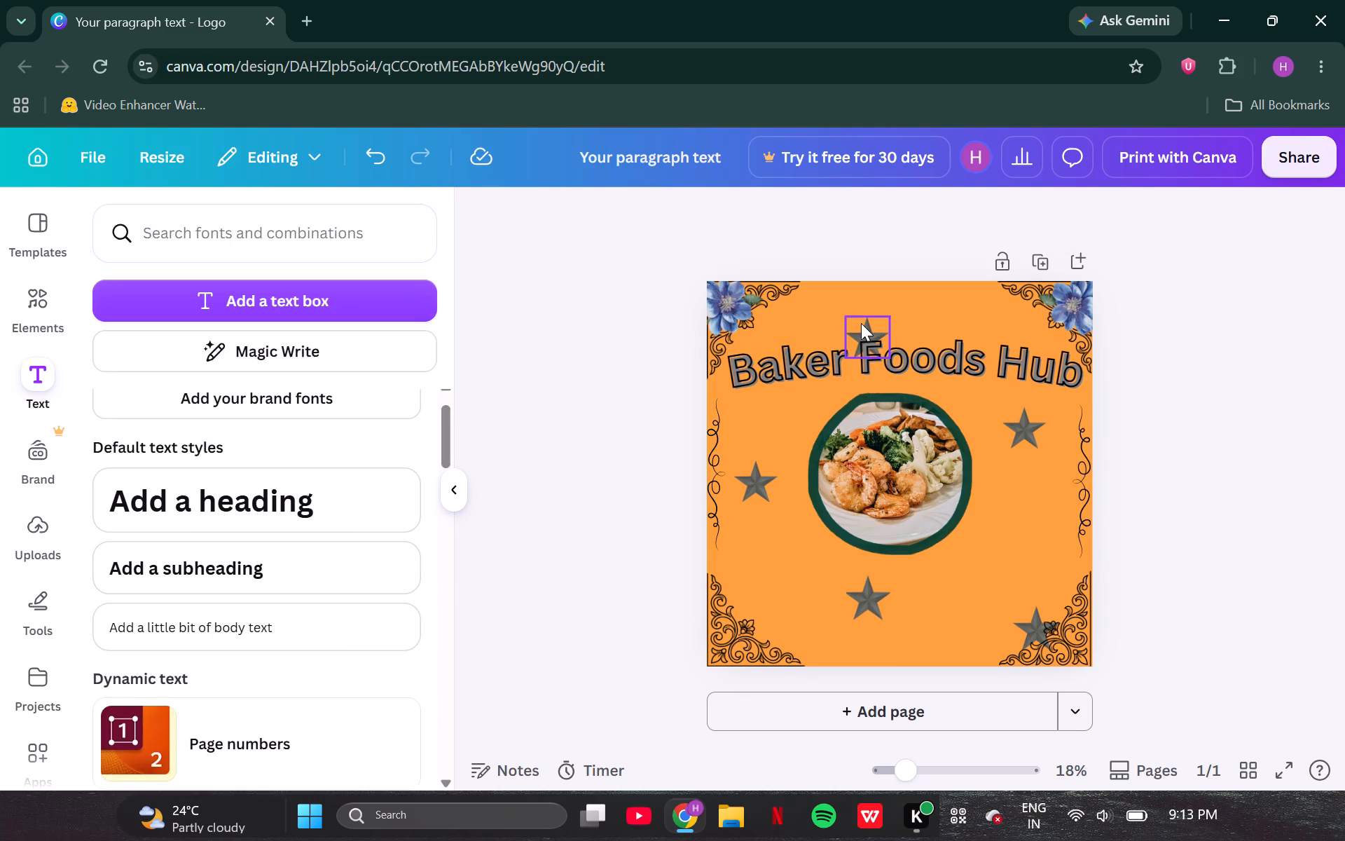
Move the star overlapping the "Baker Foods Hub" heading up so it sits just above the word "Foods".
click(861, 323)
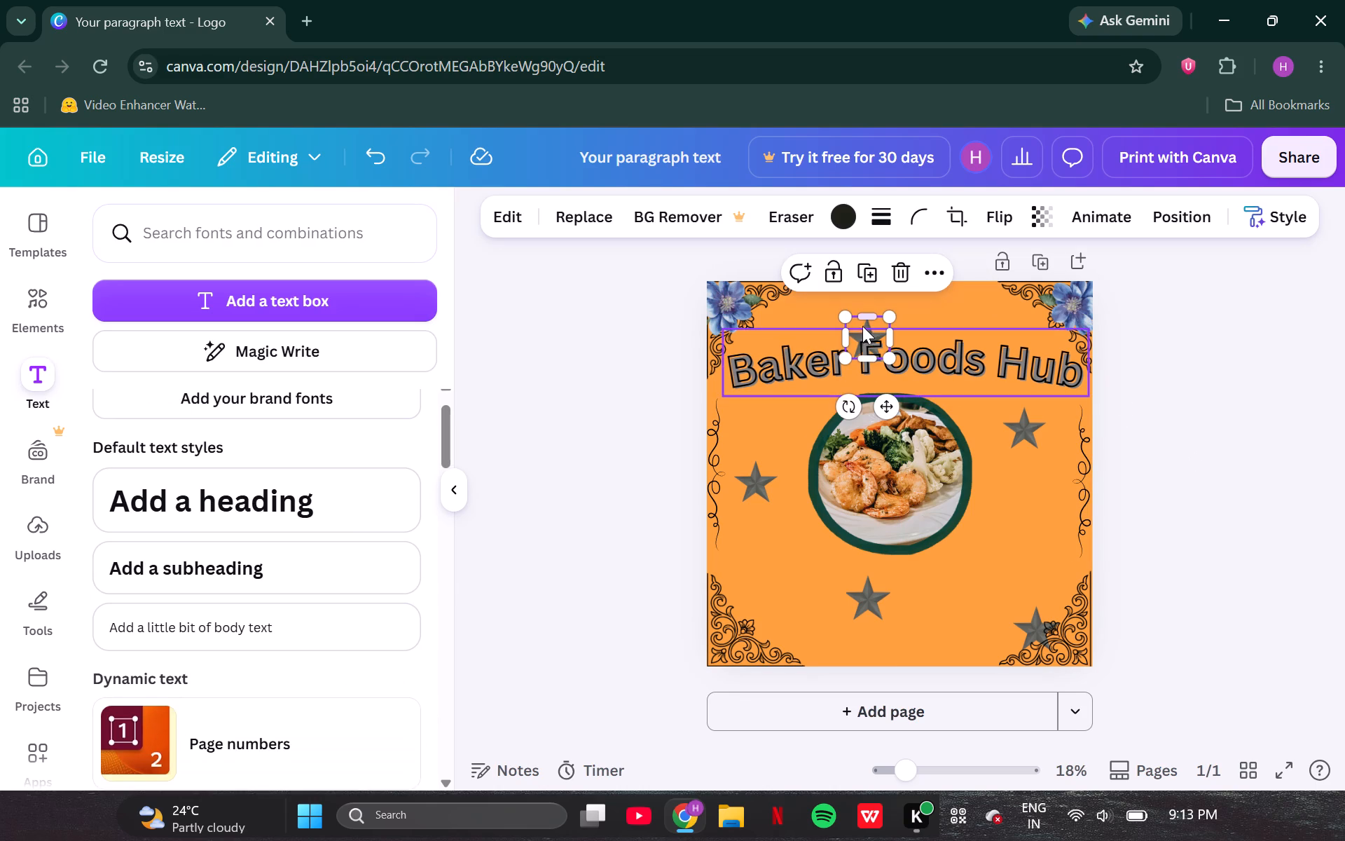
drag(883, 406, 882, 399)
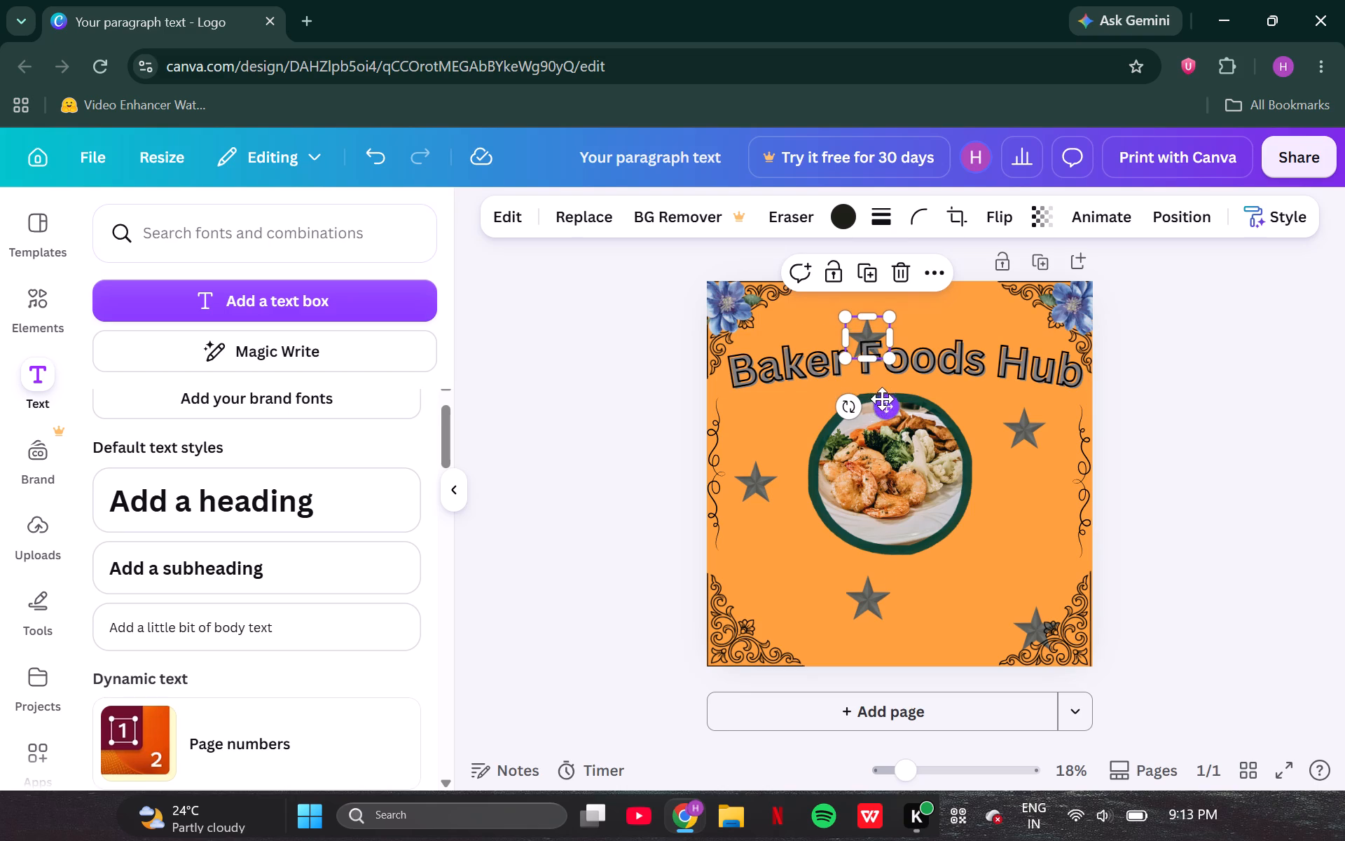
drag(882, 399, 874, 385)
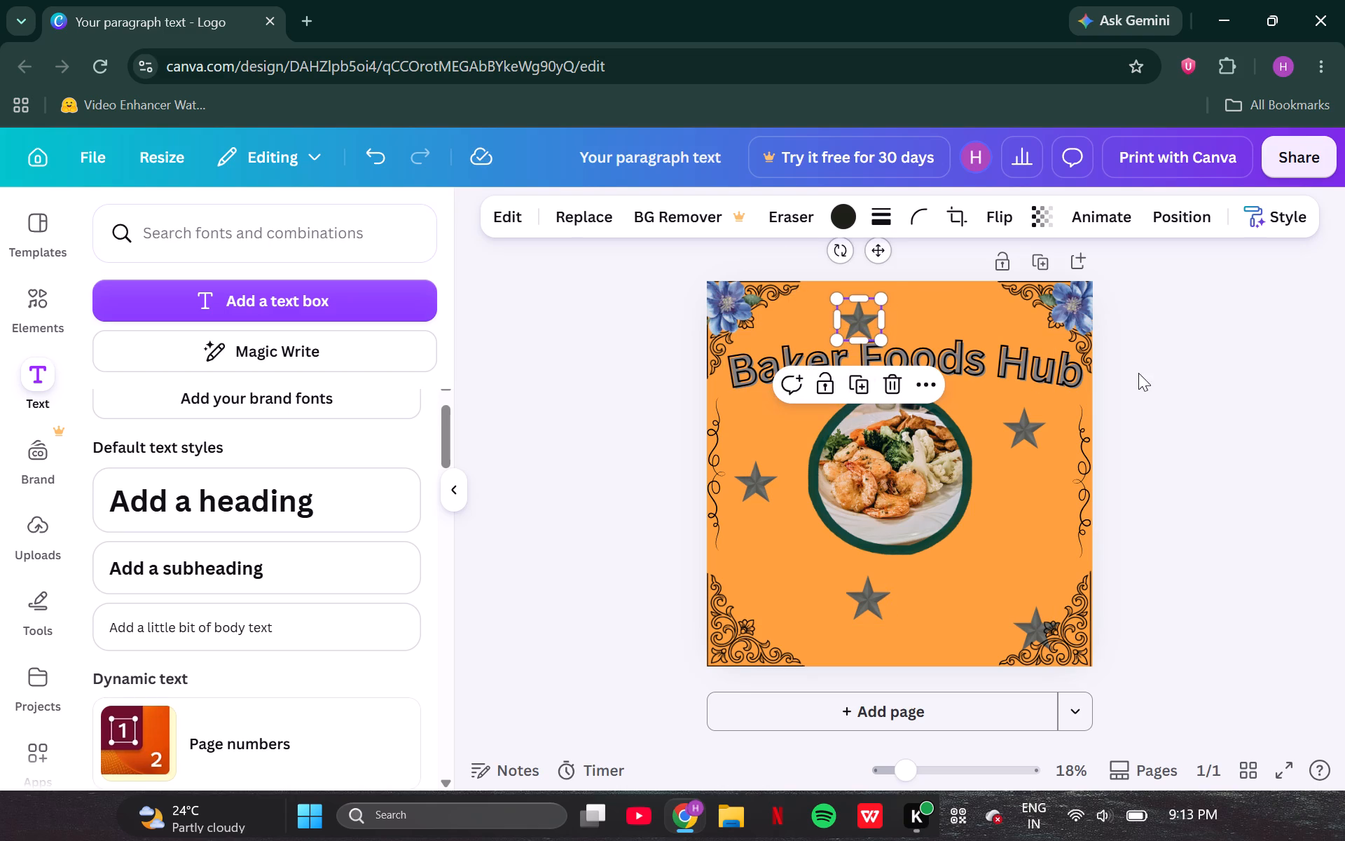
click(1153, 379)
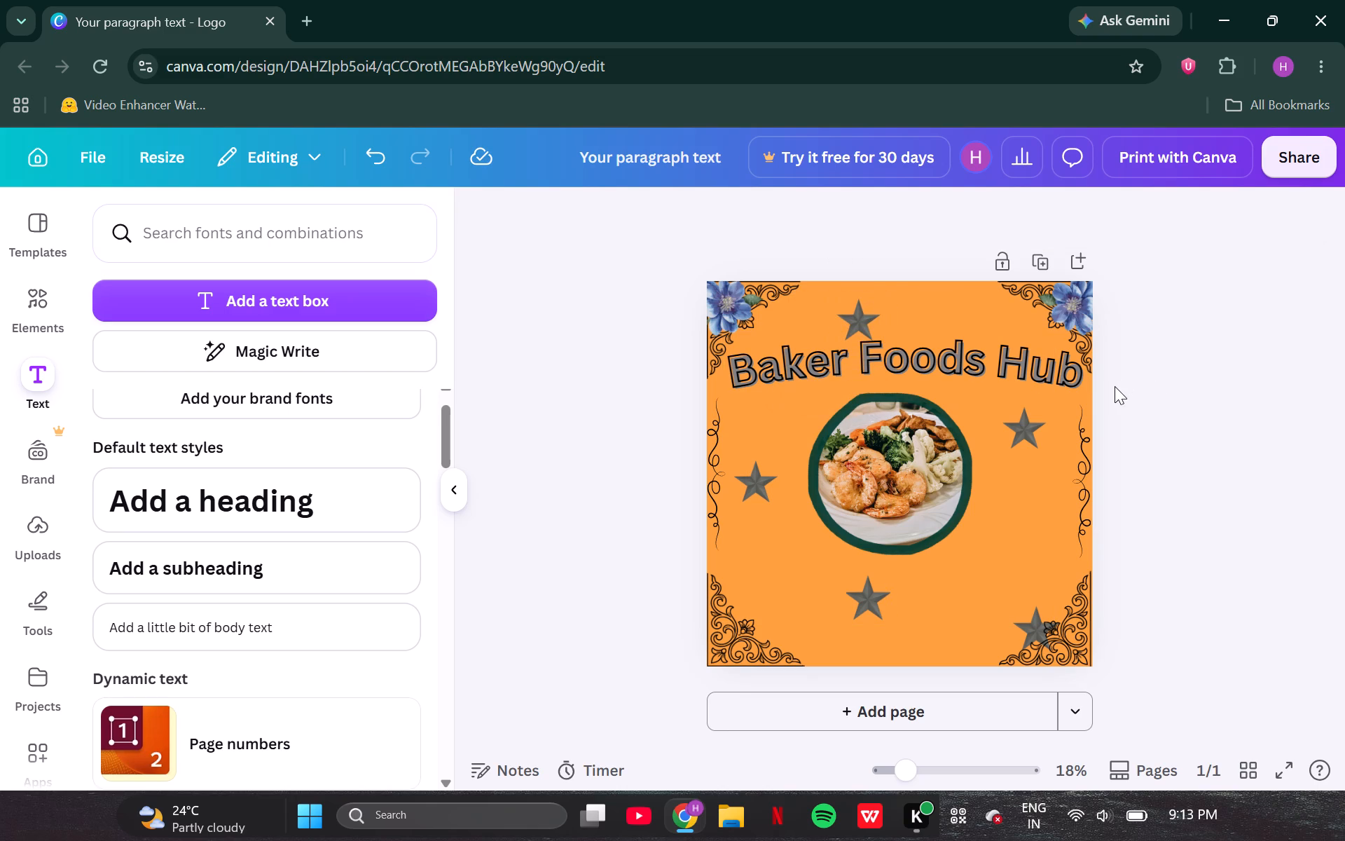
Add a subheading to the page reading "Eat A Rich Flavour".
click(183, 222)
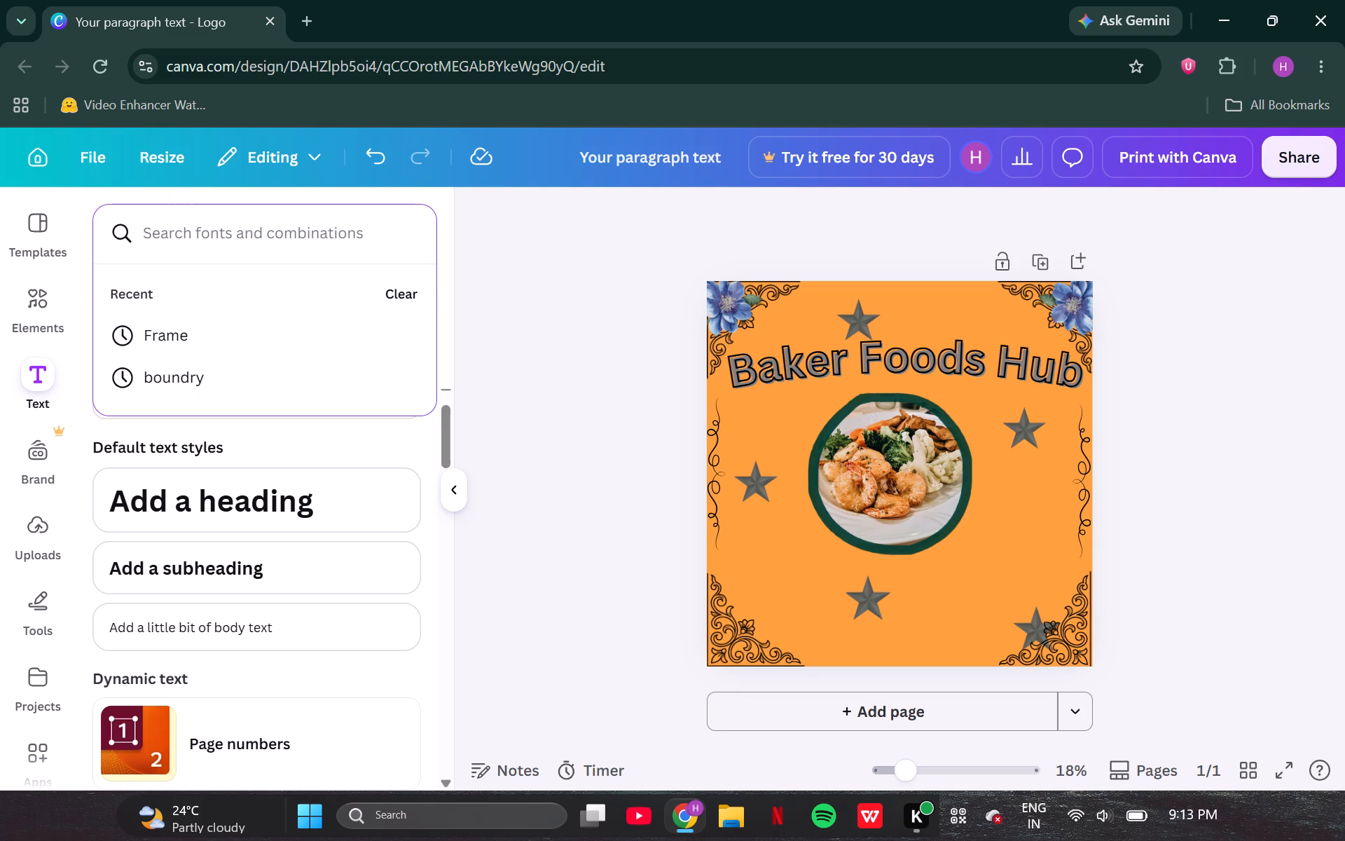
click(167, 559)
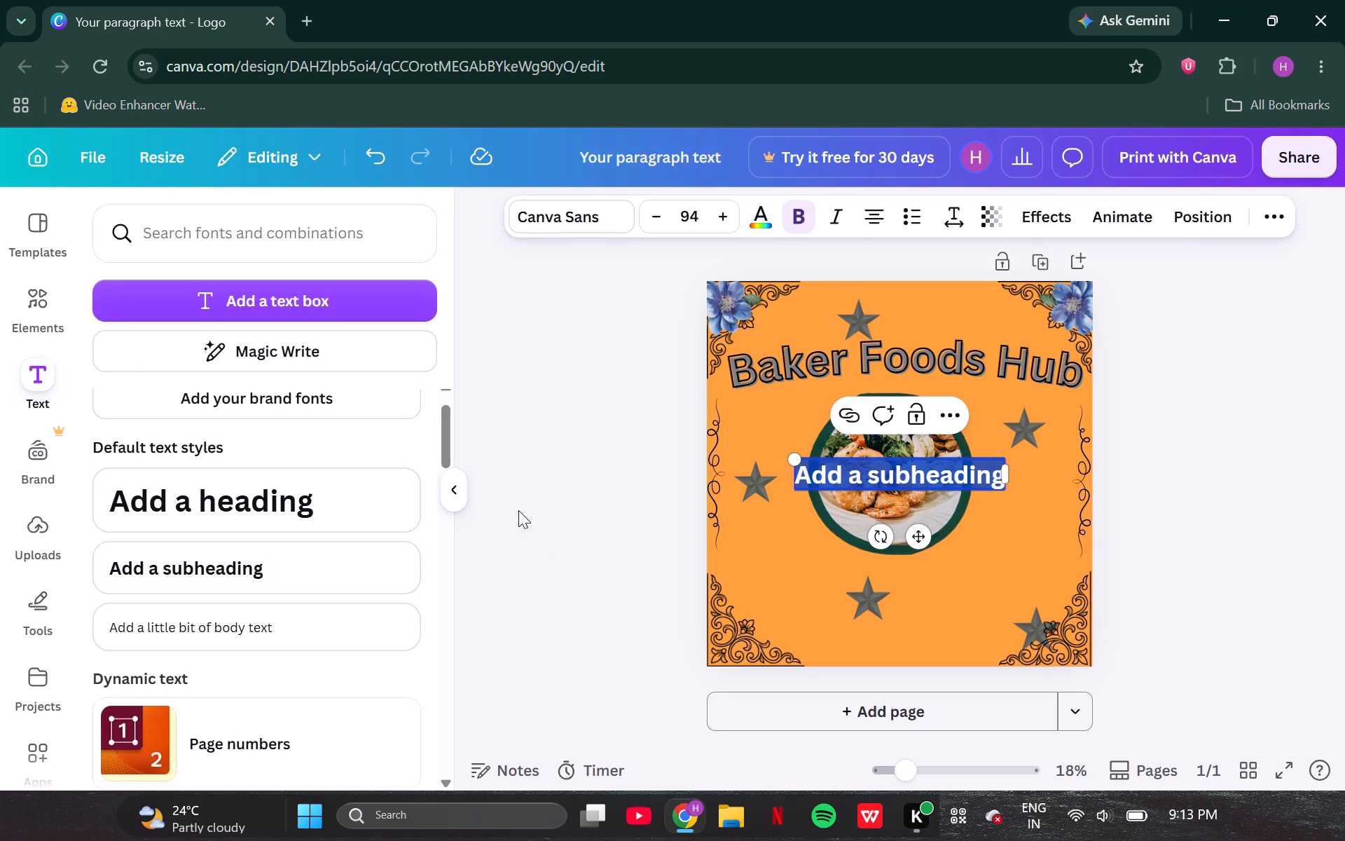
key(shift+e)
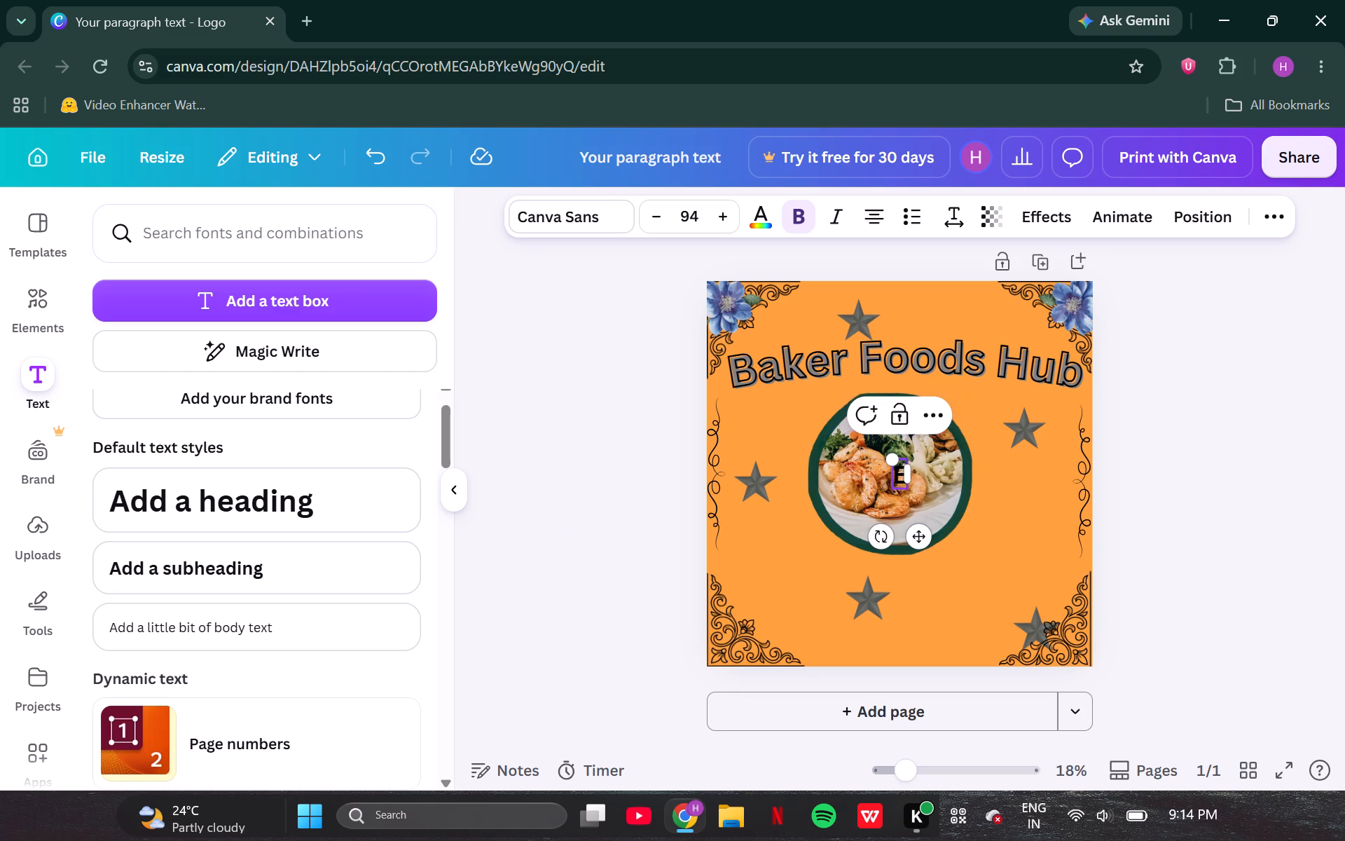
key(a)
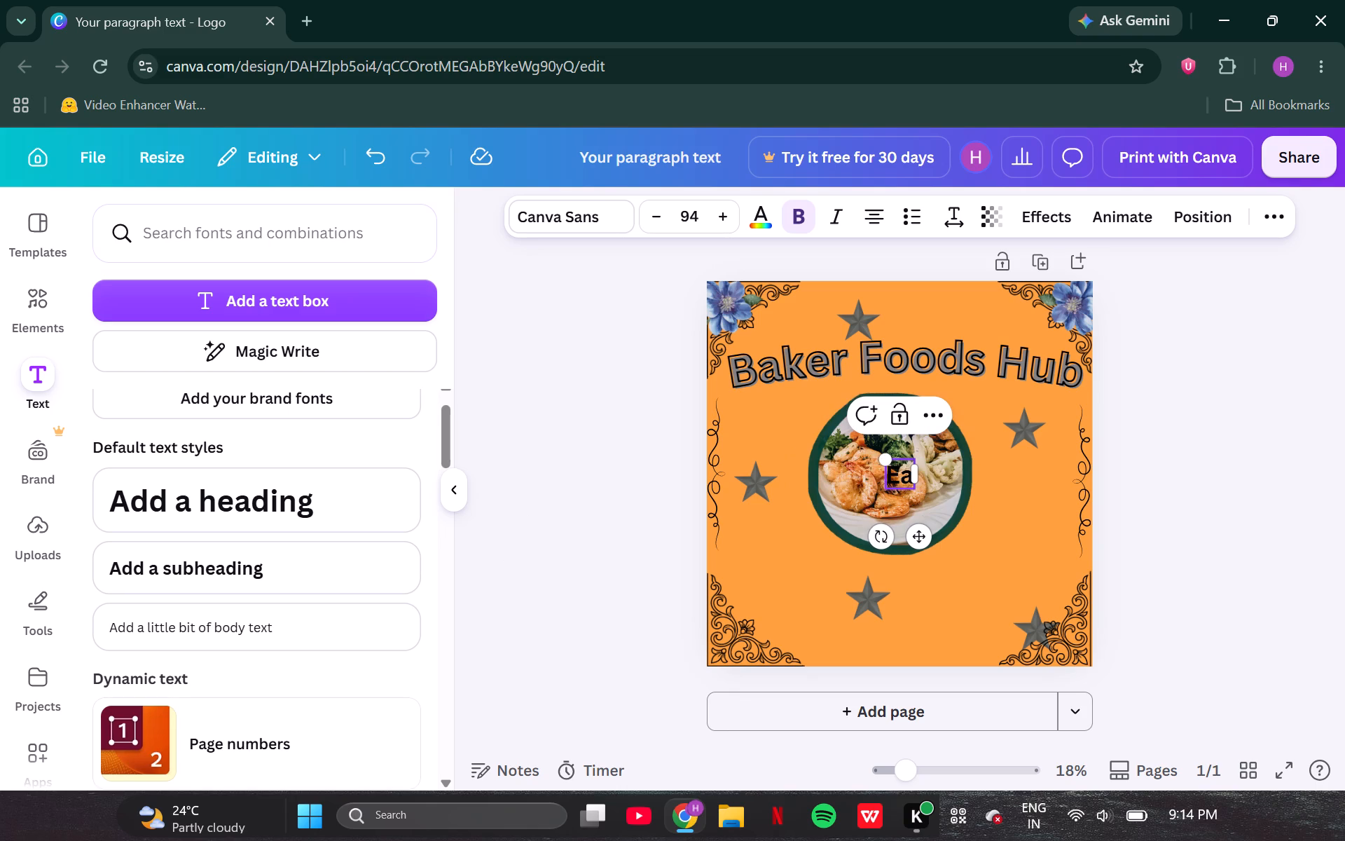
text(t)
key(space)
text(A)
key(space)
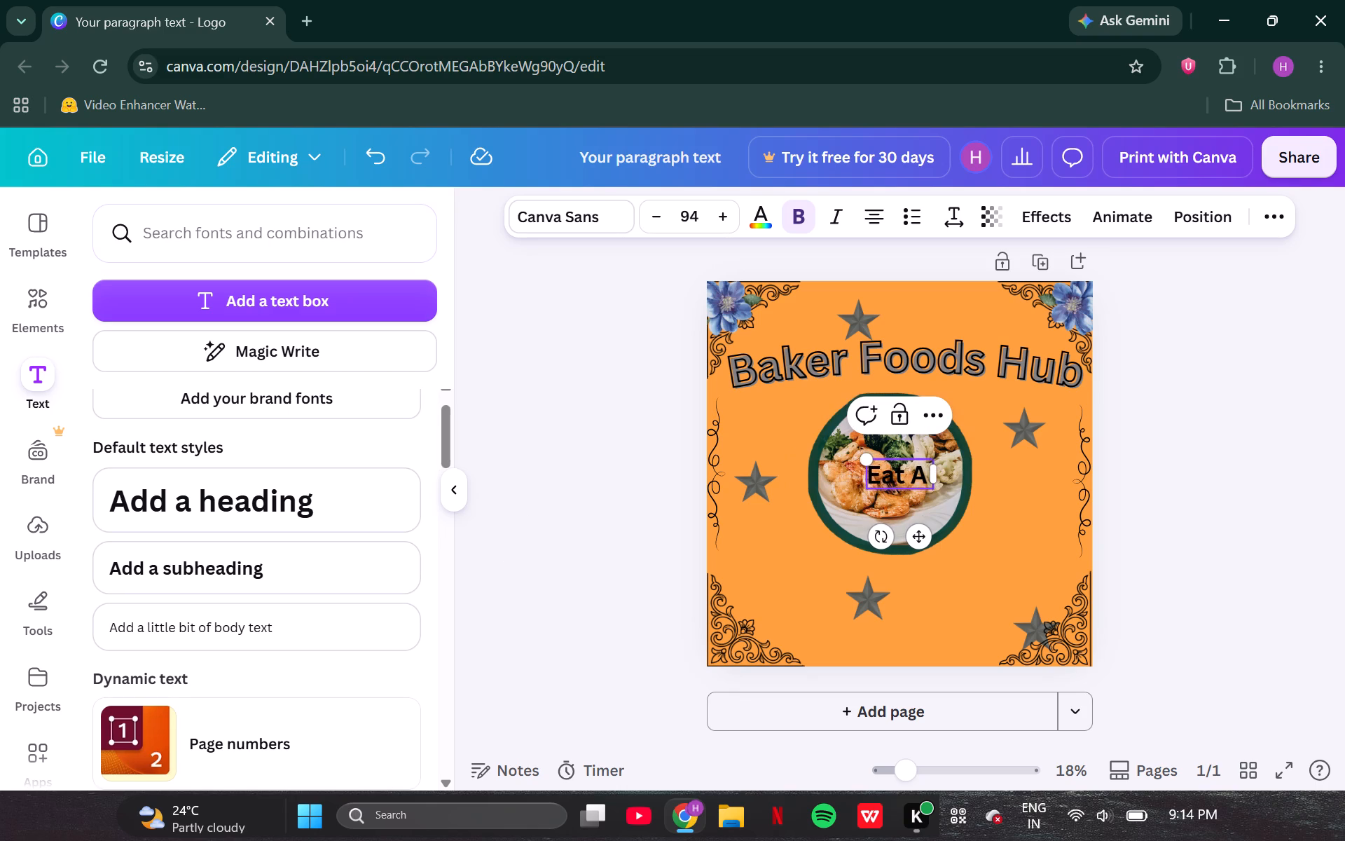
text(Ri)
text(ch)
key(space)
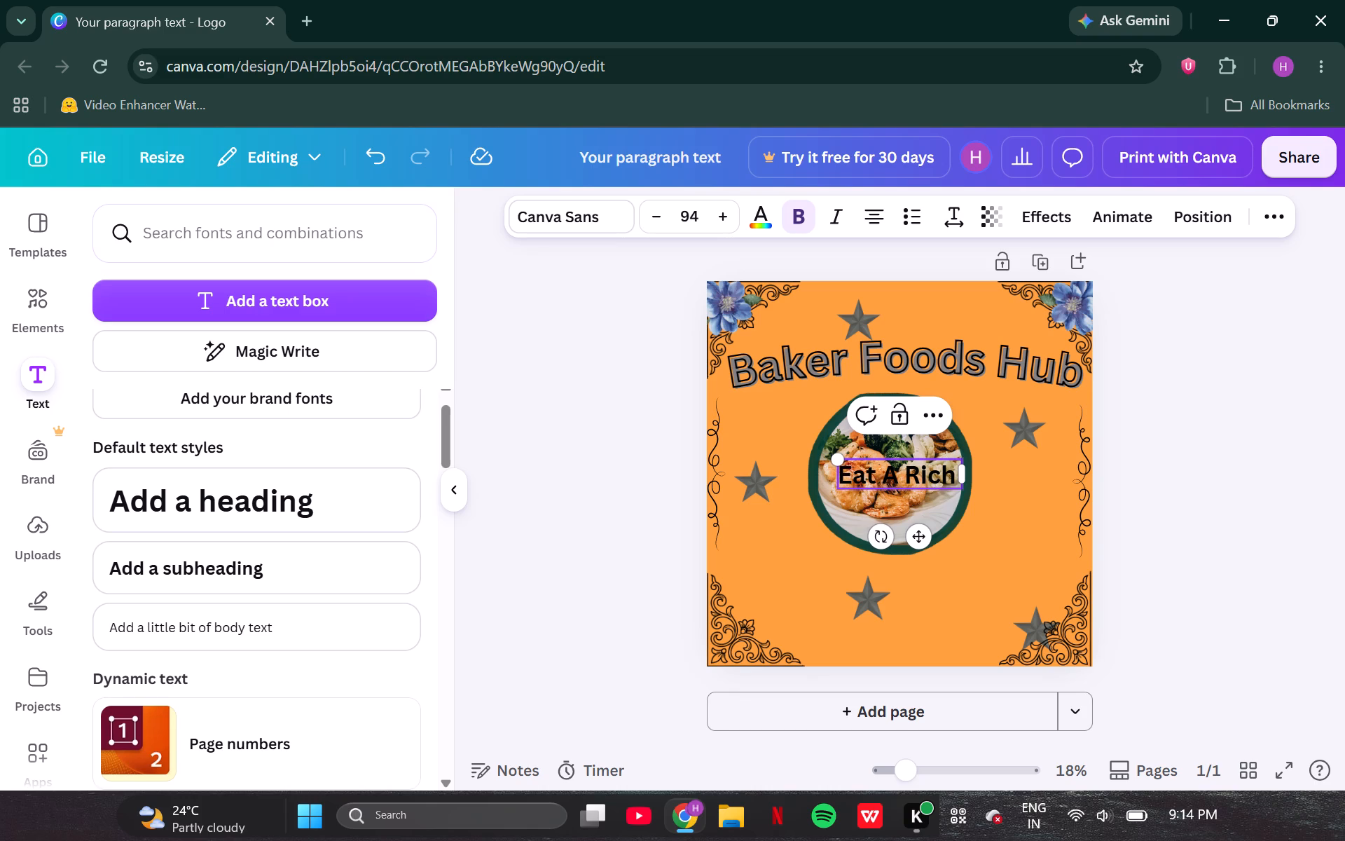
text(Fl)
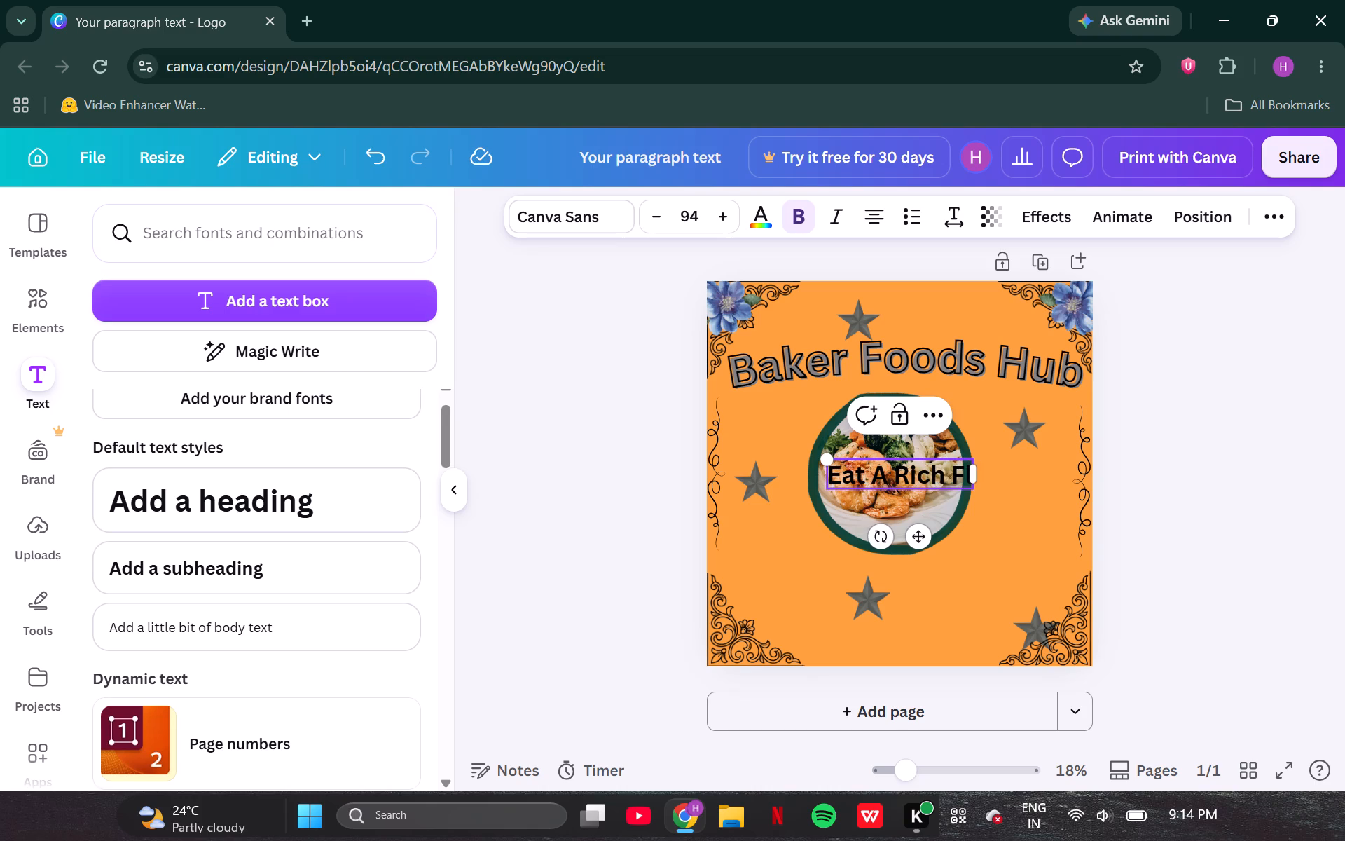
key(a)
text(vour)
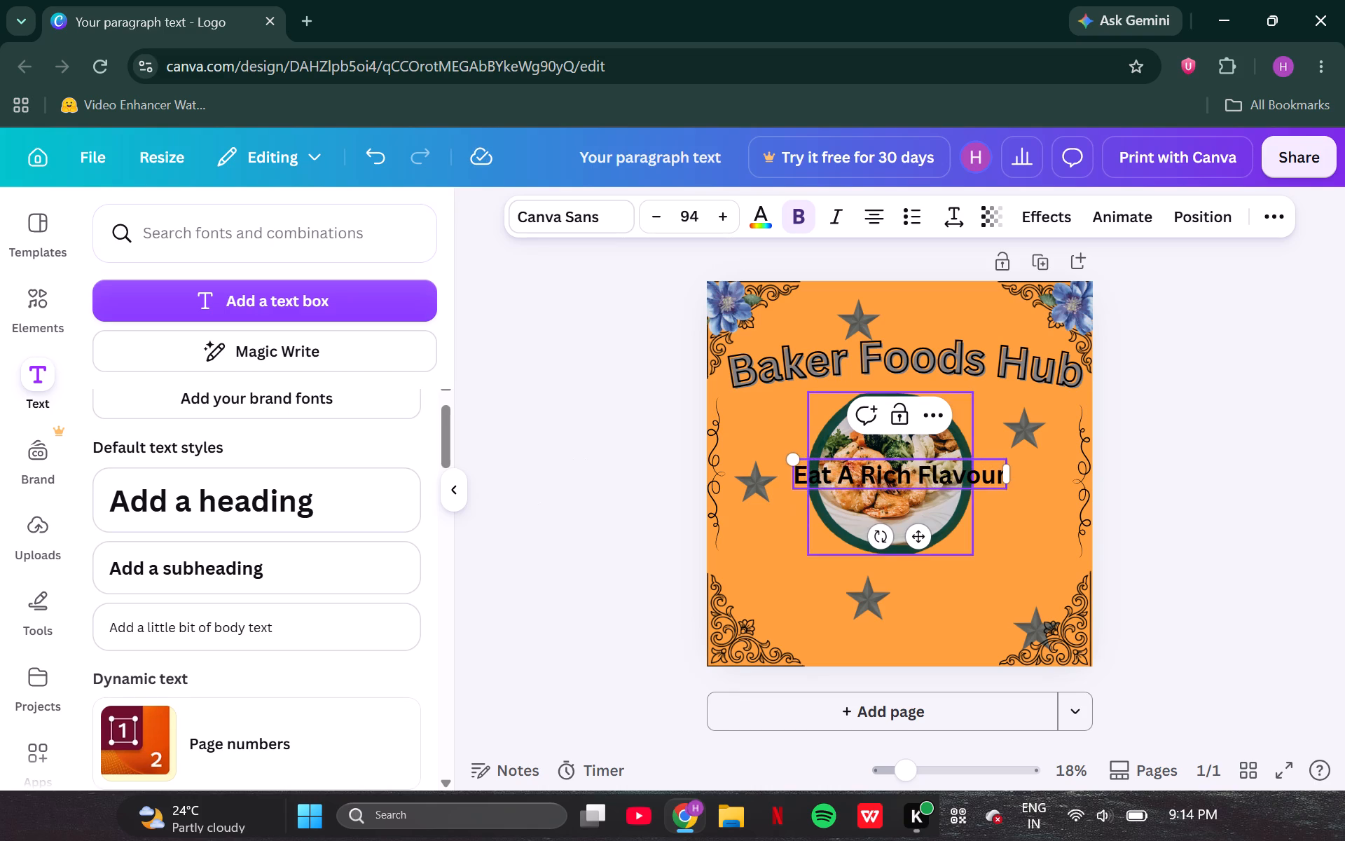
Move the "Eat A Rich Flavour" subheading to the bottom centre of the page, between the lower corner ornaments.
drag(862, 466, 923, 479)
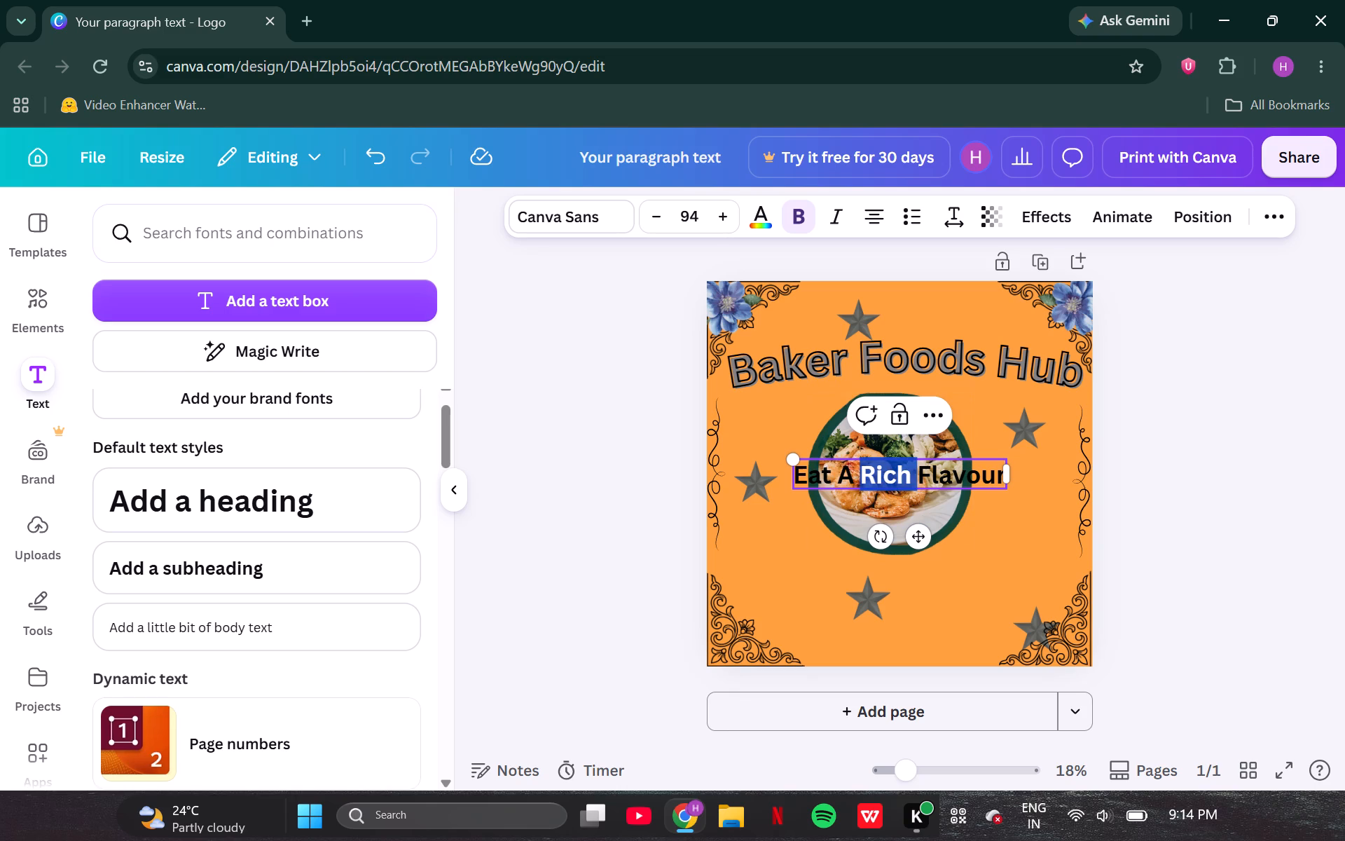
drag(923, 479, 922, 488)
drag(923, 538, 921, 573)
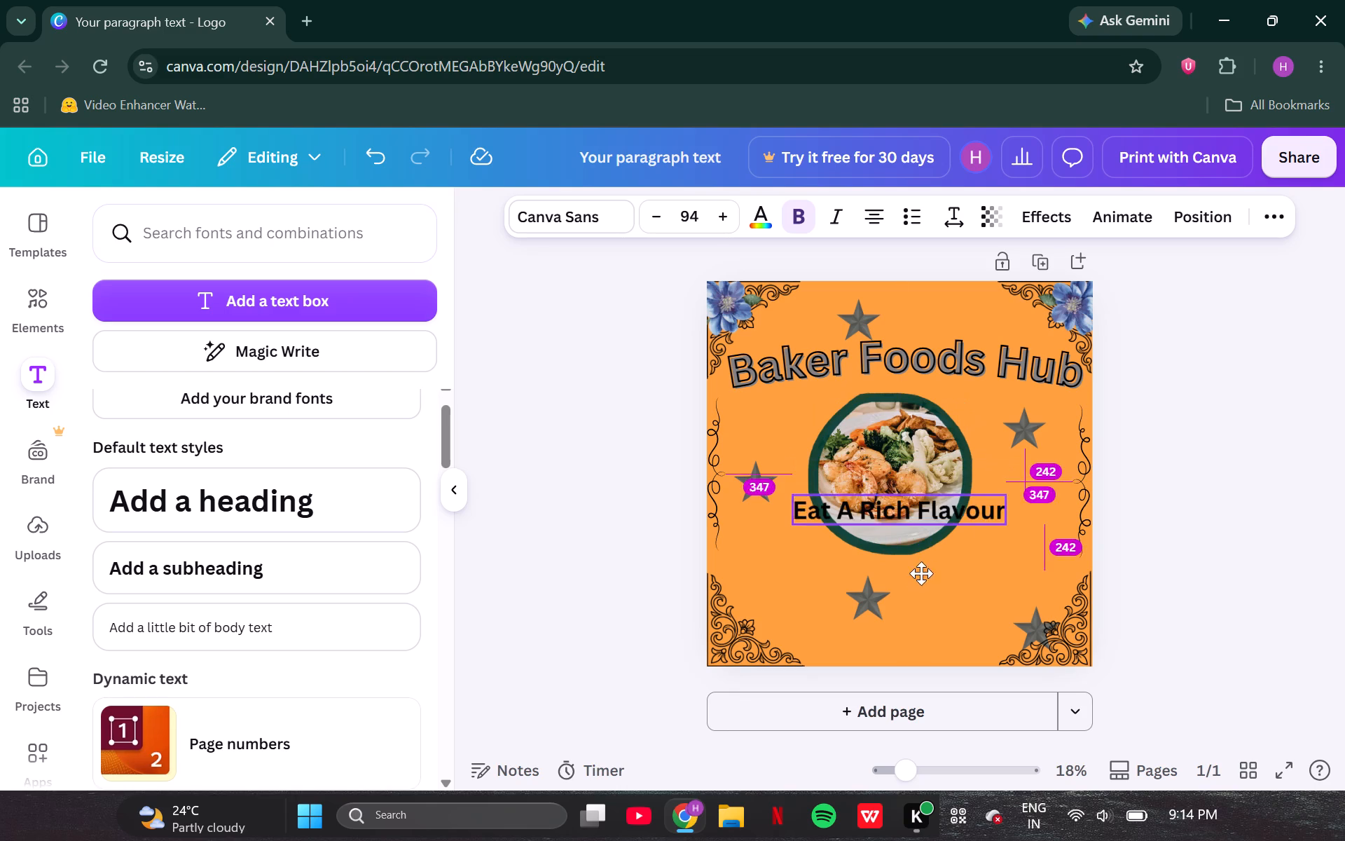
drag(921, 573, 918, 631)
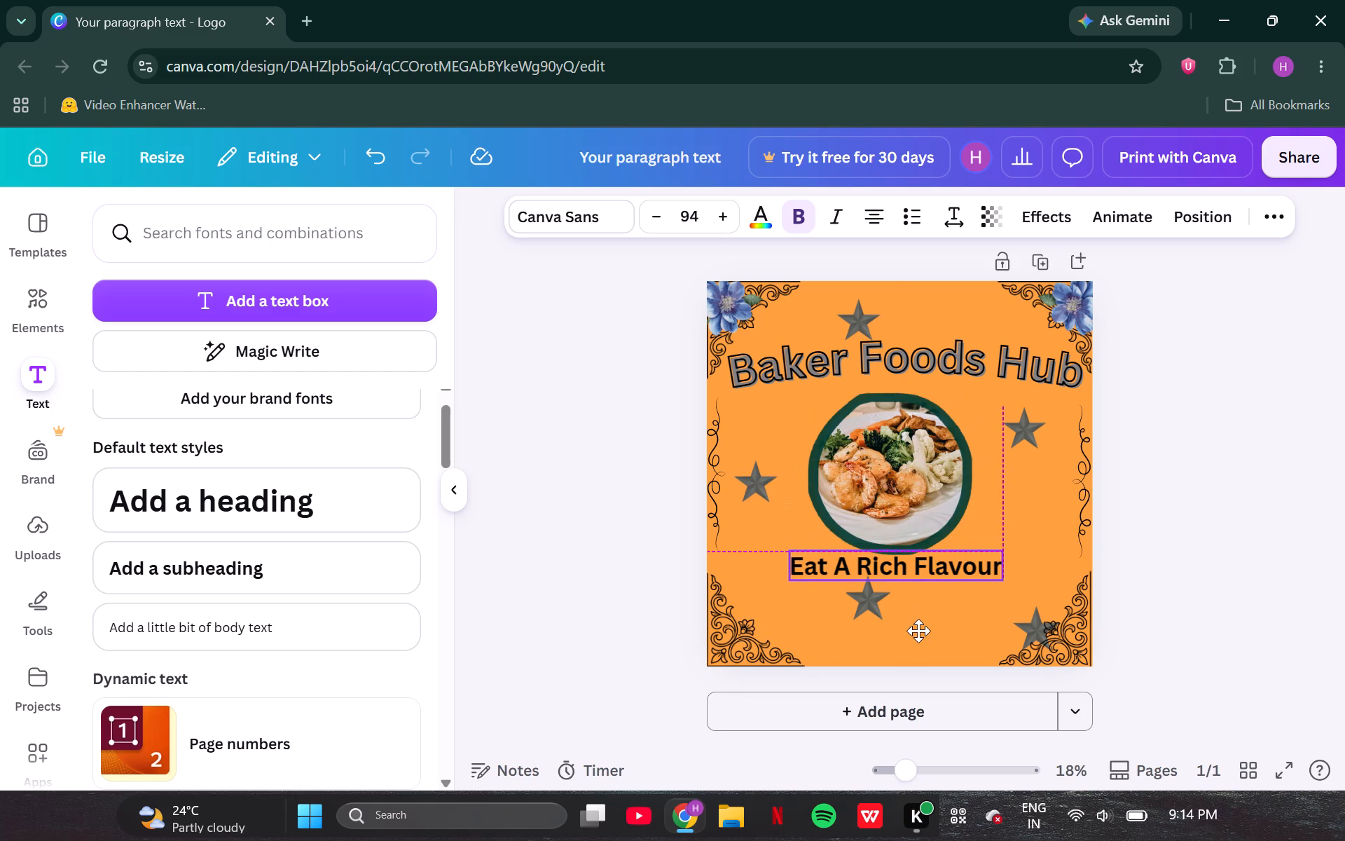
drag(918, 631, 918, 697)
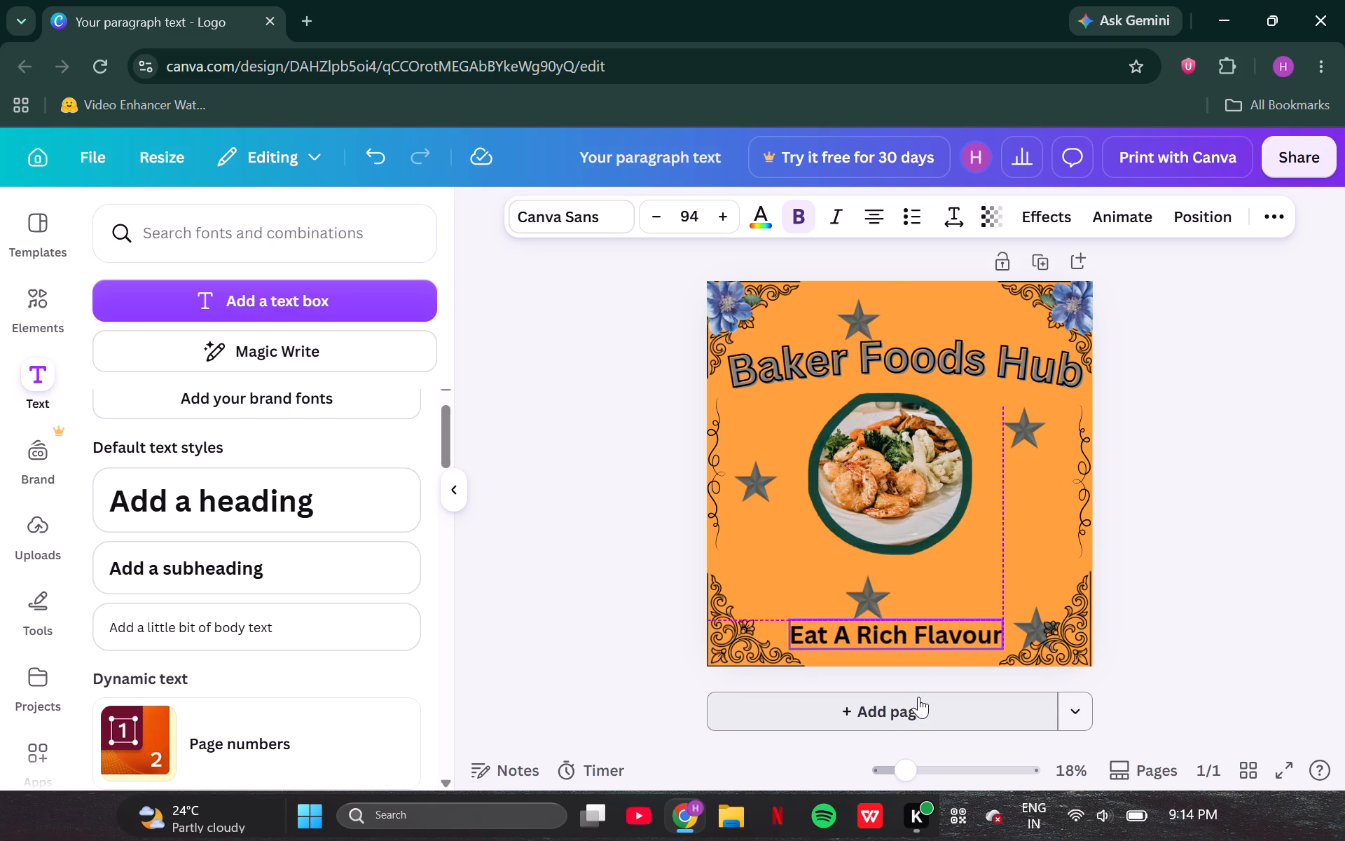
drag(918, 697, 918, 705)
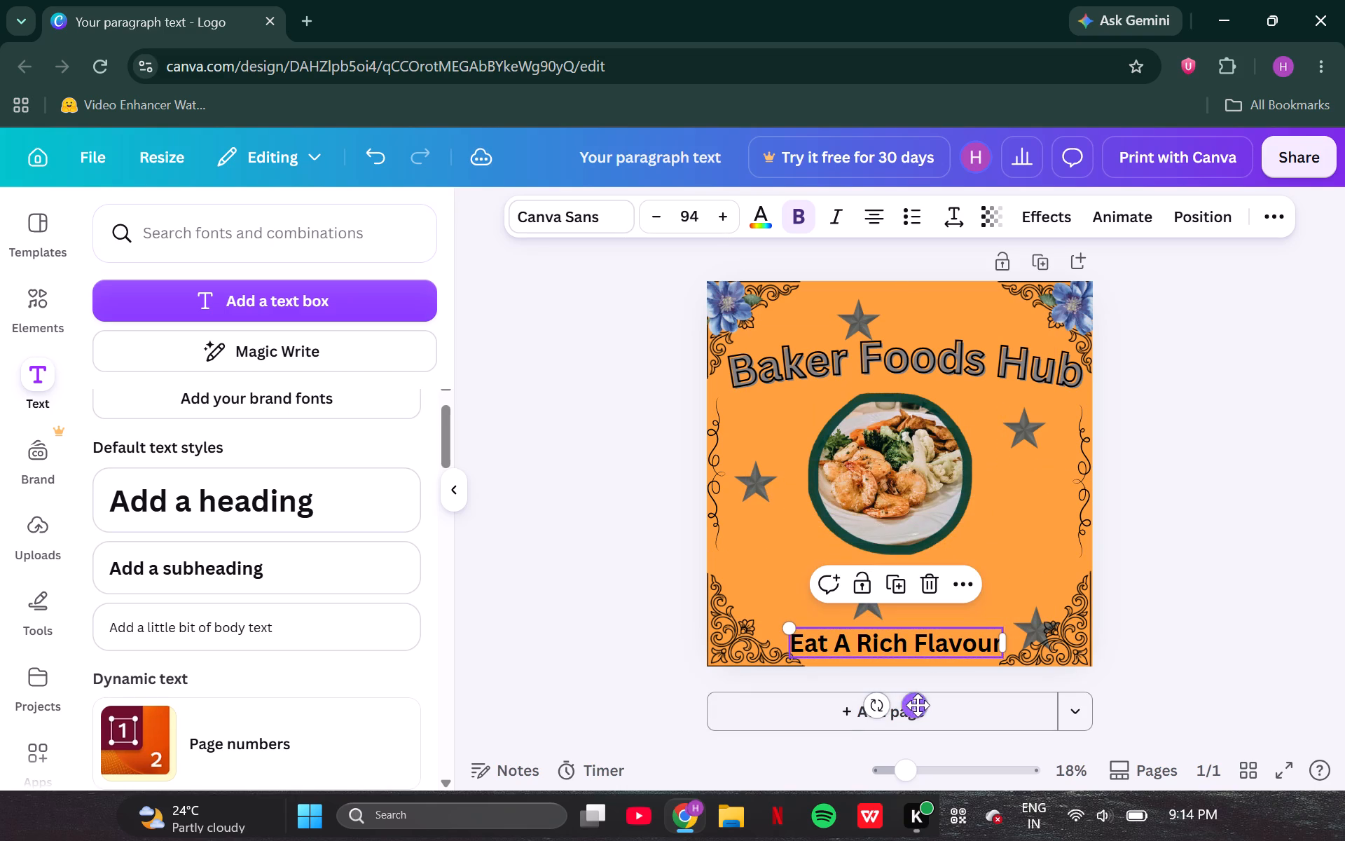
drag(915, 699, 921, 699)
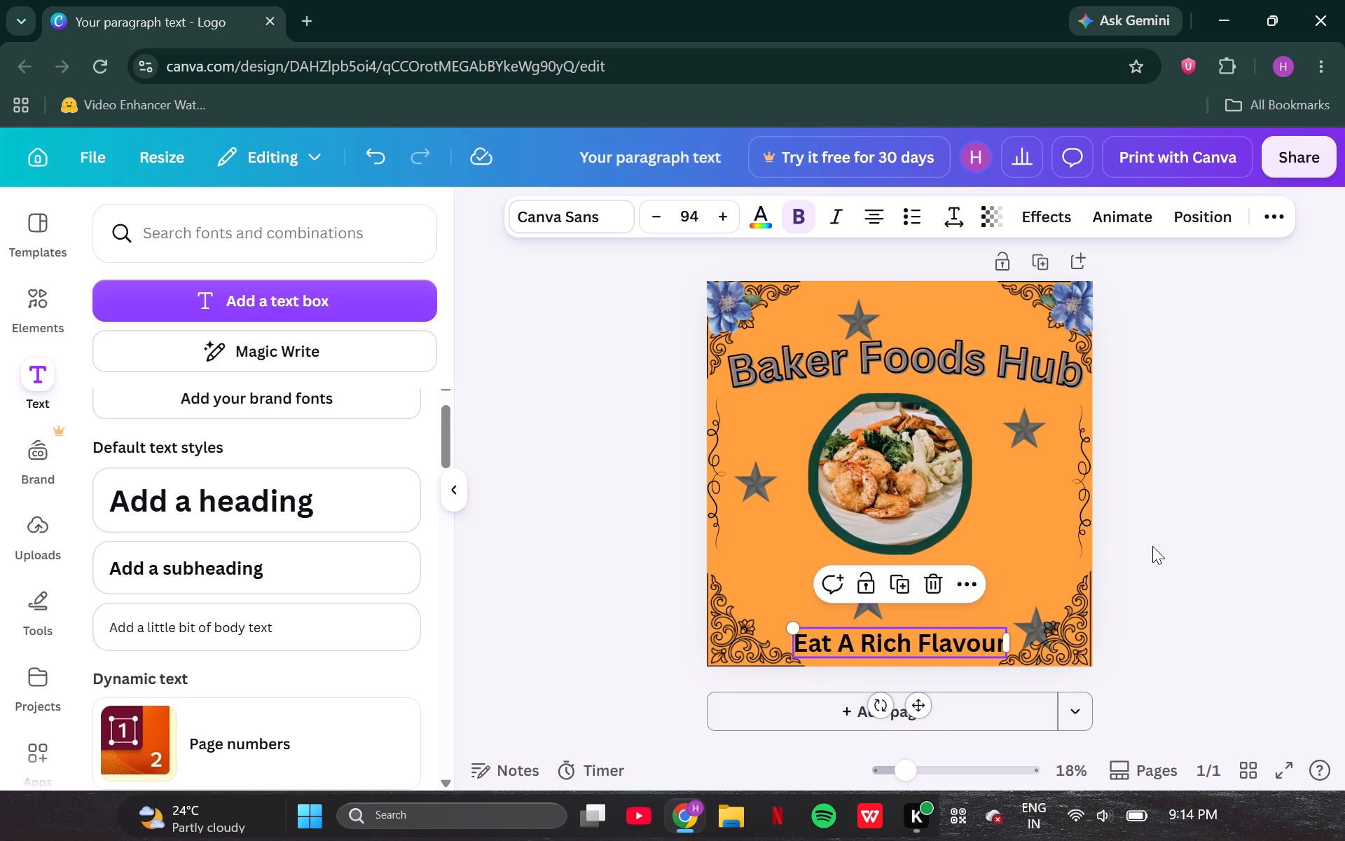
click(1153, 549)
Try several design and photo colours on the "Eat A Rich Flavour" subheading and settle on dark grey #5b5e58.
click(867, 635)
click(766, 210)
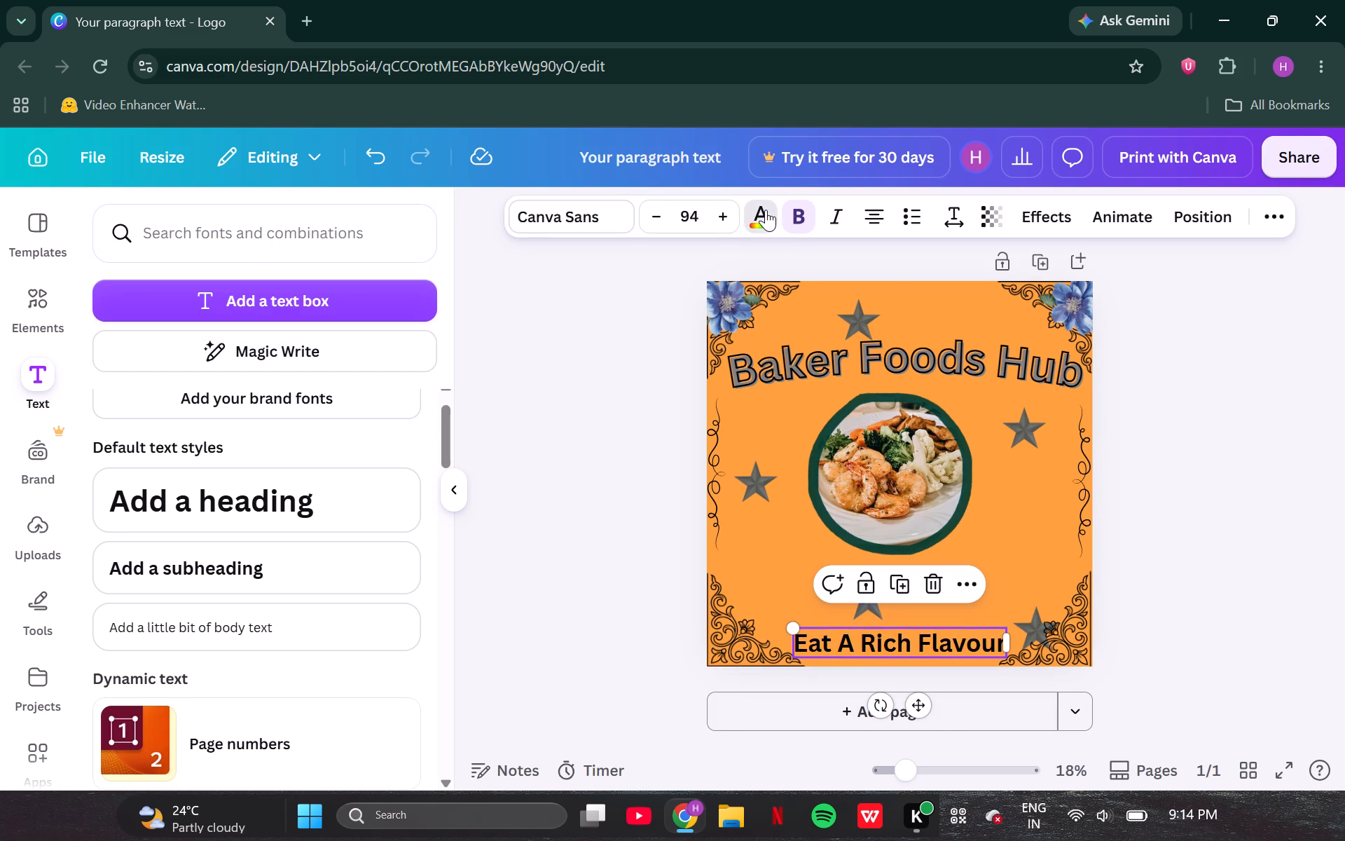
click(154, 459)
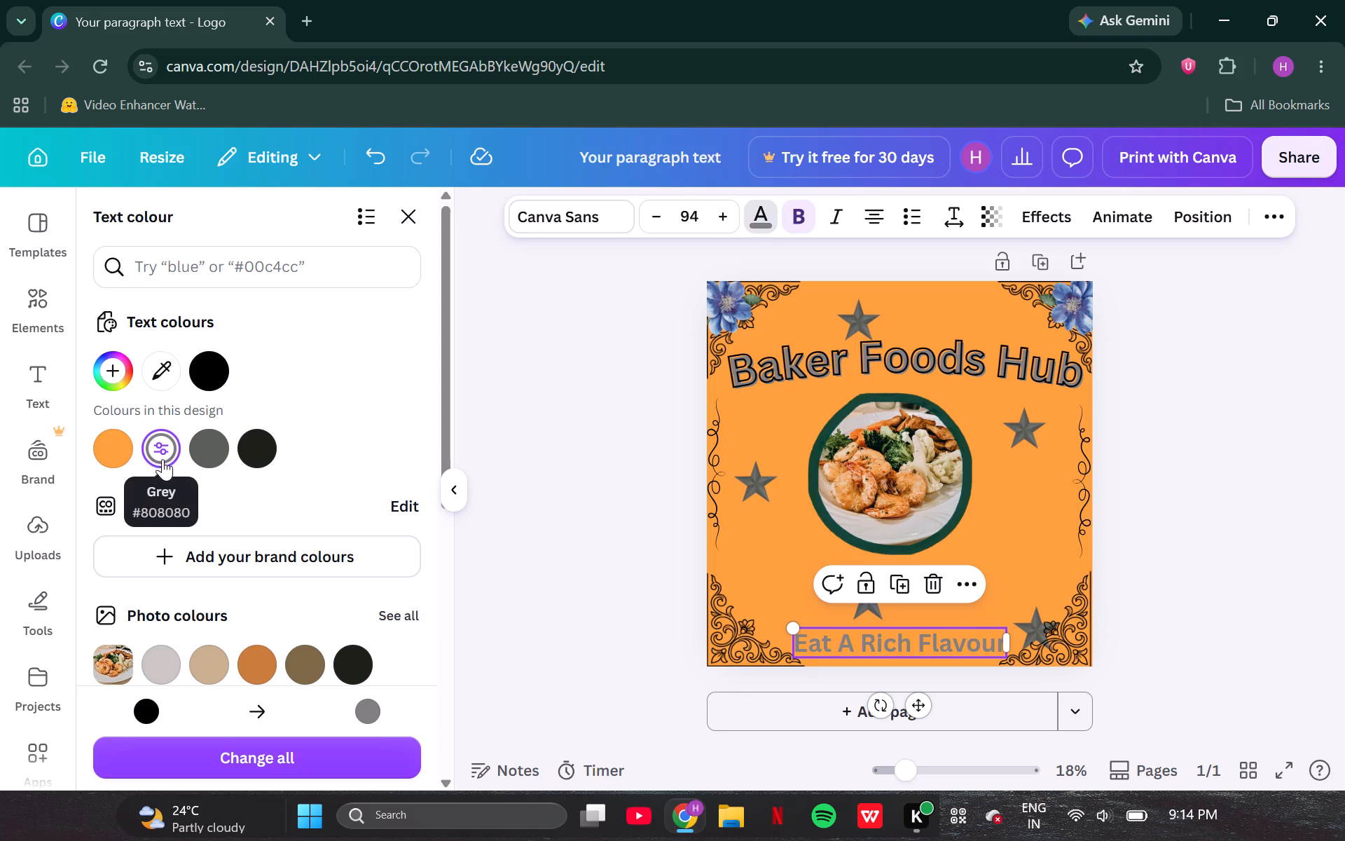
click(194, 455)
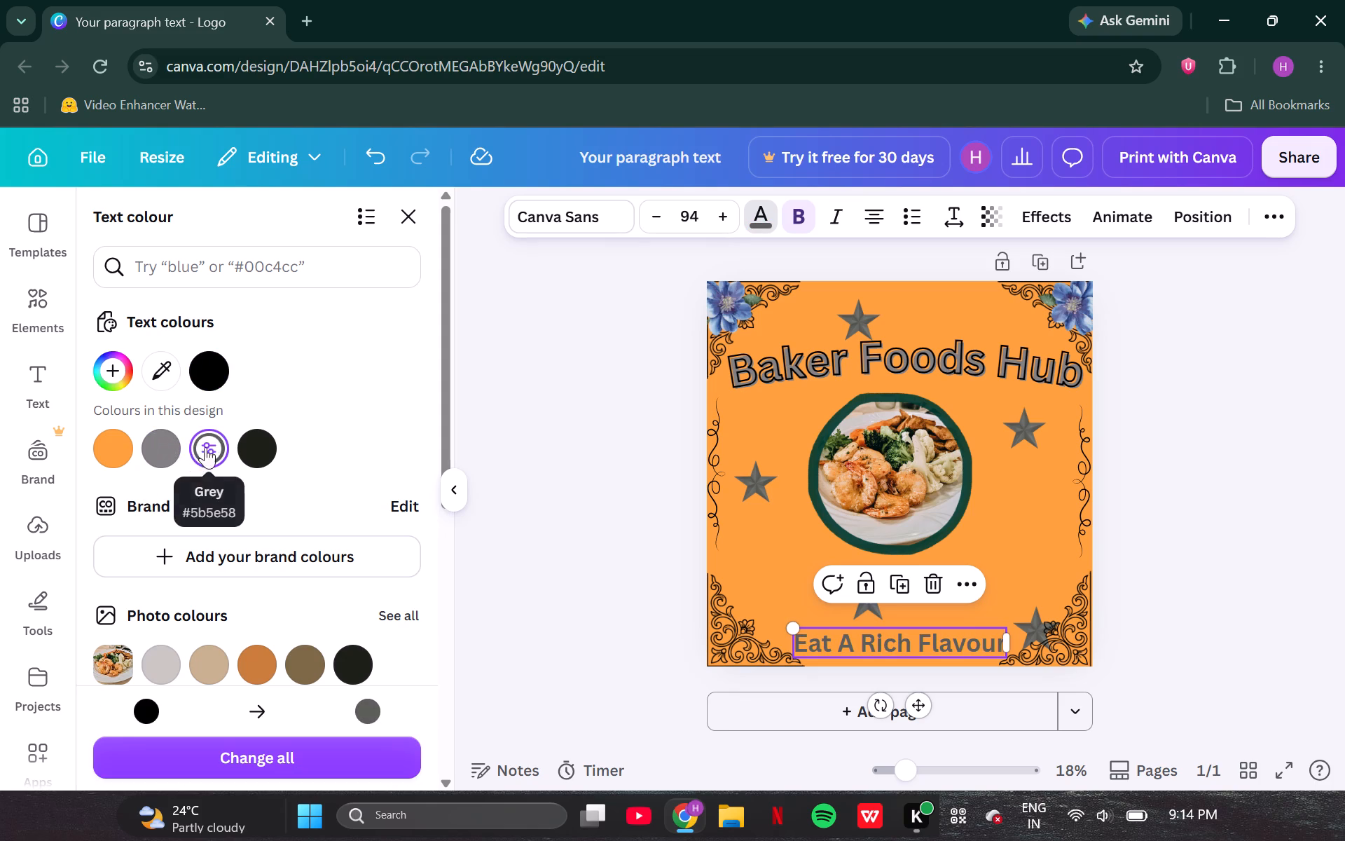
click(252, 430)
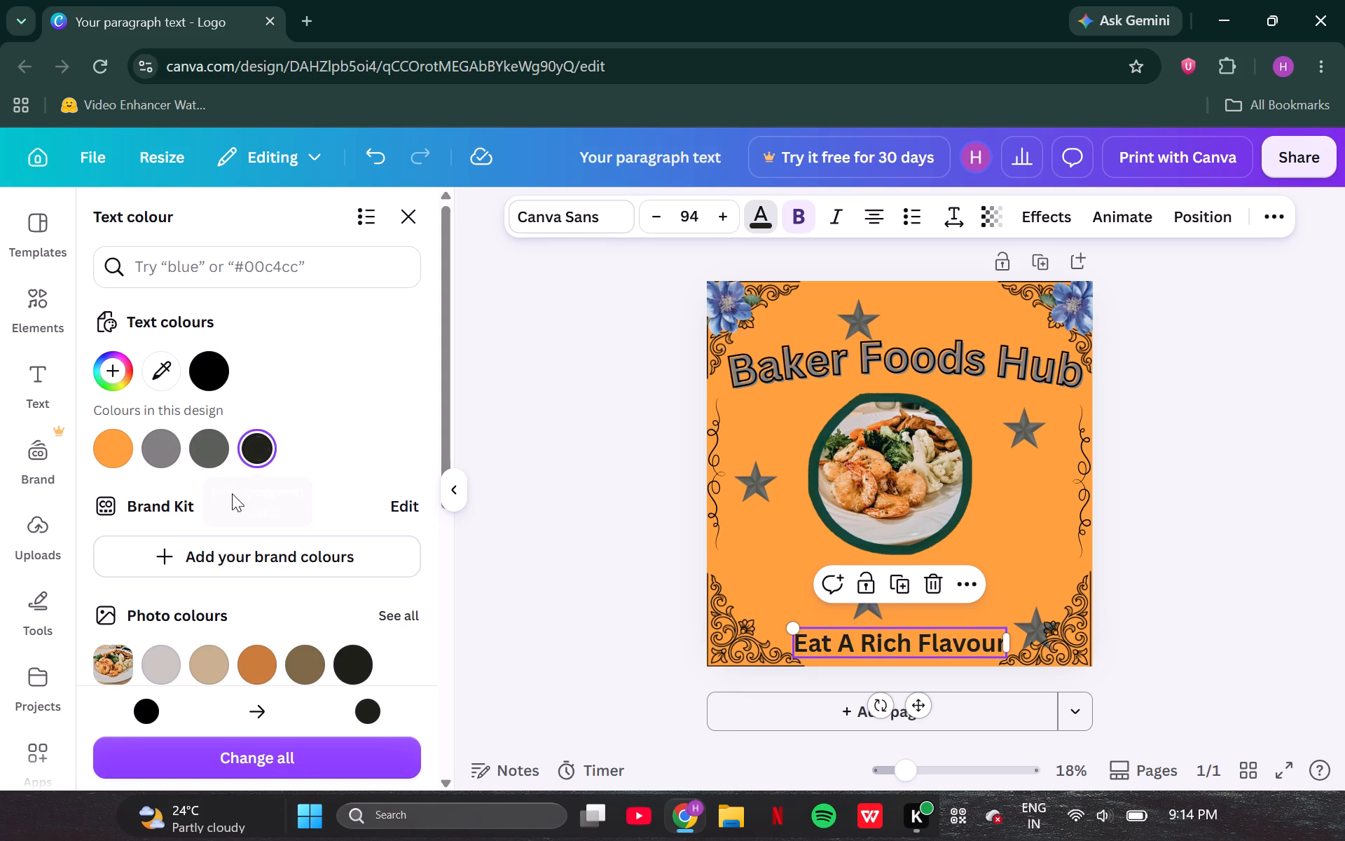
click(121, 451)
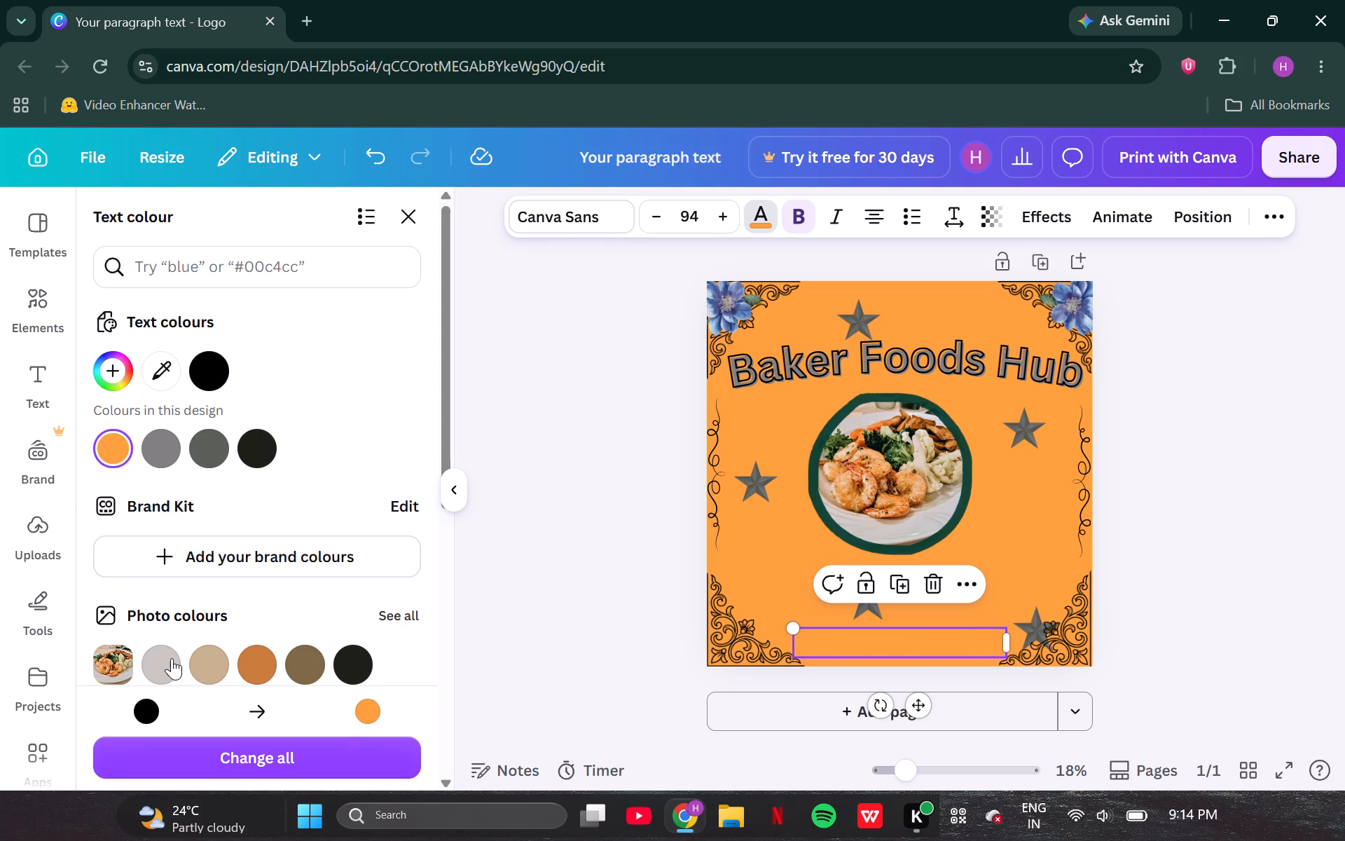
click(170, 658)
click(210, 648)
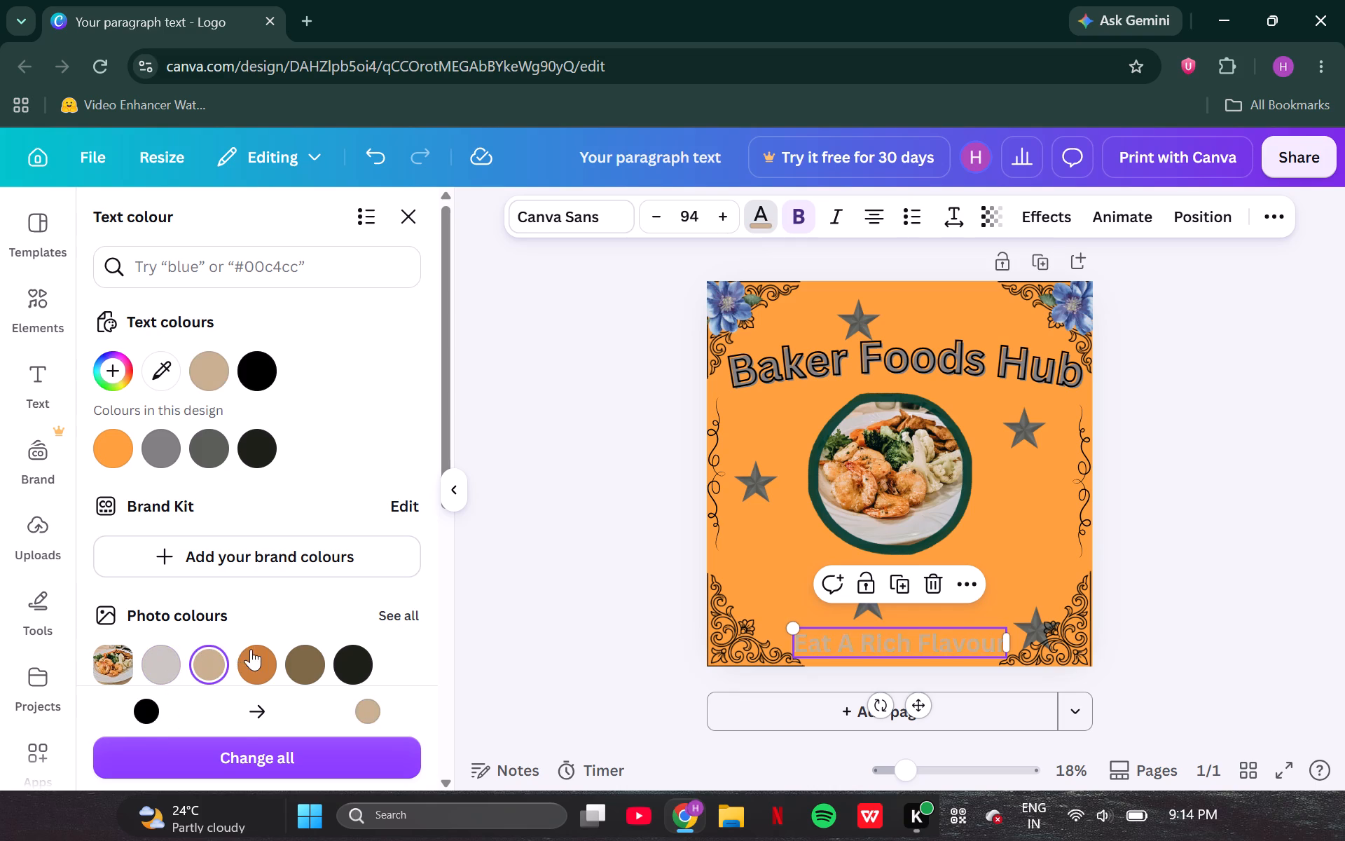
click(251, 649)
click(314, 653)
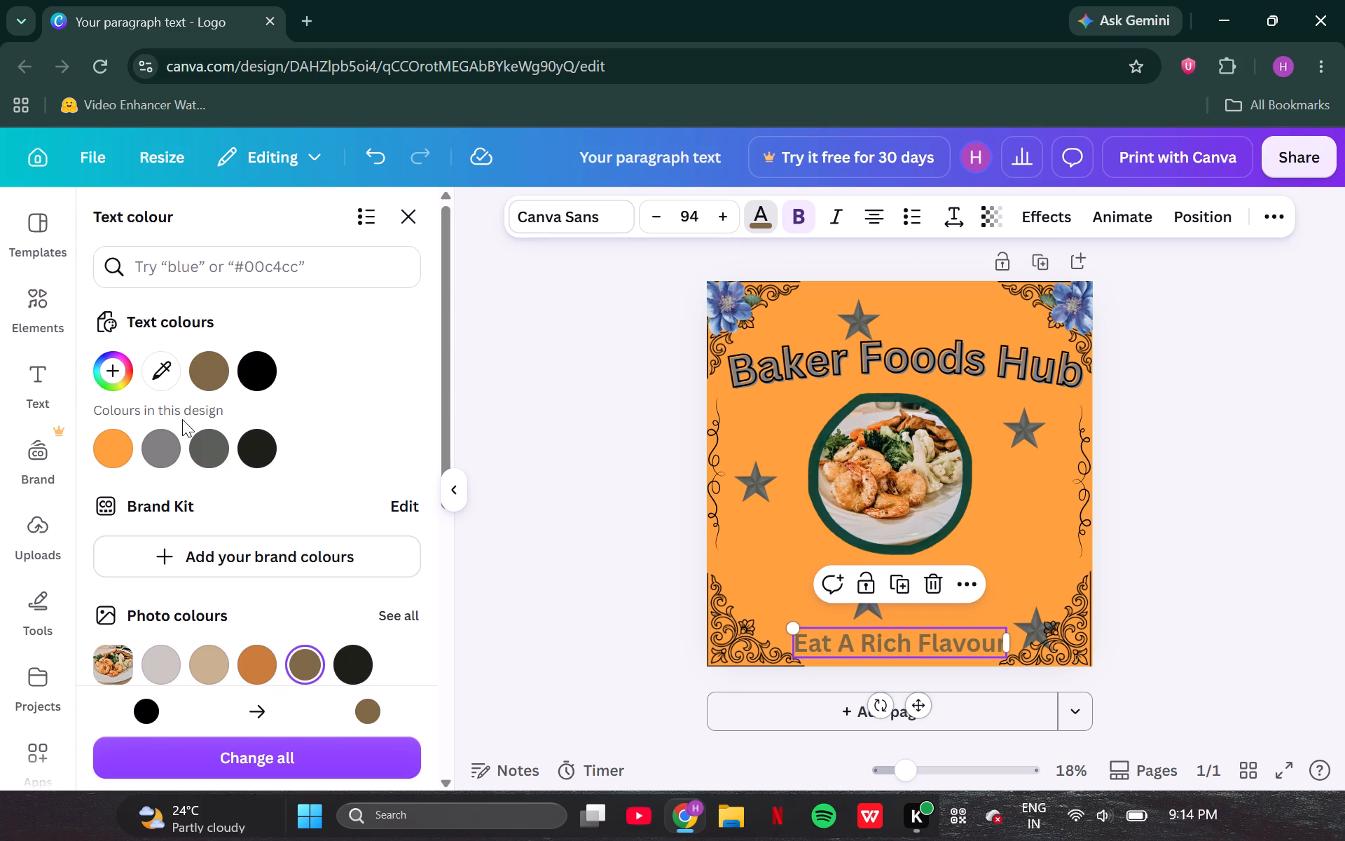
click(165, 441)
click(195, 444)
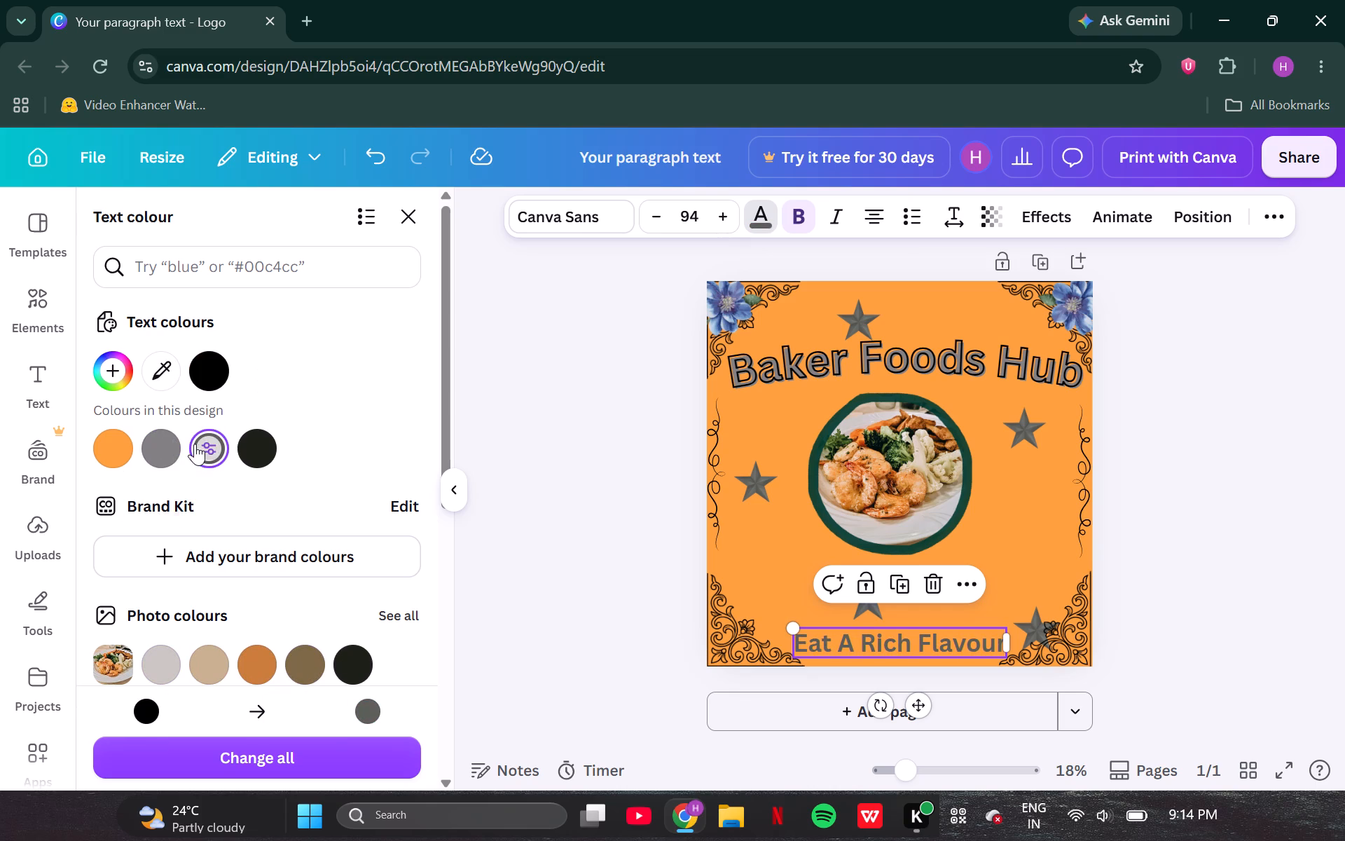
click(527, 395)
click(527, 395)
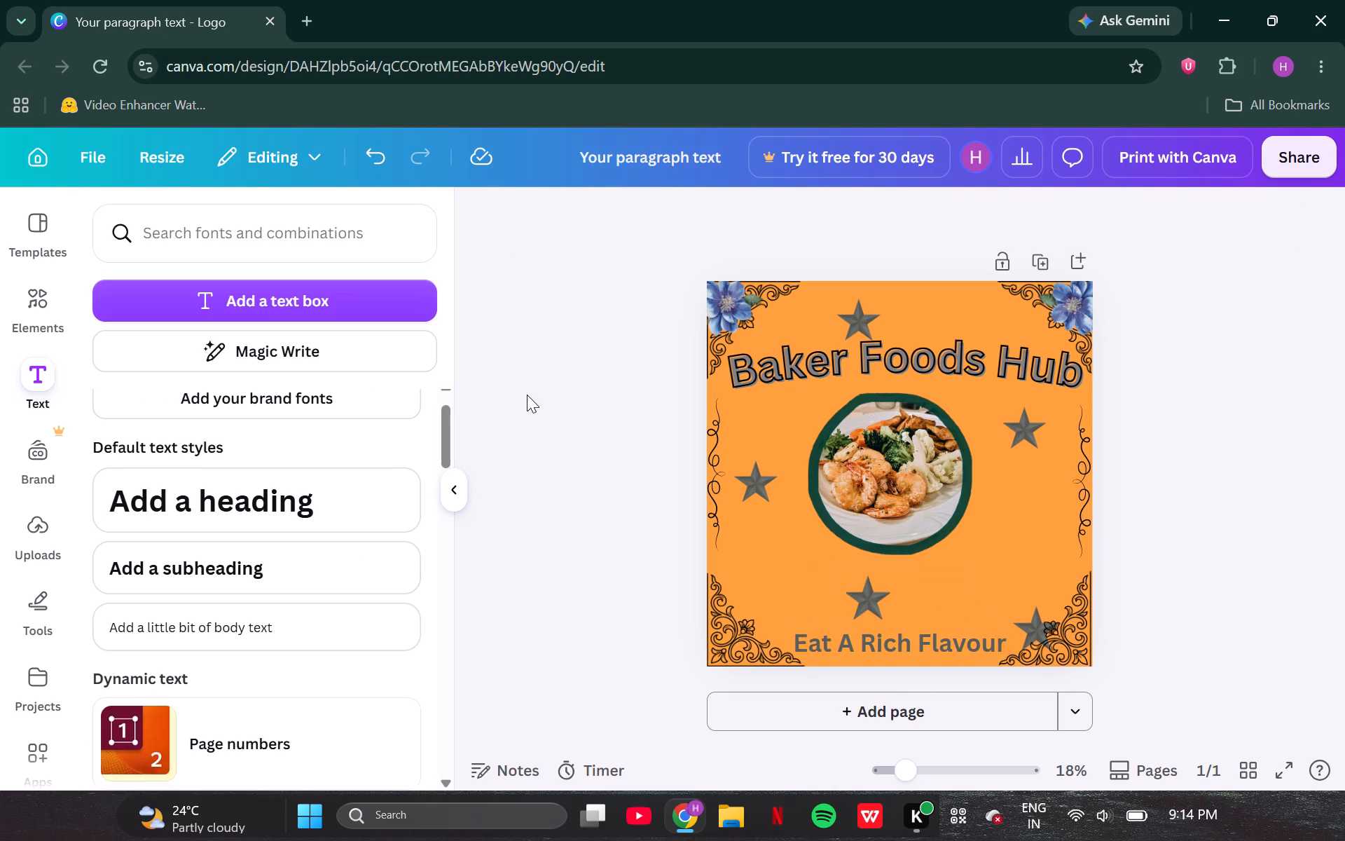
click(552, 450)
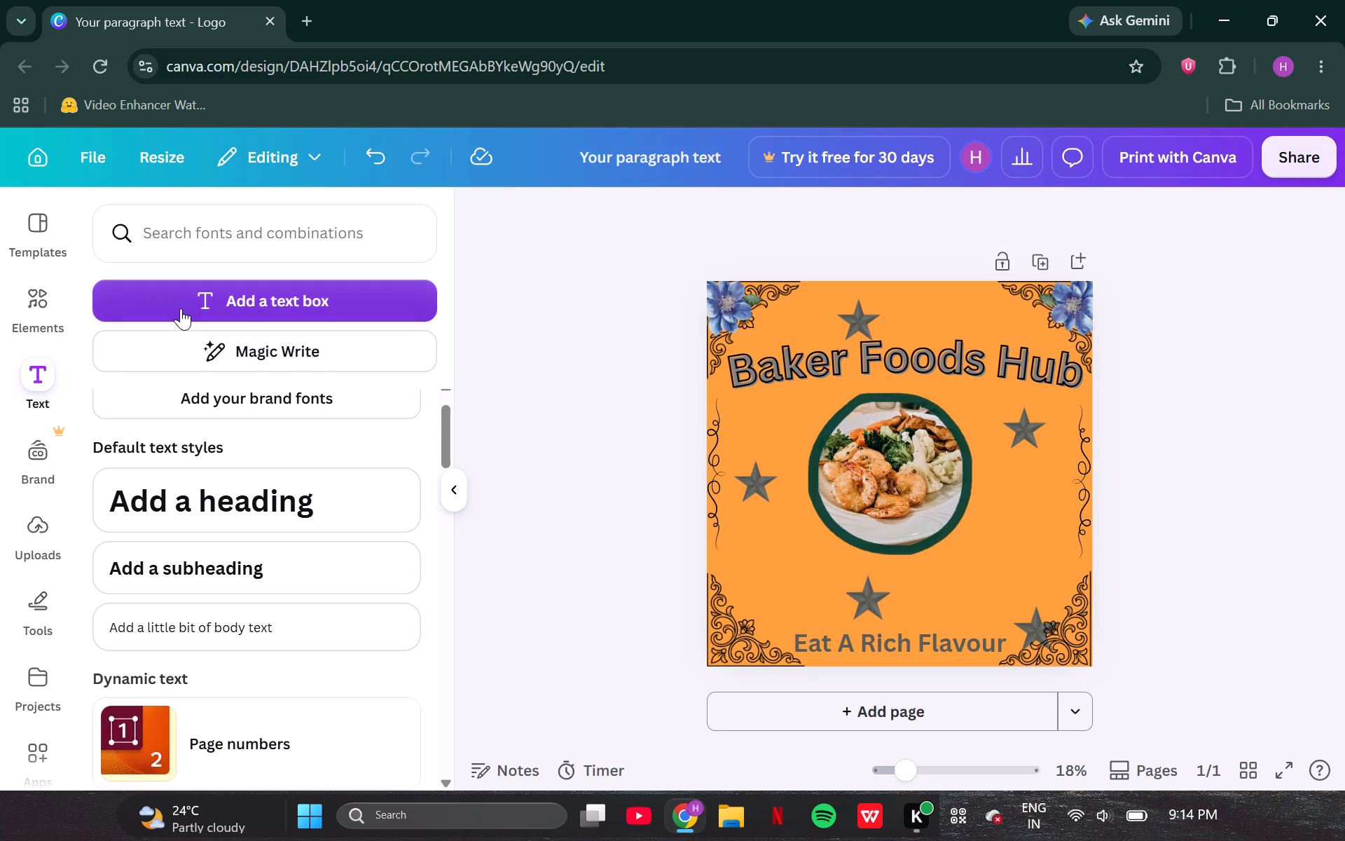
Return to the design elements library and clear the "frame" search.
scroll(181, 308, down, 4)
scroll(181, 308, up, 3)
click(43, 306)
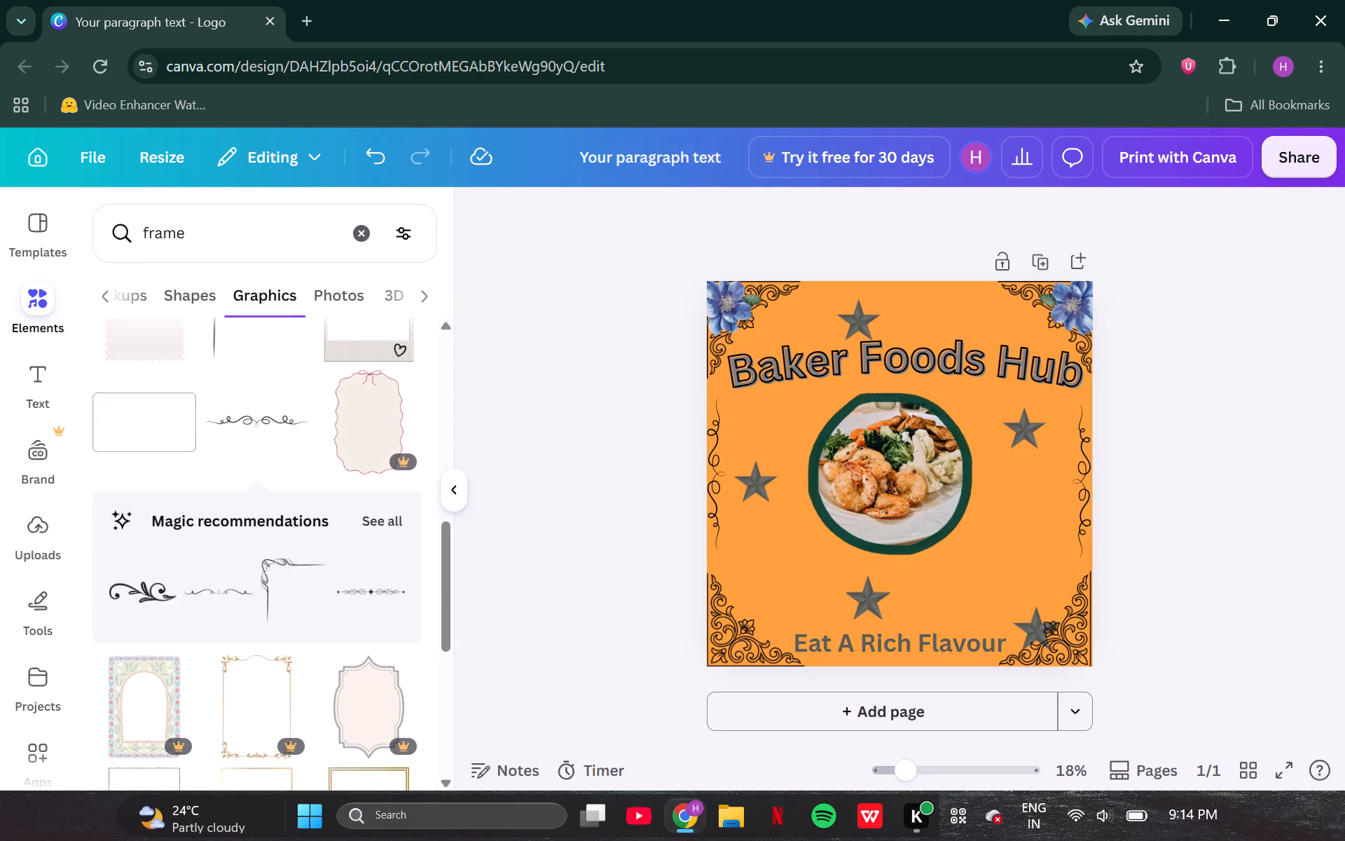
click(364, 227)
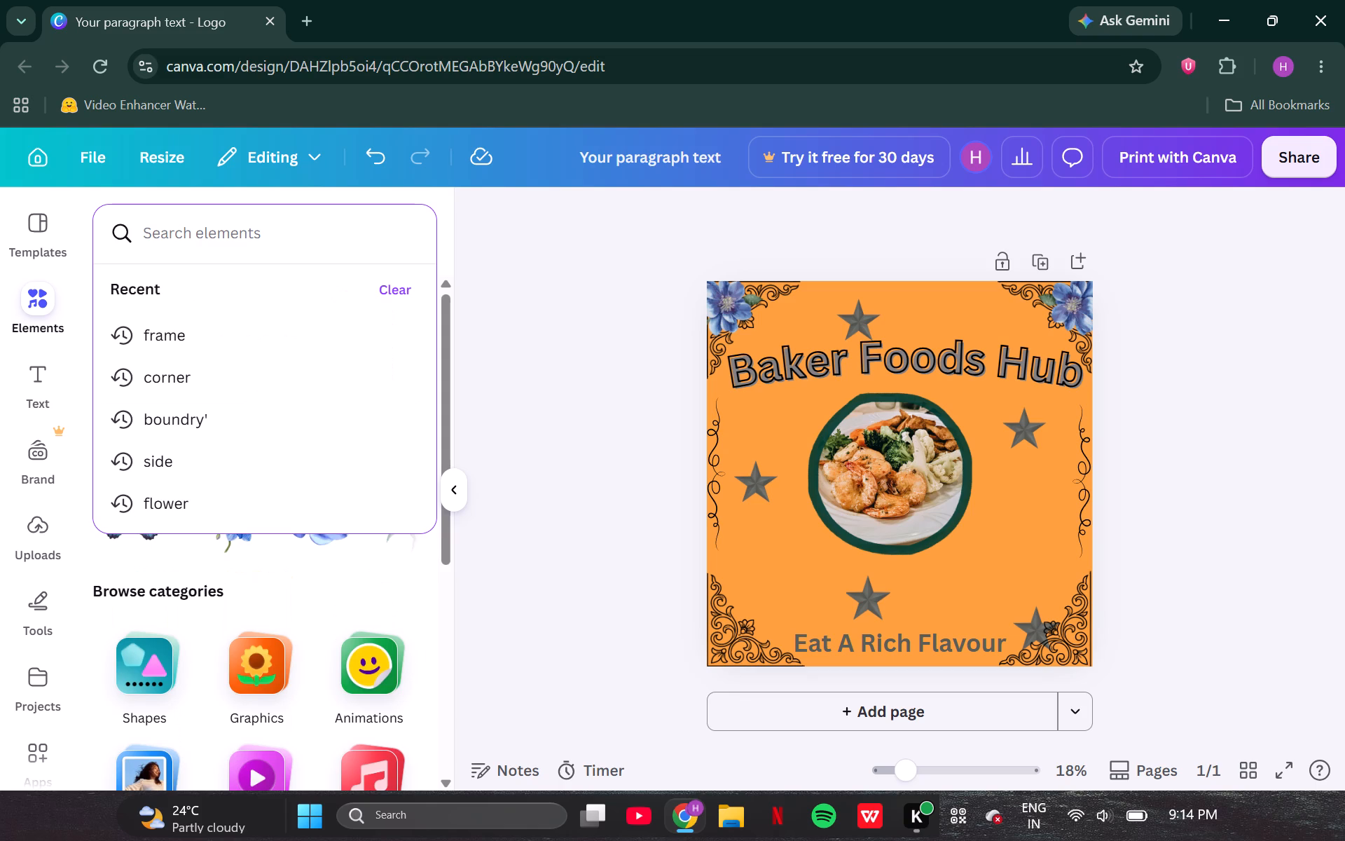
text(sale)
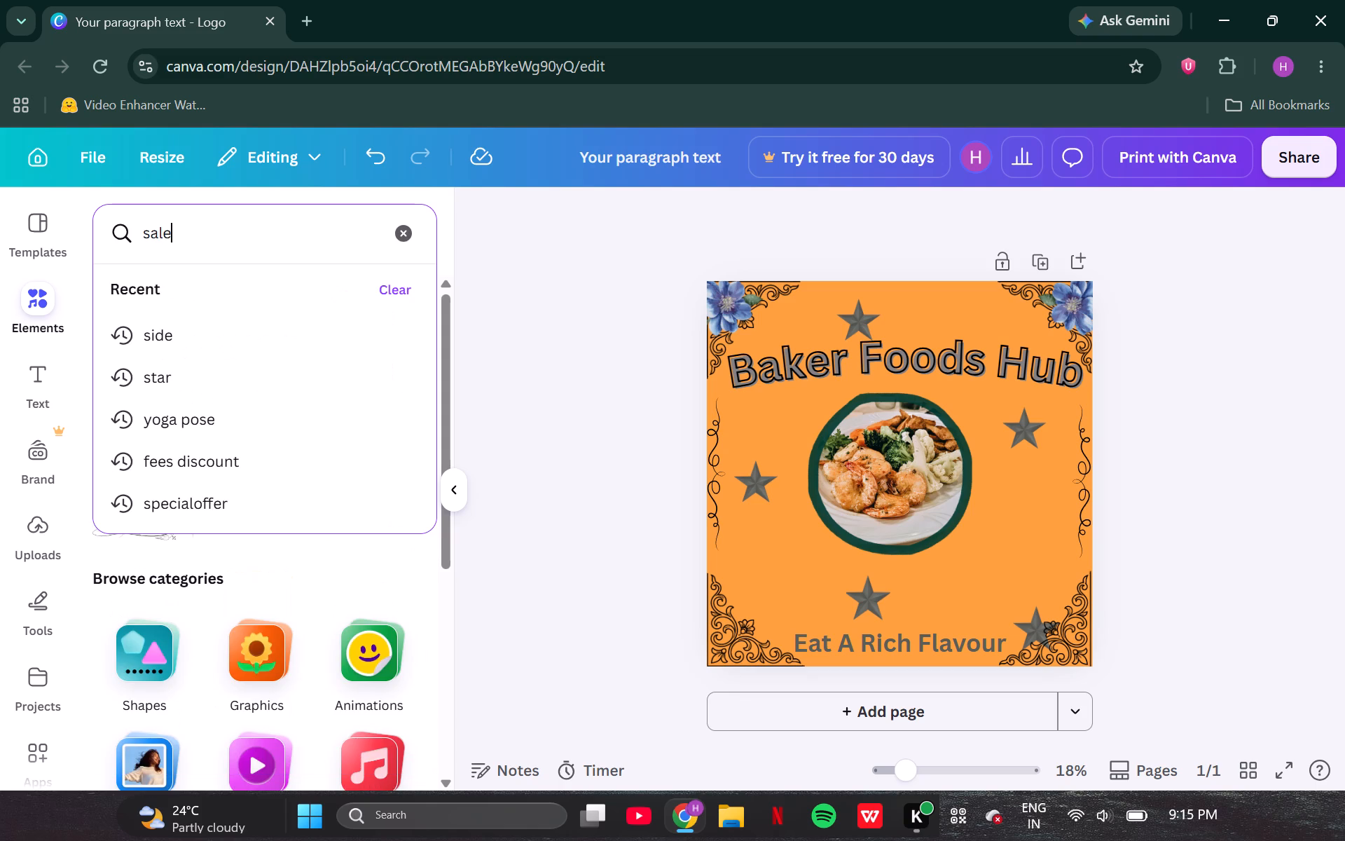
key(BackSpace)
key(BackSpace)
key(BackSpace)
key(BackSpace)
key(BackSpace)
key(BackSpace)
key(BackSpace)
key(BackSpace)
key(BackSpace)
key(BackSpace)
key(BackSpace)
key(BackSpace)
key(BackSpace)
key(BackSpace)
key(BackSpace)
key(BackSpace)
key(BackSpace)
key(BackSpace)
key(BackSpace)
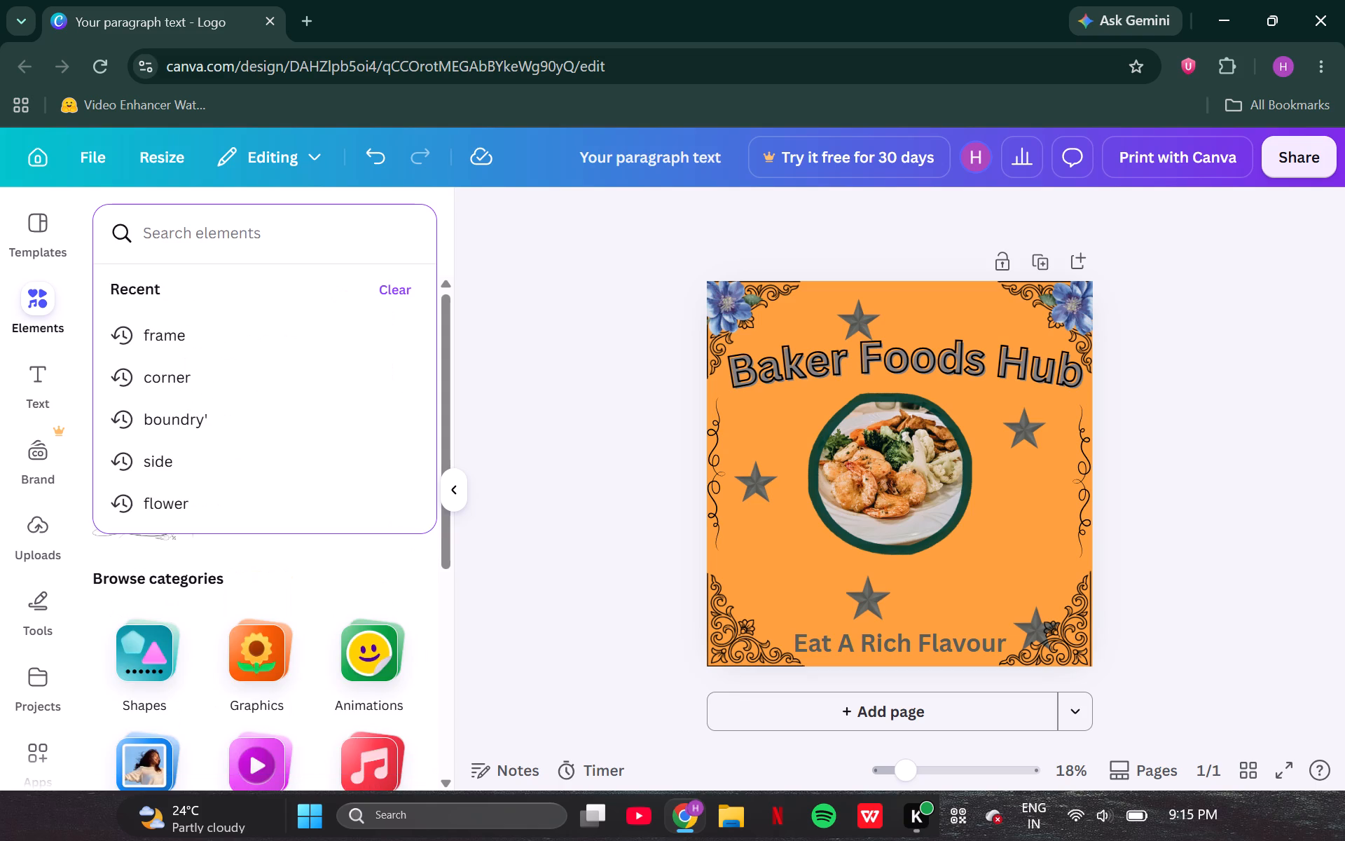
Search the elements for "off" and add the purple 3D "60% OFF" tag to the page.
text(off)
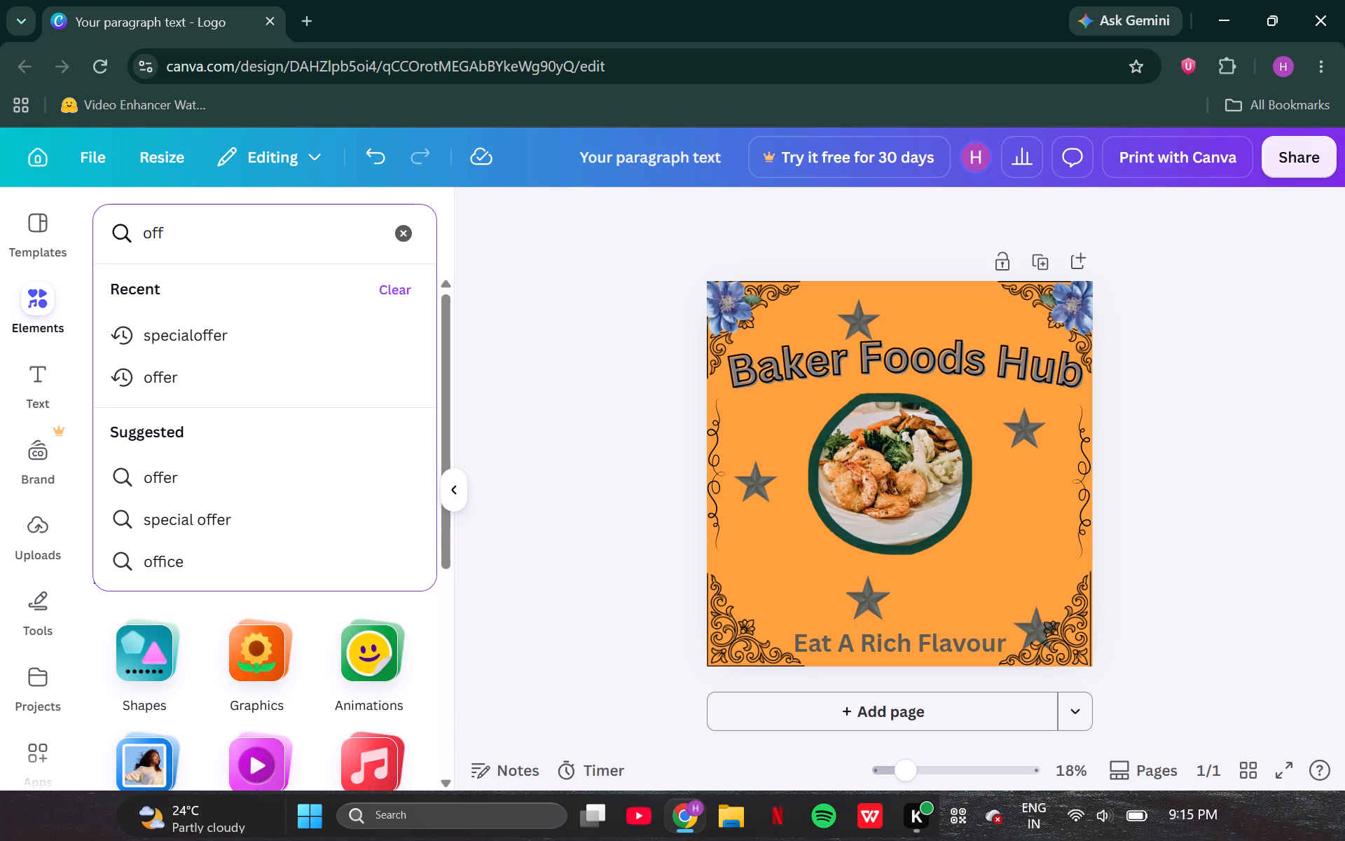
key(Return)
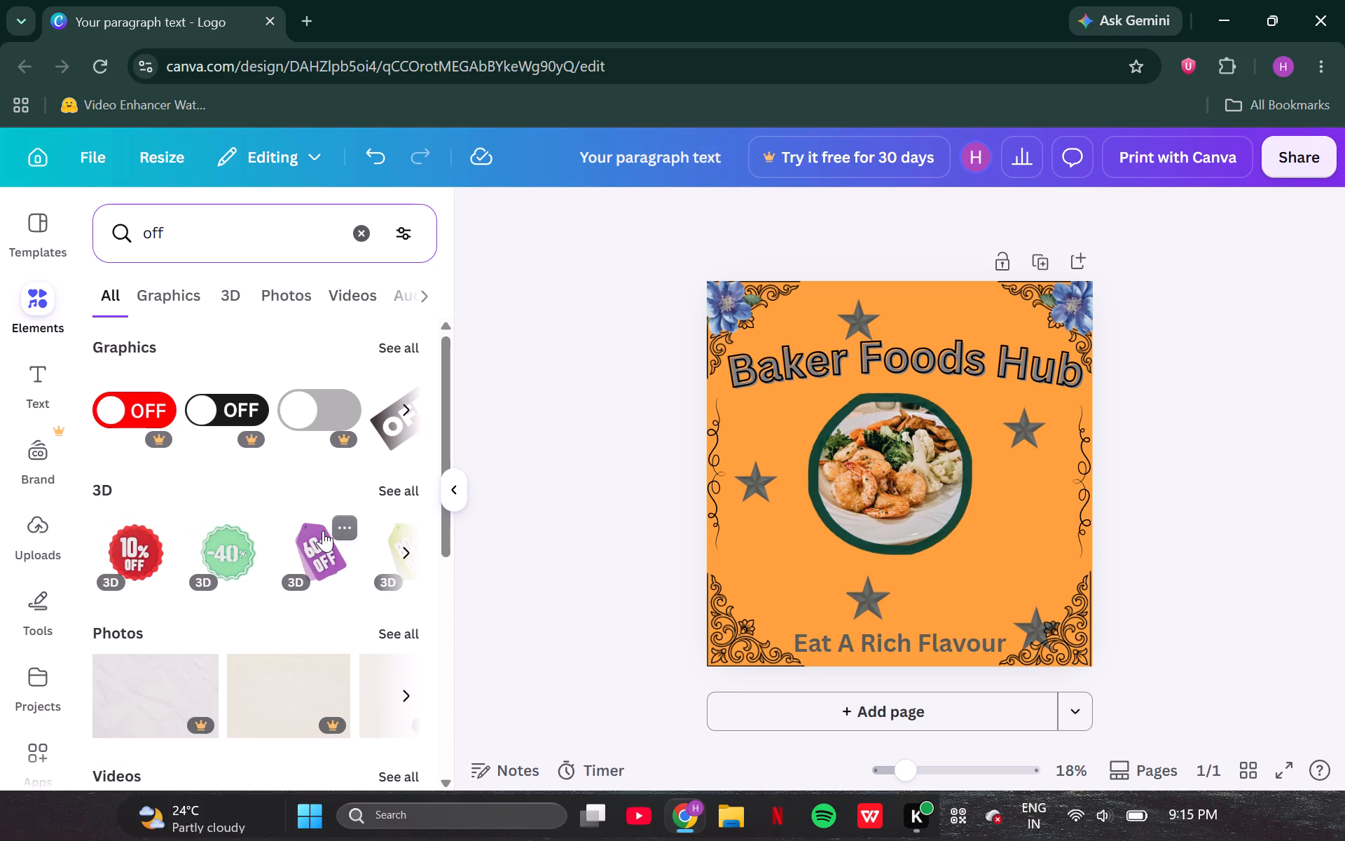
click(289, 539)
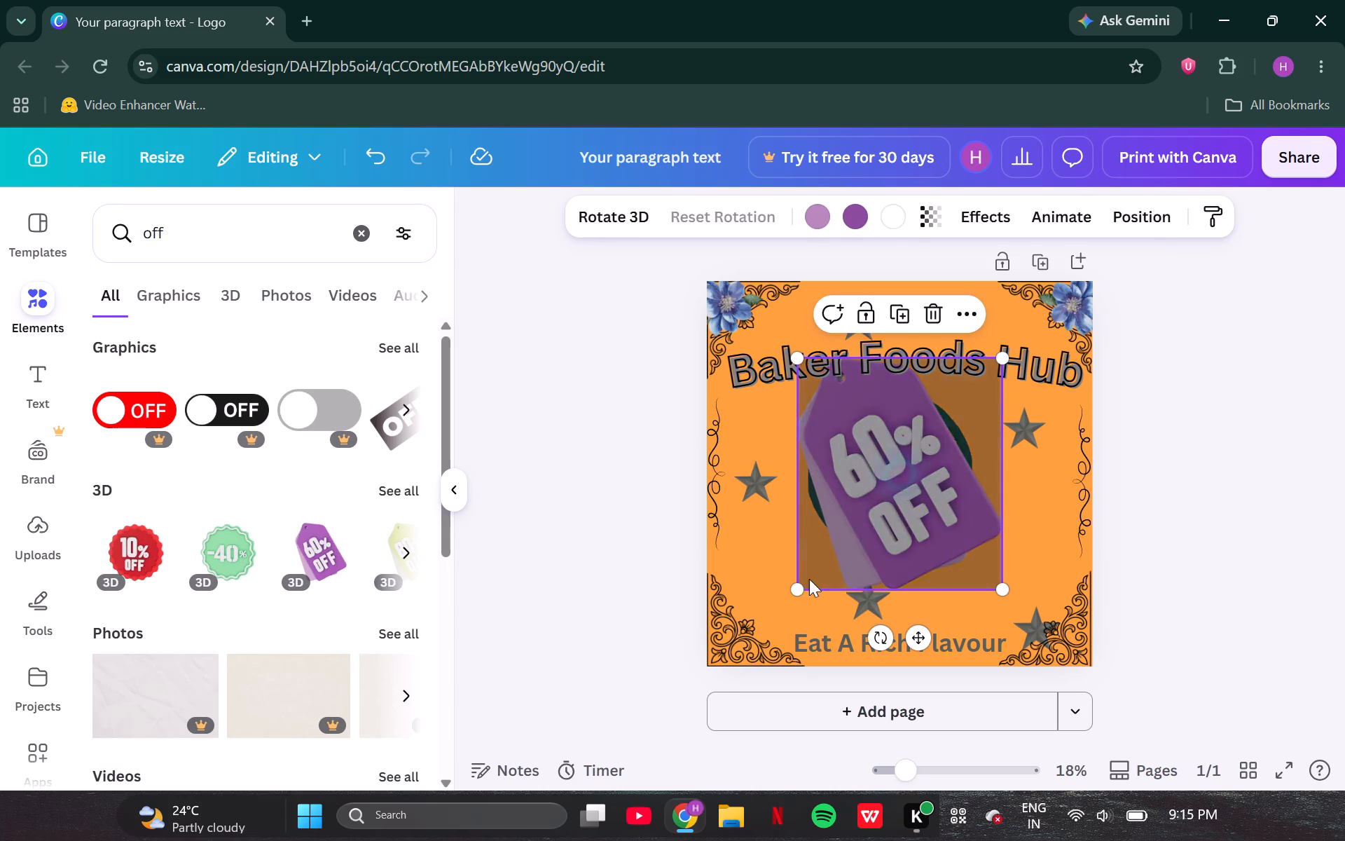
Shrink the "60% OFF" tag to a small badge and place it on the lower-right edge of the round meal photo.
drag(792, 590, 945, 426)
drag(979, 386, 984, 412)
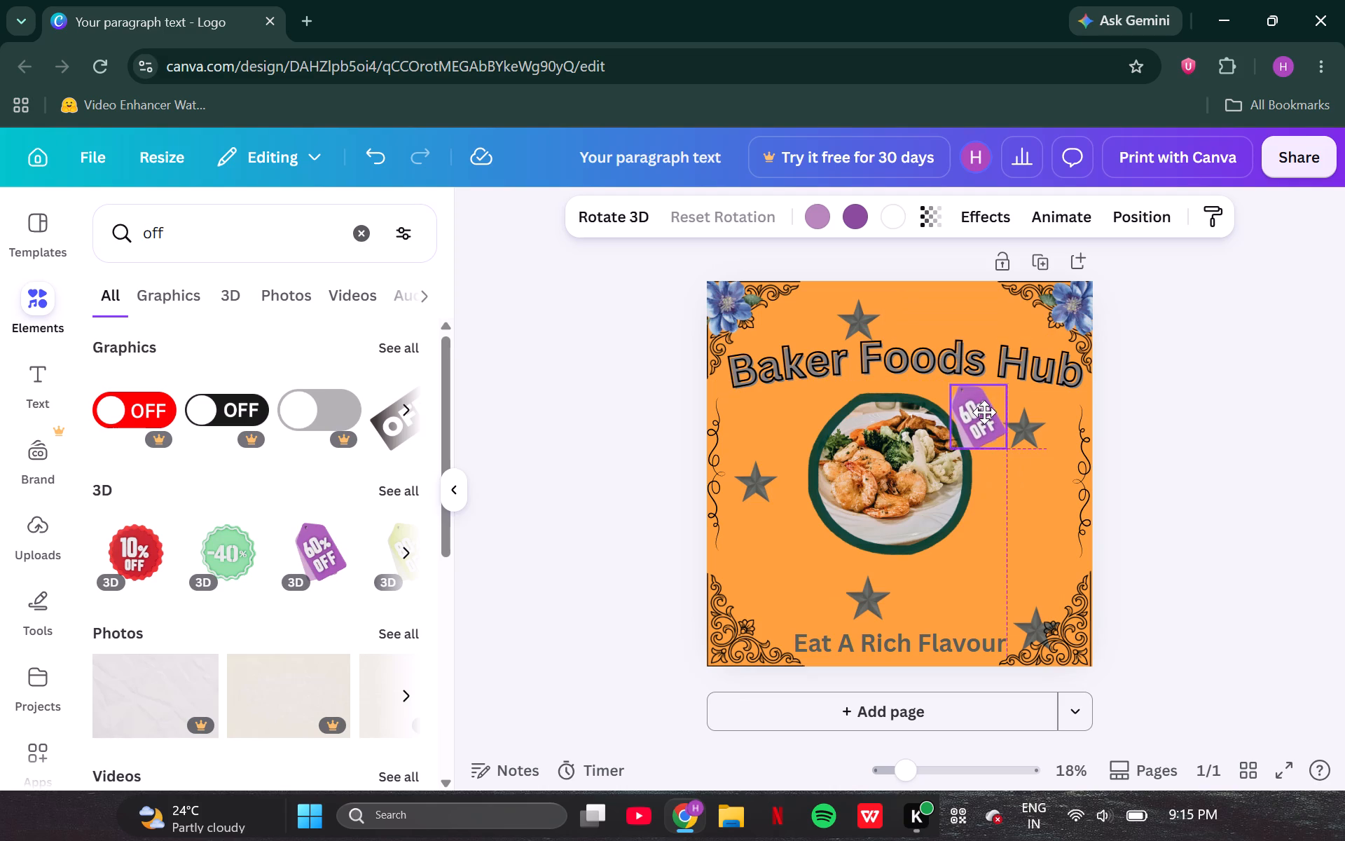
drag(984, 412, 989, 418)
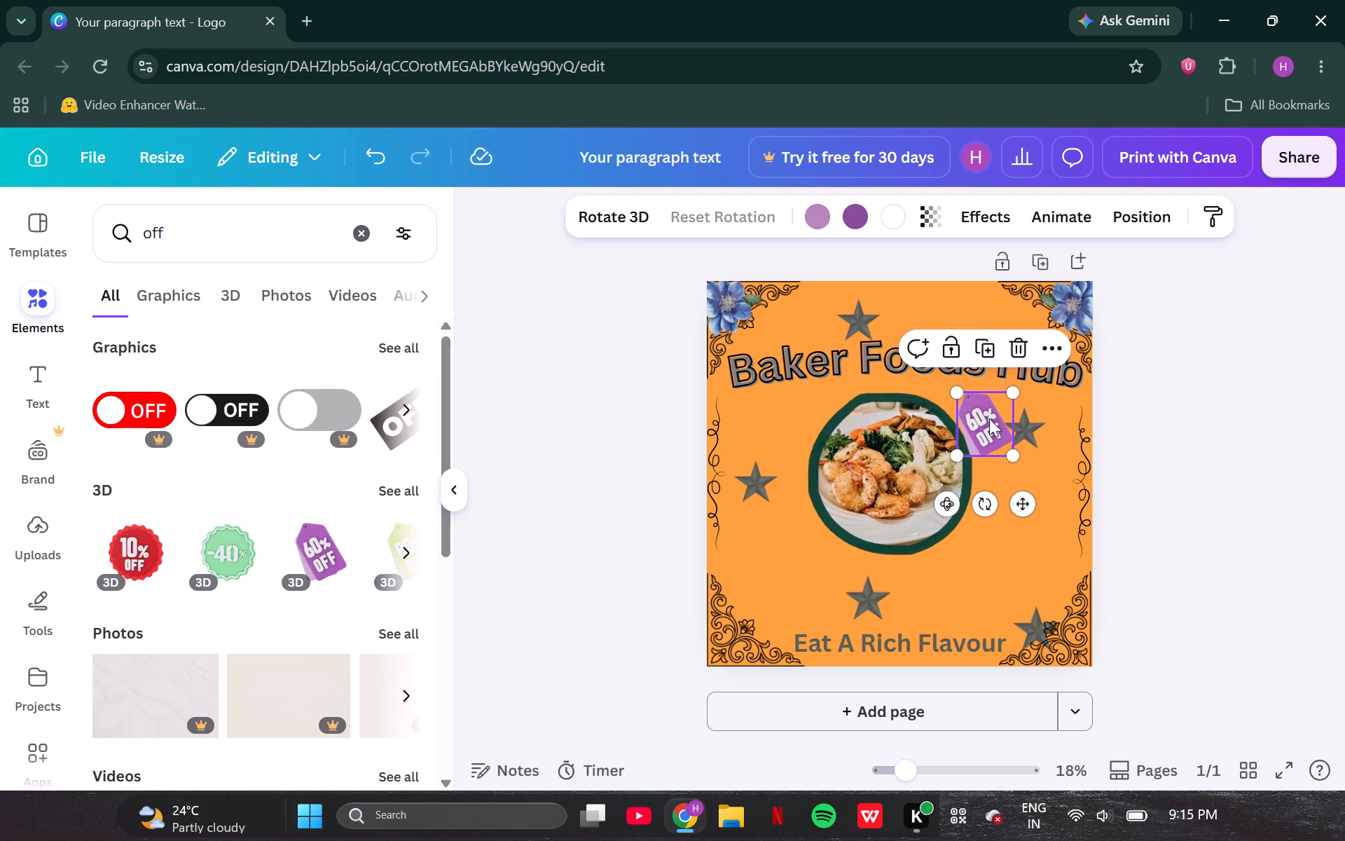
drag(989, 418, 962, 551)
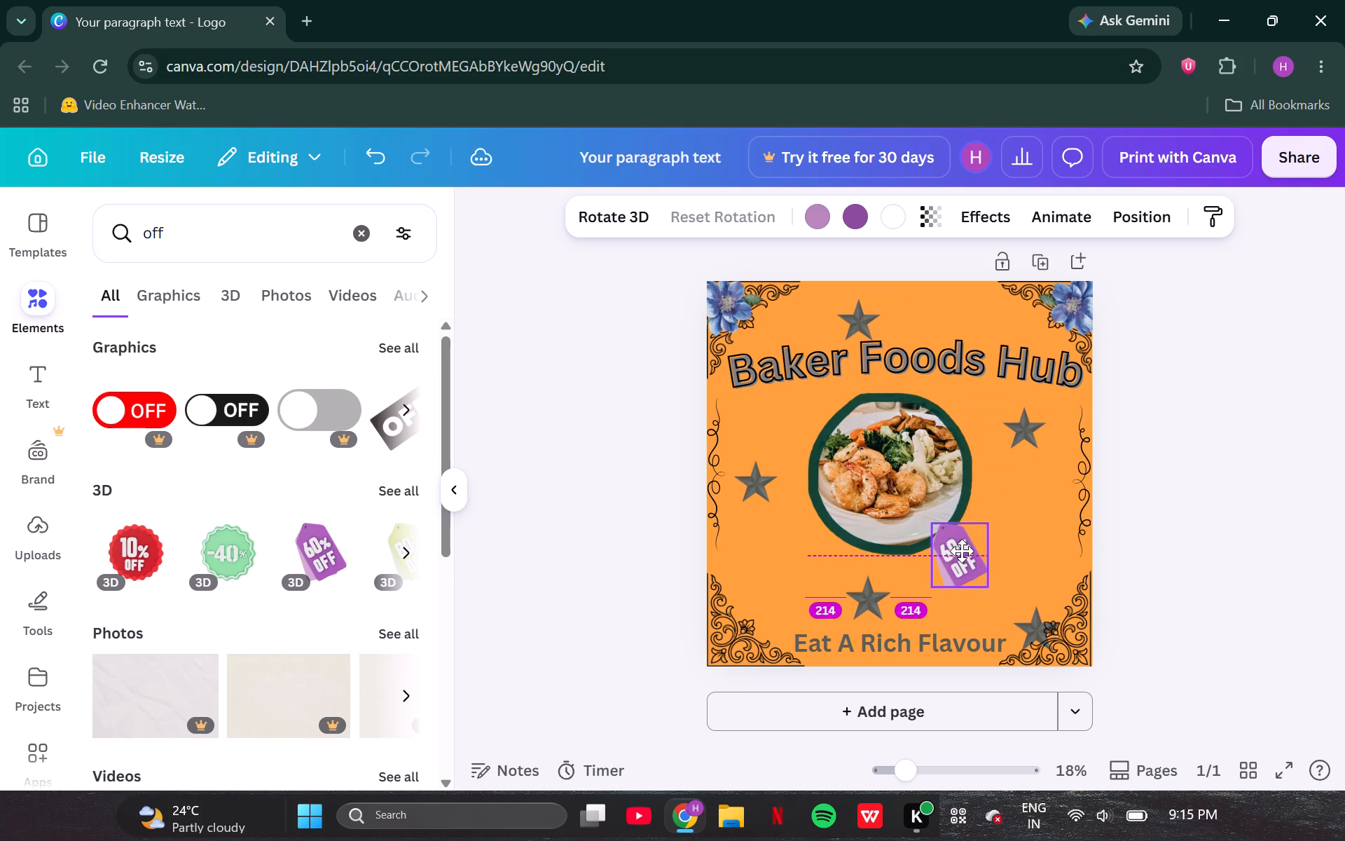
drag(962, 551, 960, 551)
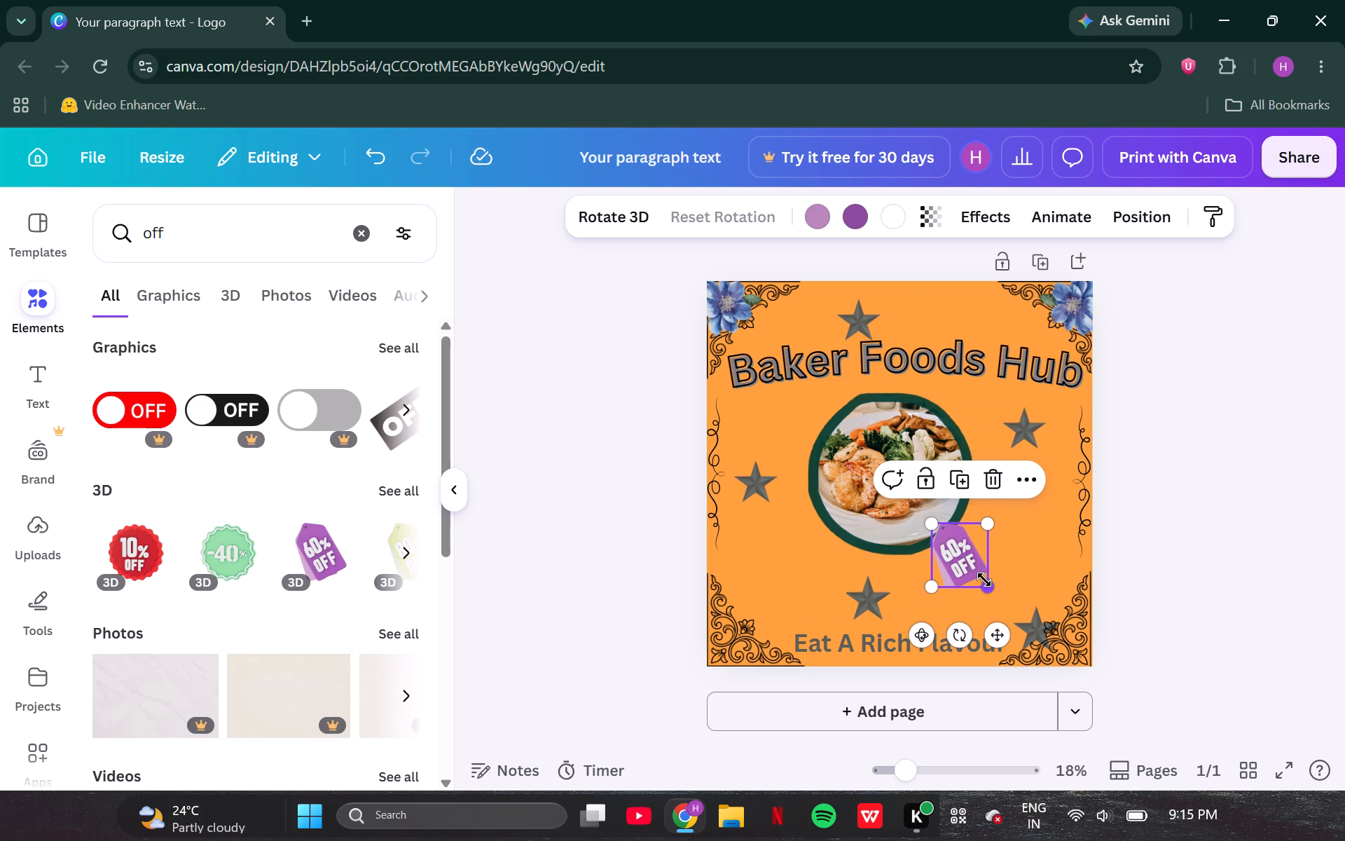
drag(984, 580, 970, 573)
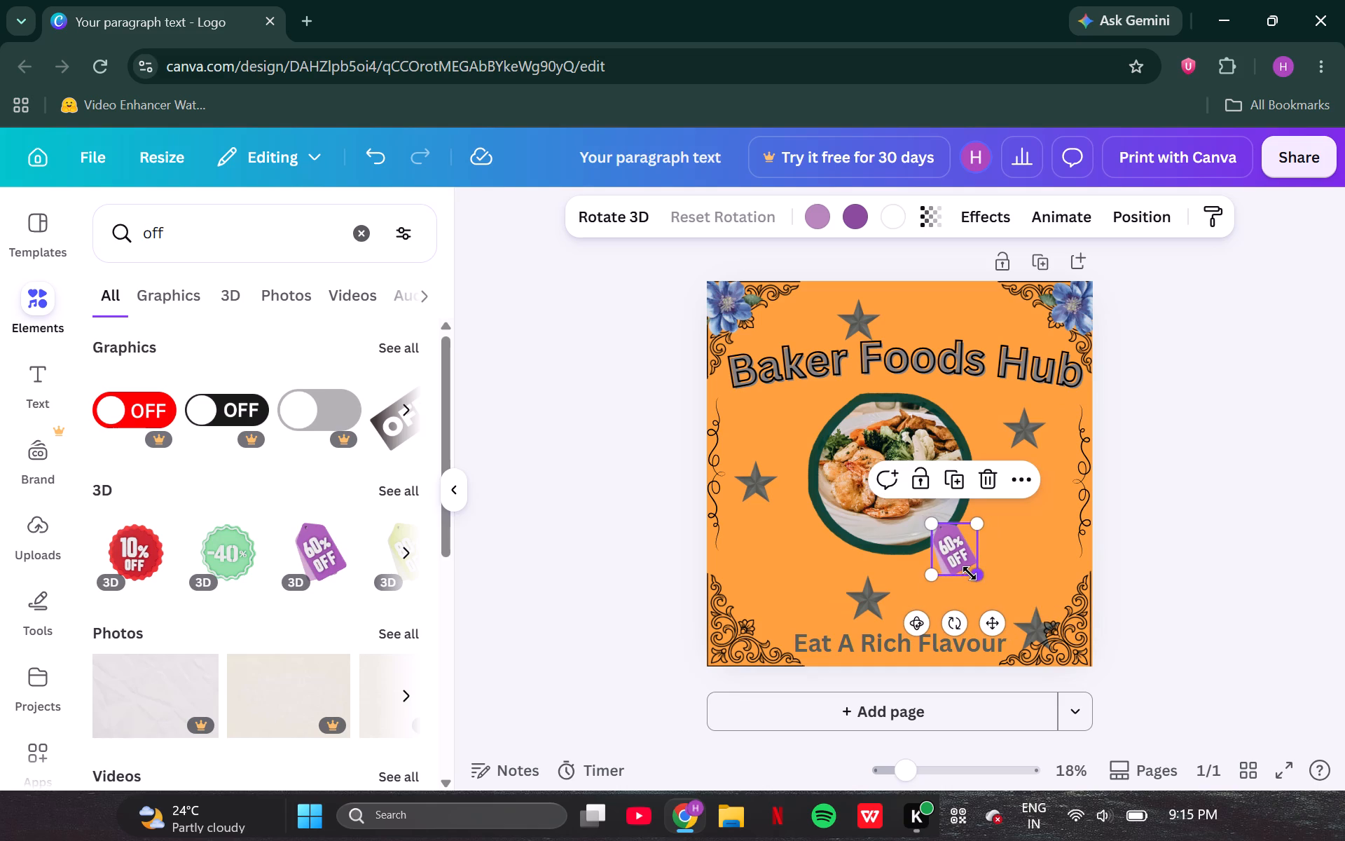
Search the elements for "special offer" and add the "Special offer" graphic with the red-and-white striped awning.
click(359, 232)
key(s)
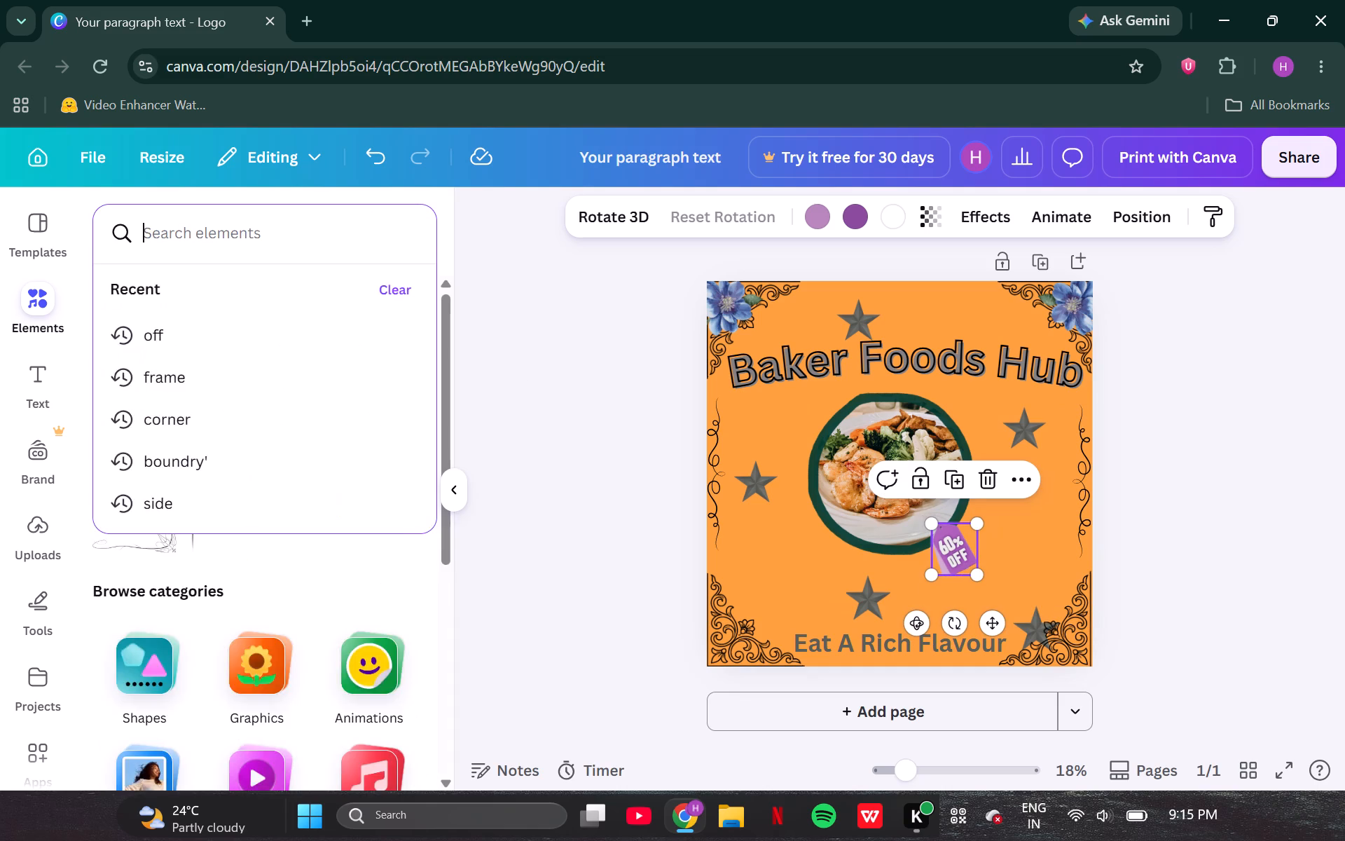
text(ped)
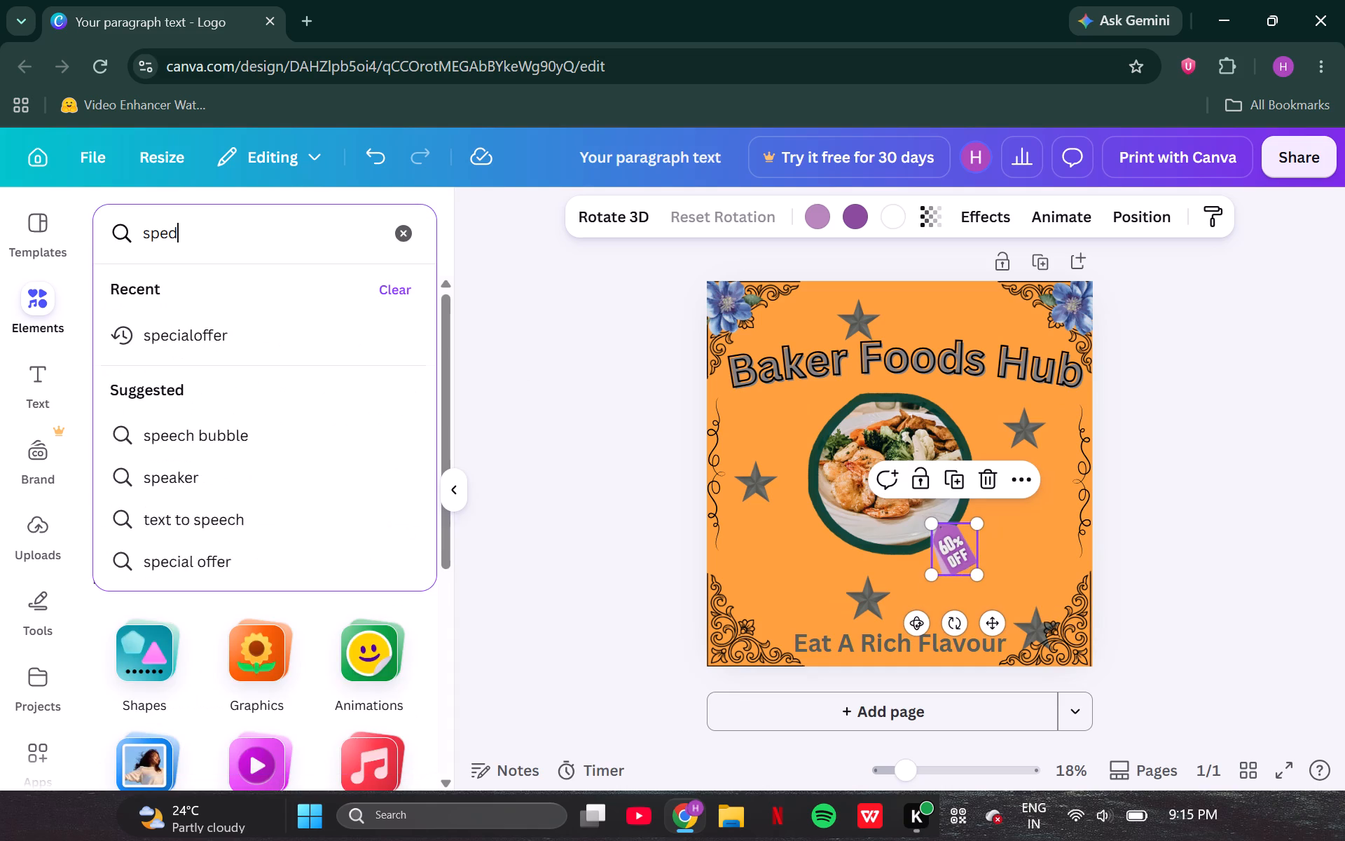
key(BackSpace)
text(cial offer)
key(Return)
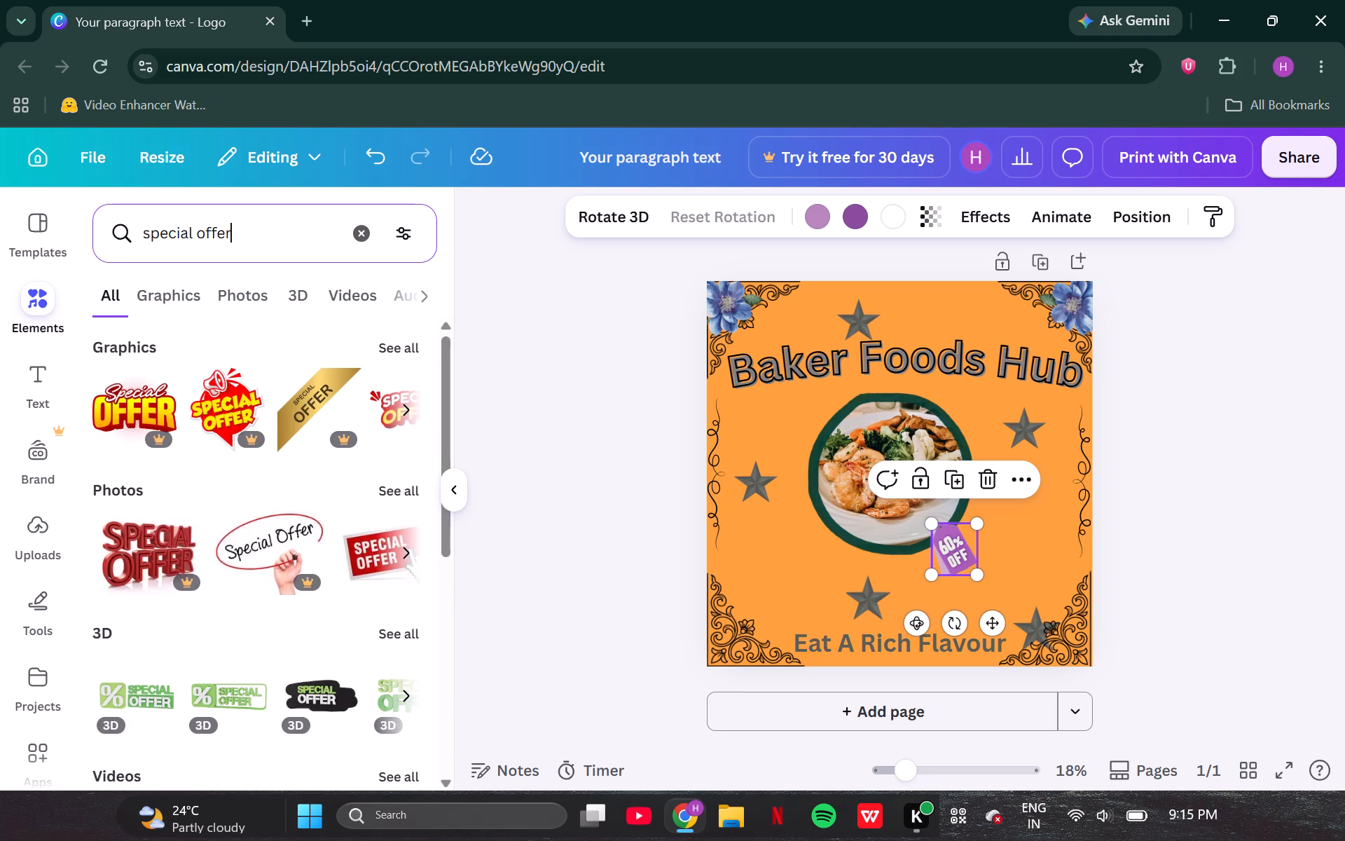
drag(359, 232, 221, 424)
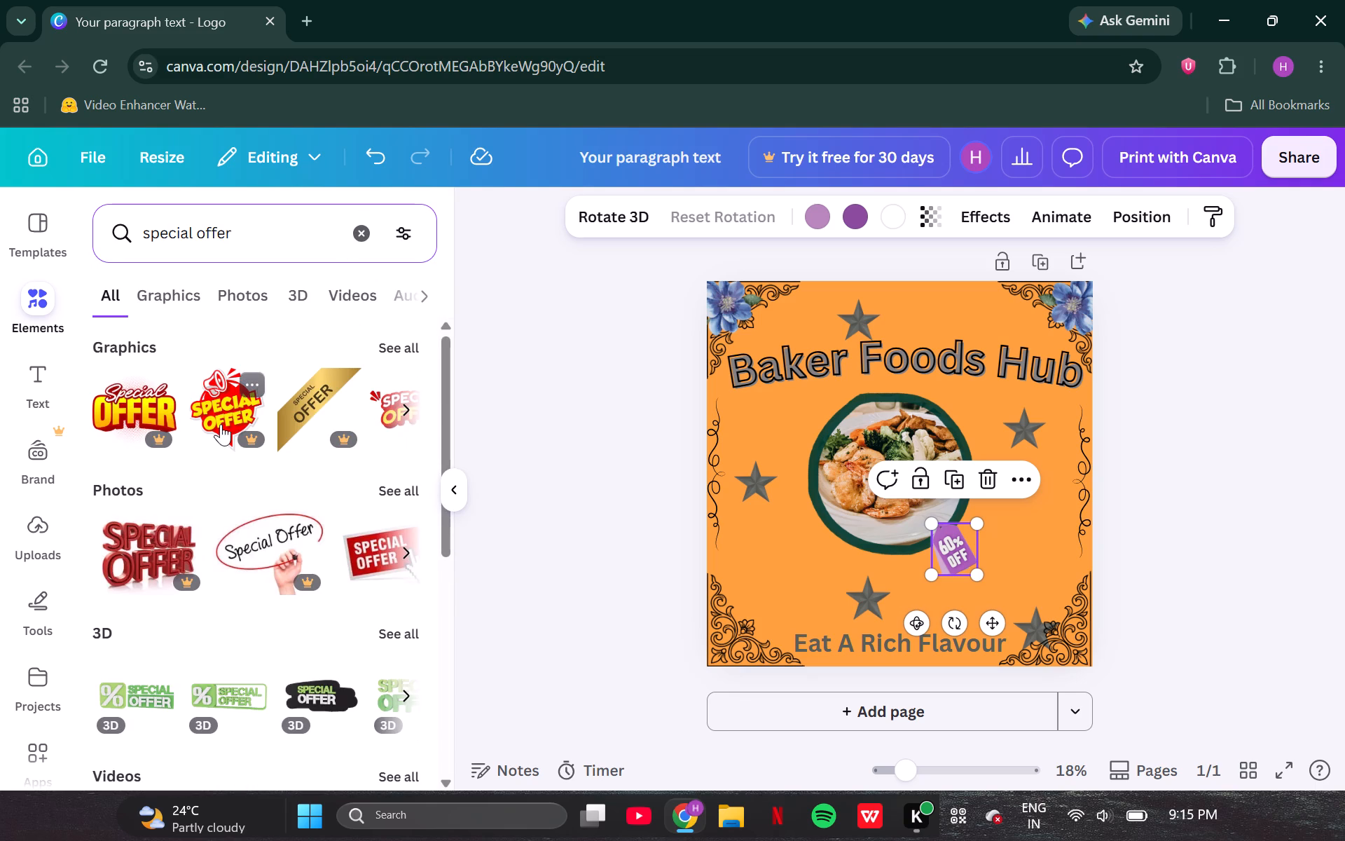
scroll(206, 419, left, 3)
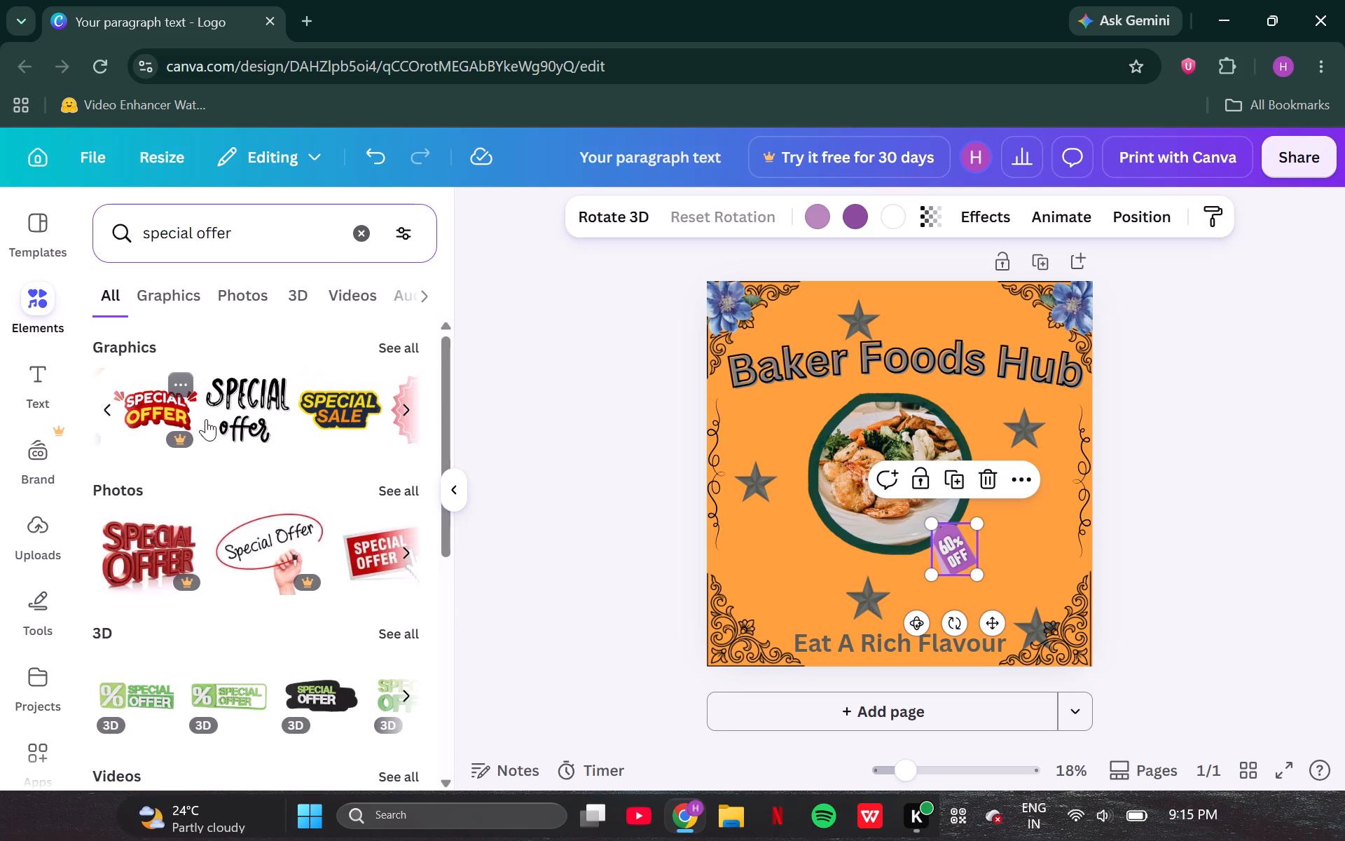
scroll(206, 419, left, 1)
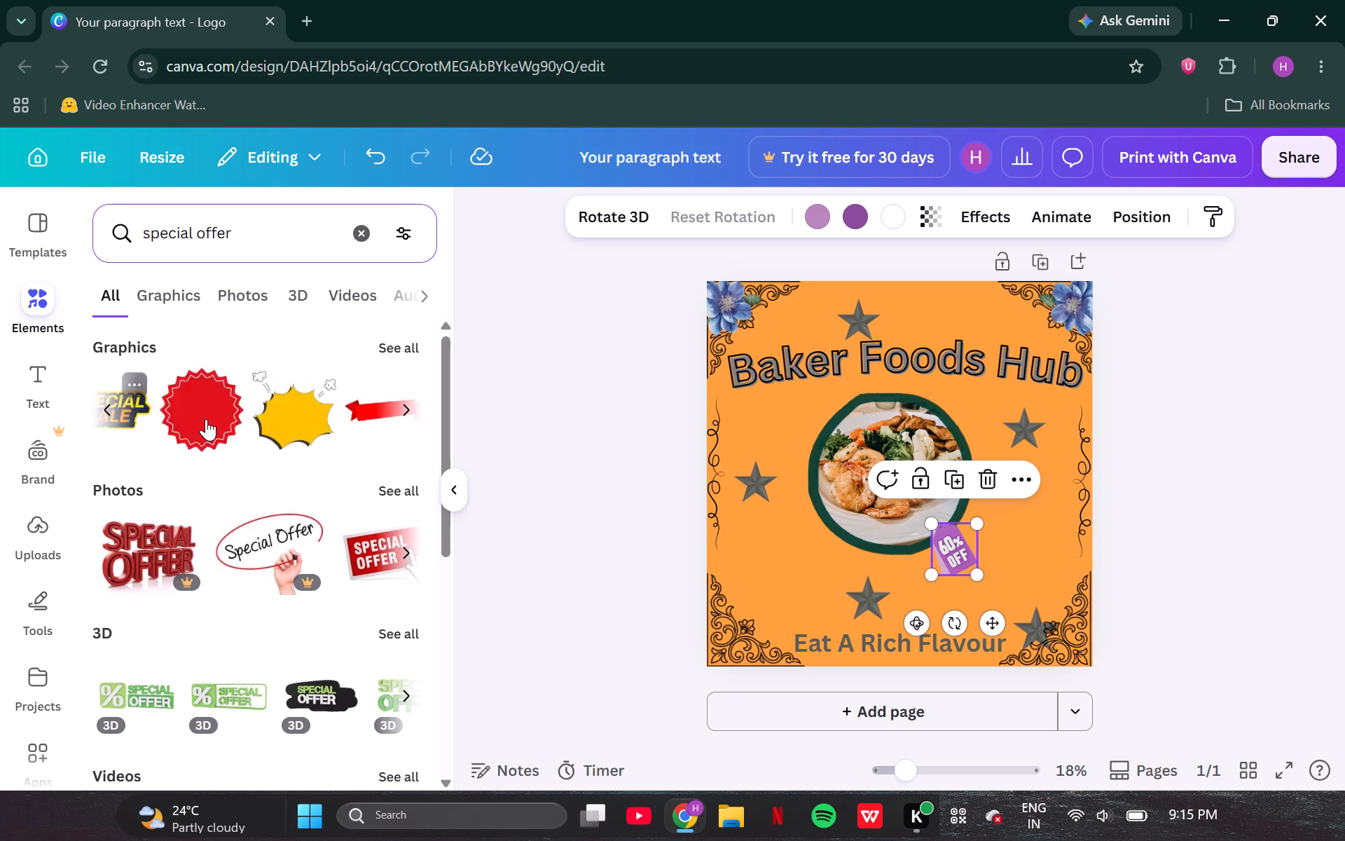
scroll(206, 419, left, 1)
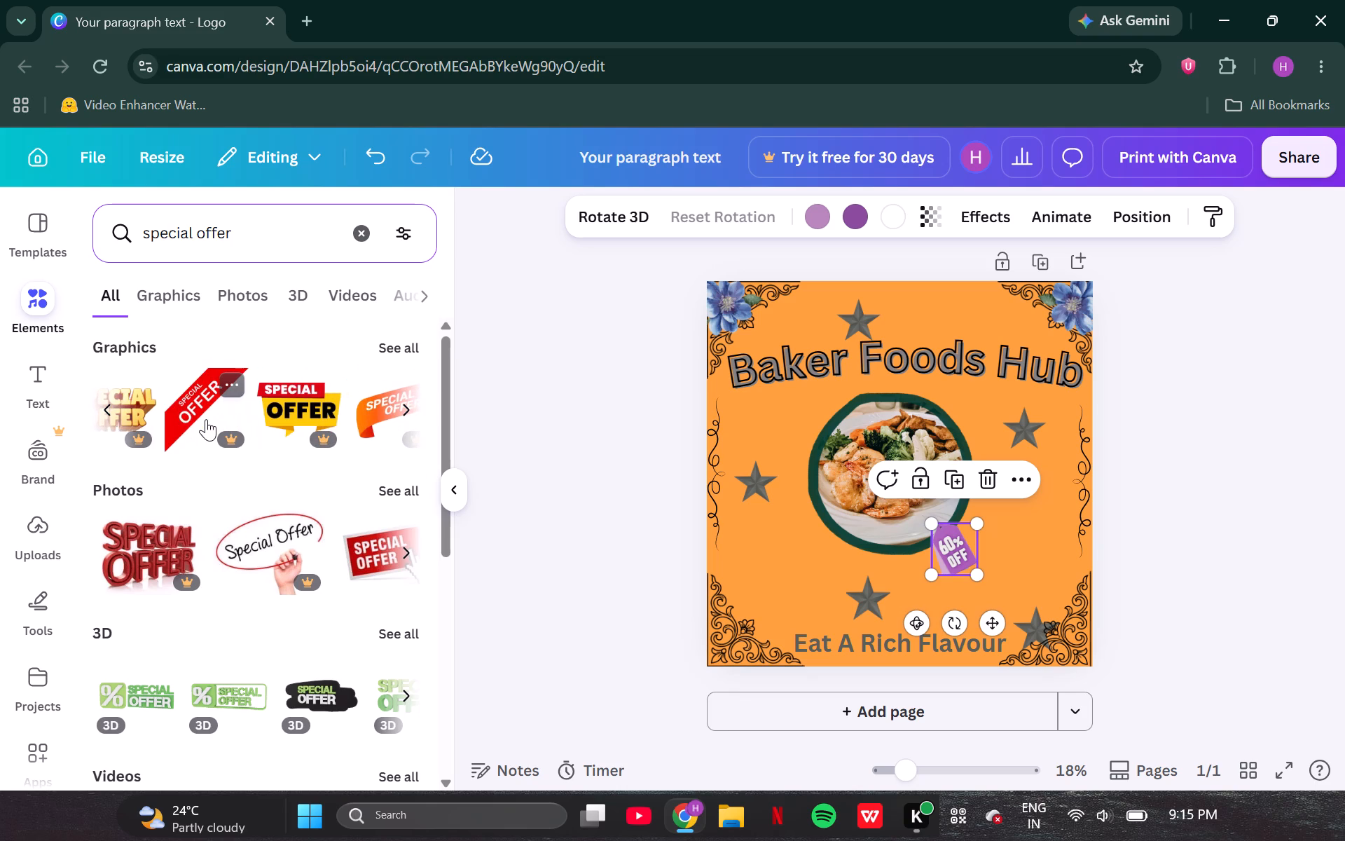
scroll(206, 419, left, 3)
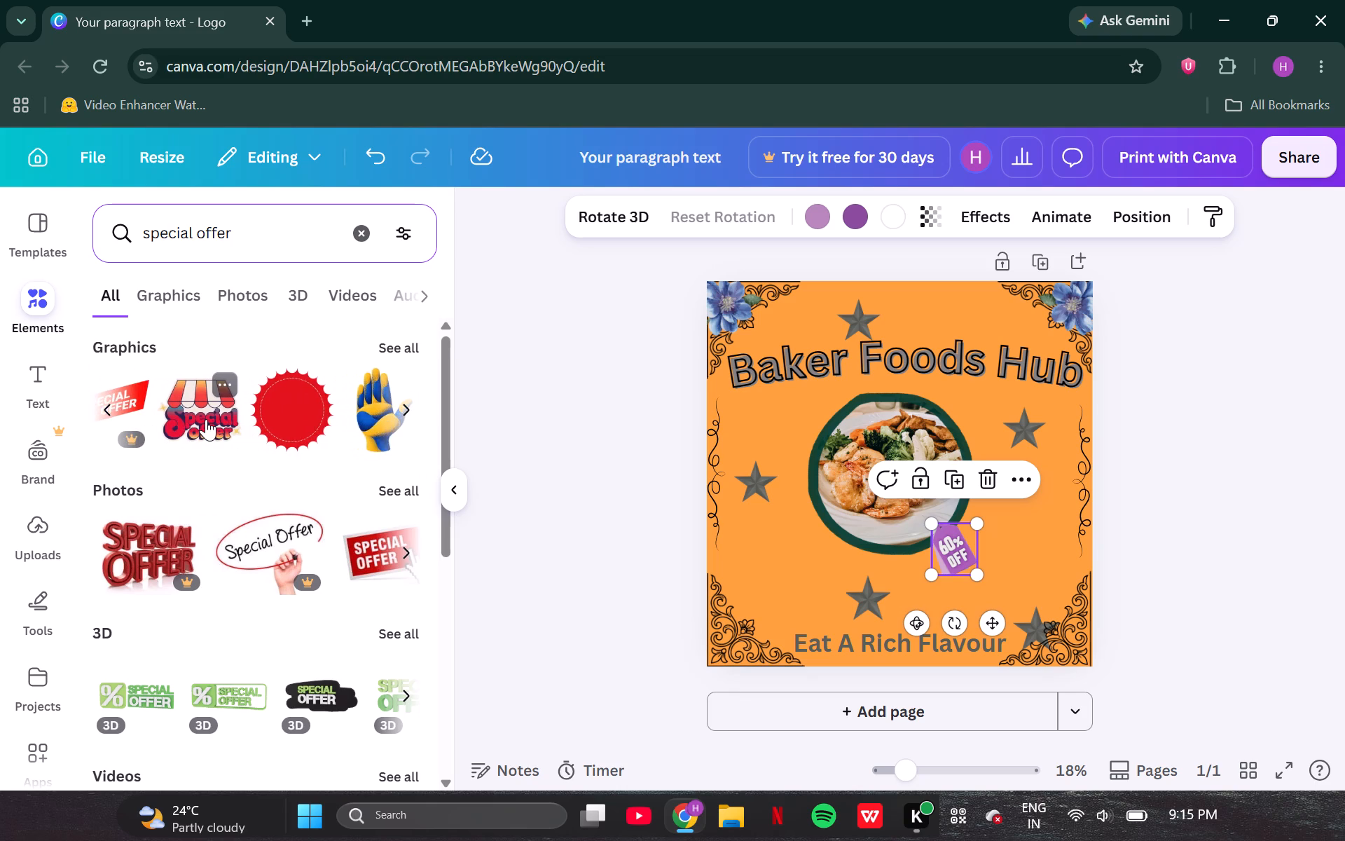
scroll(206, 419, left, 1)
click(206, 419)
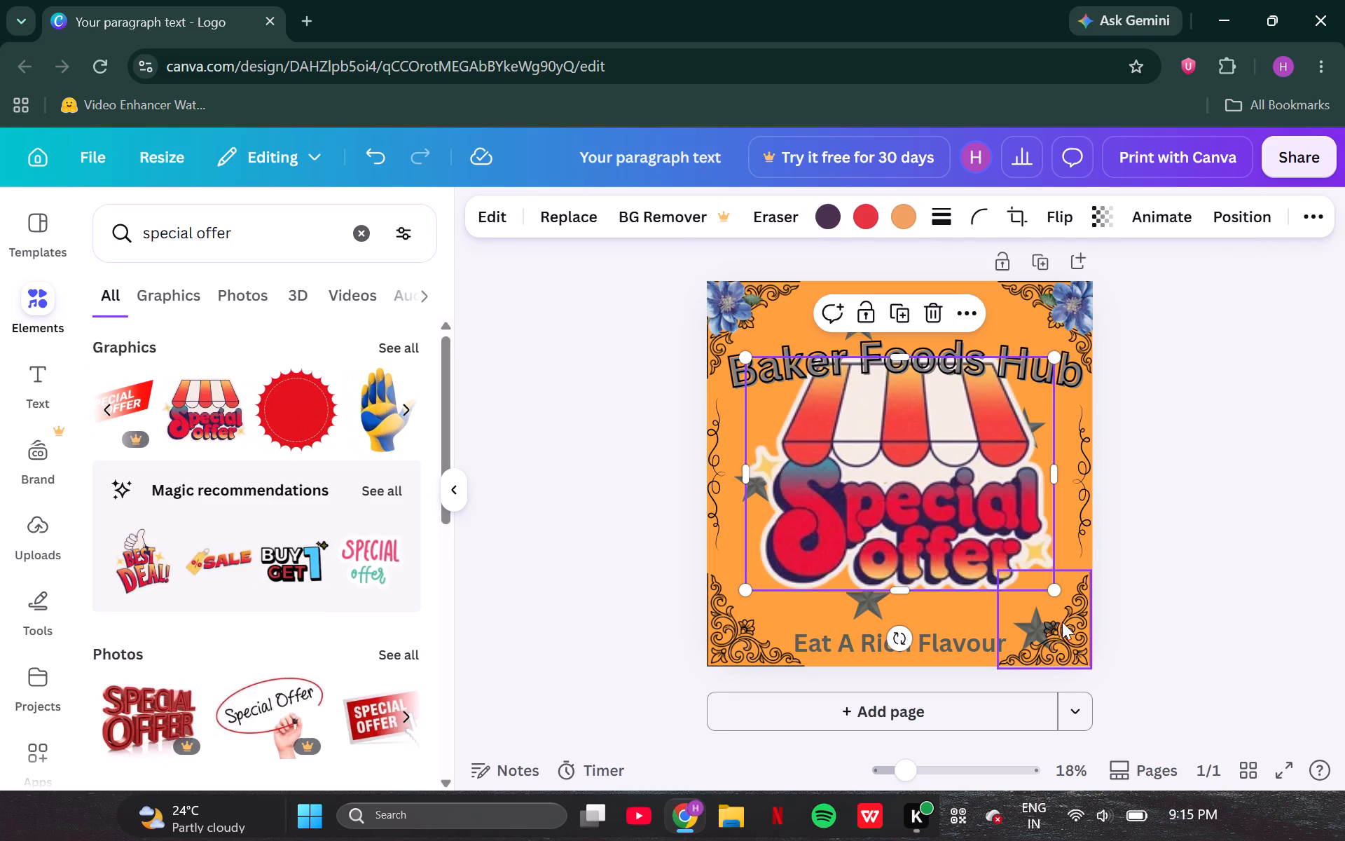
Shrink the "Special offer" awning graphic and place it at the upper-right edge of the round meal photo.
drag(1056, 592, 810, 491)
drag(799, 414, 799, 426)
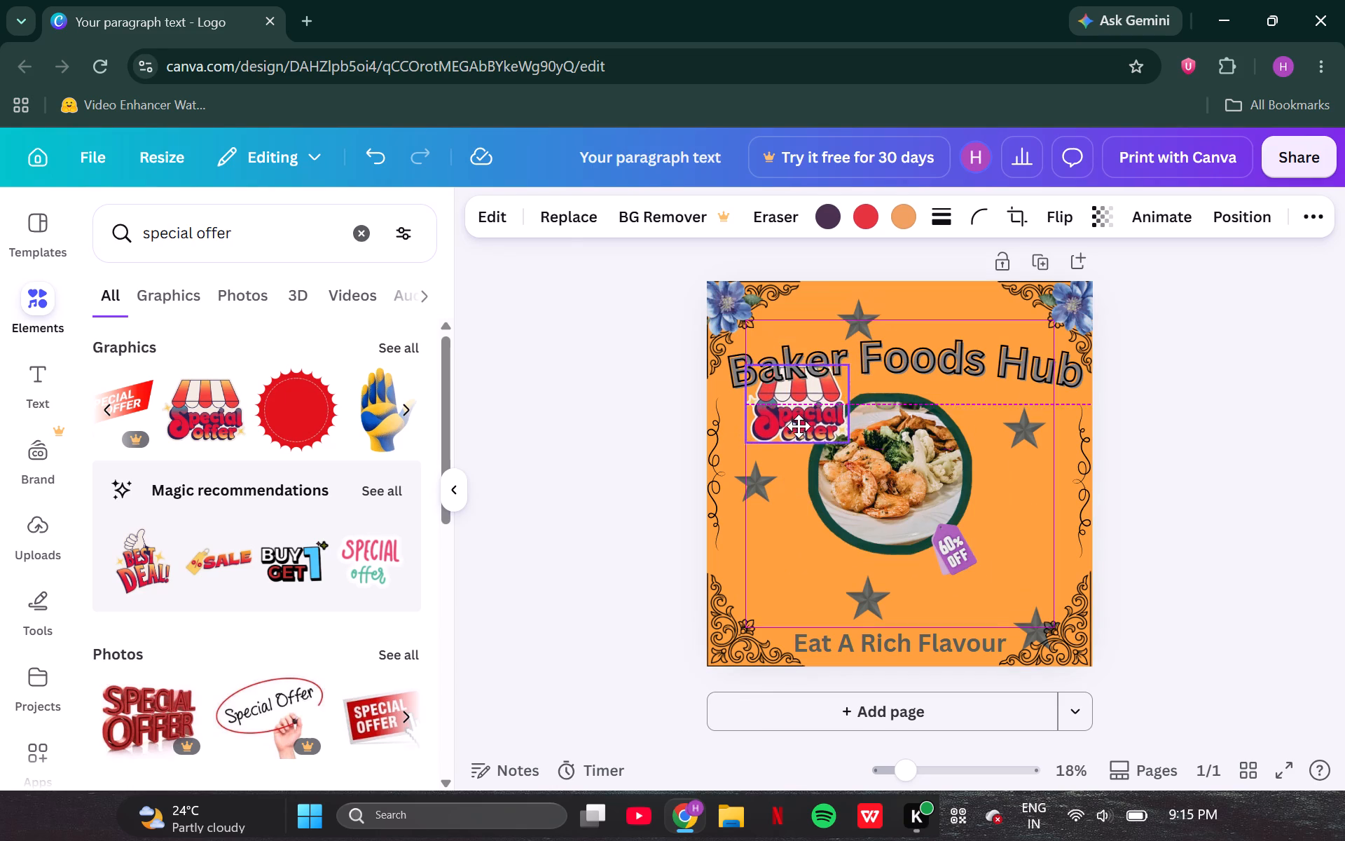
drag(799, 426, 778, 447)
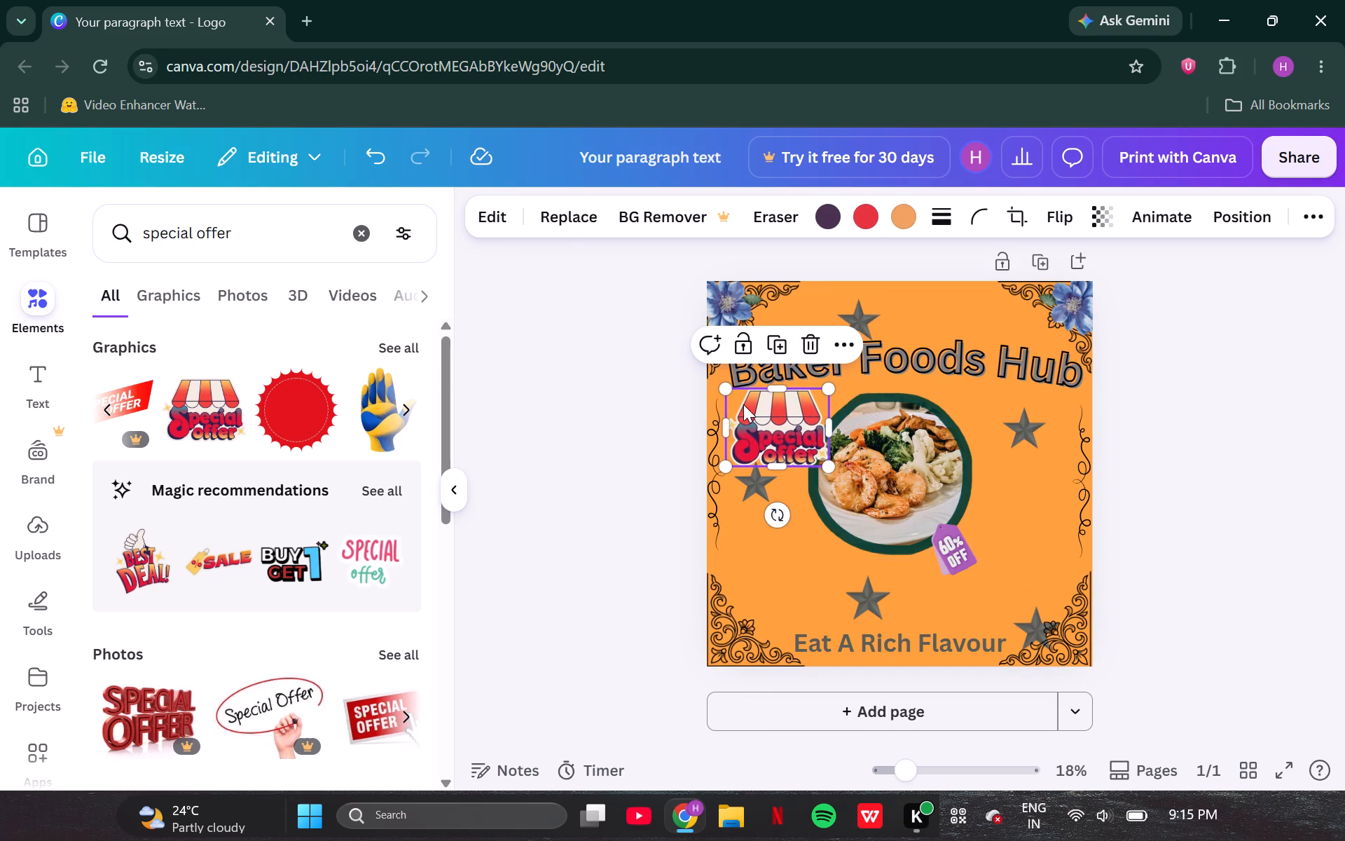
drag(729, 395, 759, 415)
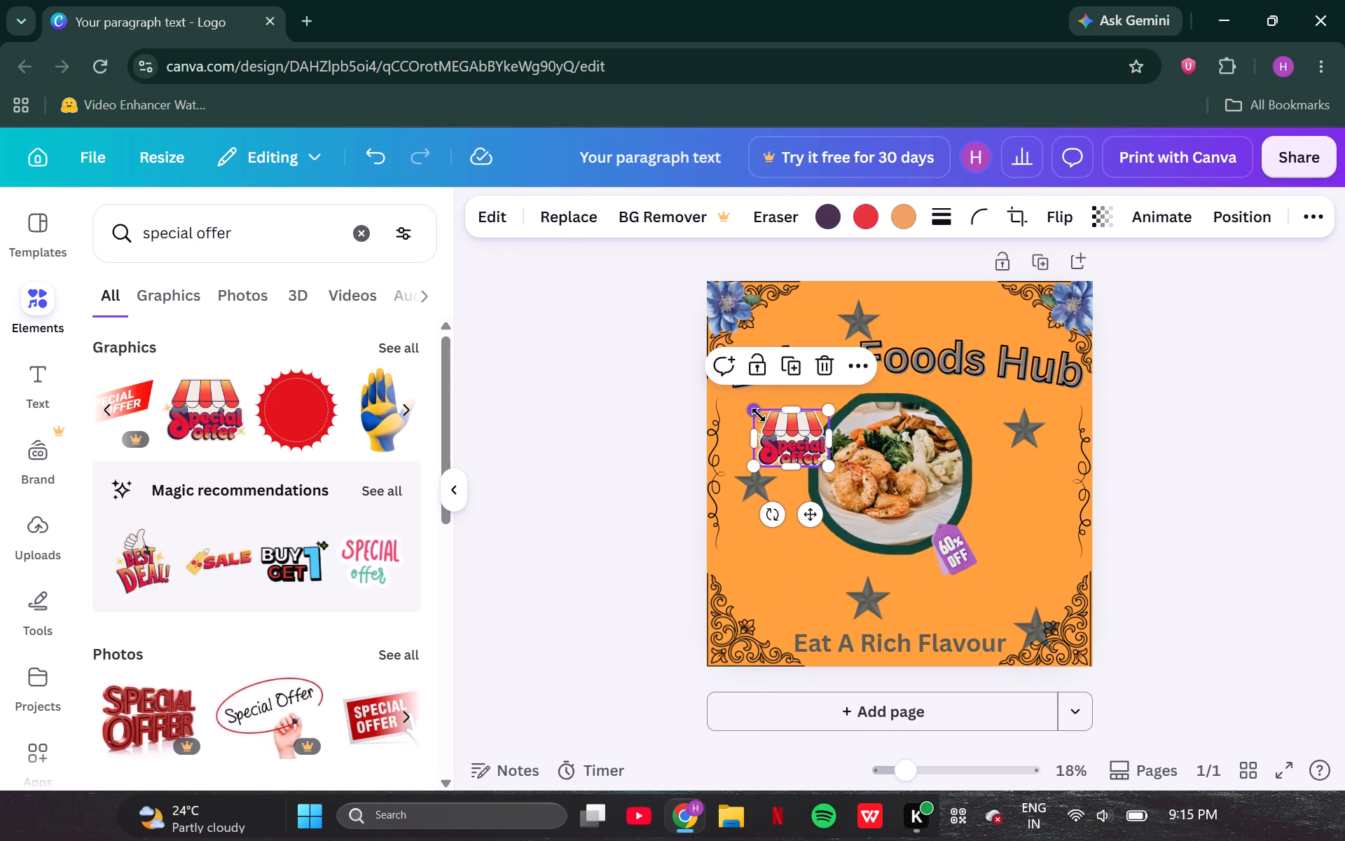
drag(787, 428, 786, 419)
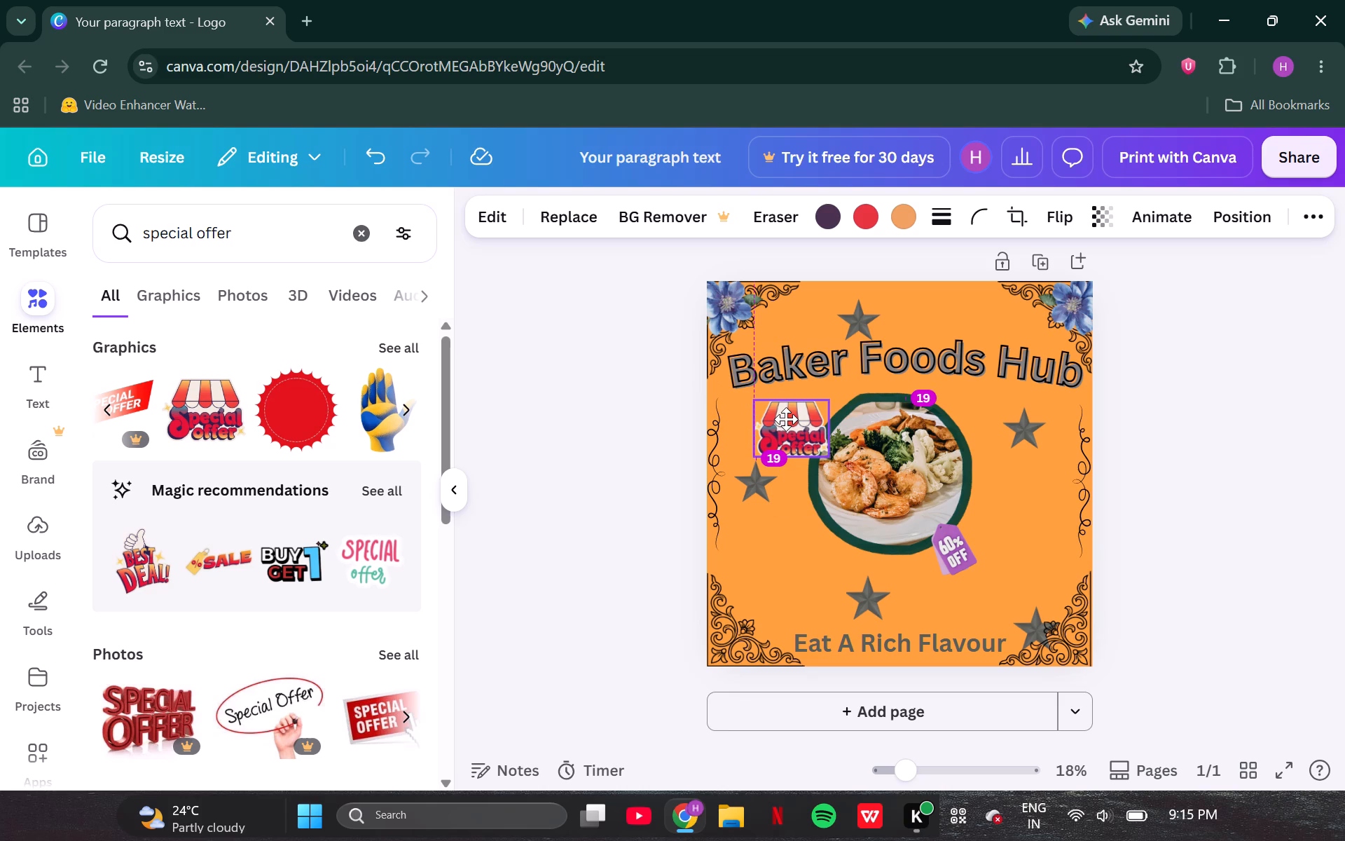
drag(786, 419, 987, 408)
click(1199, 445)
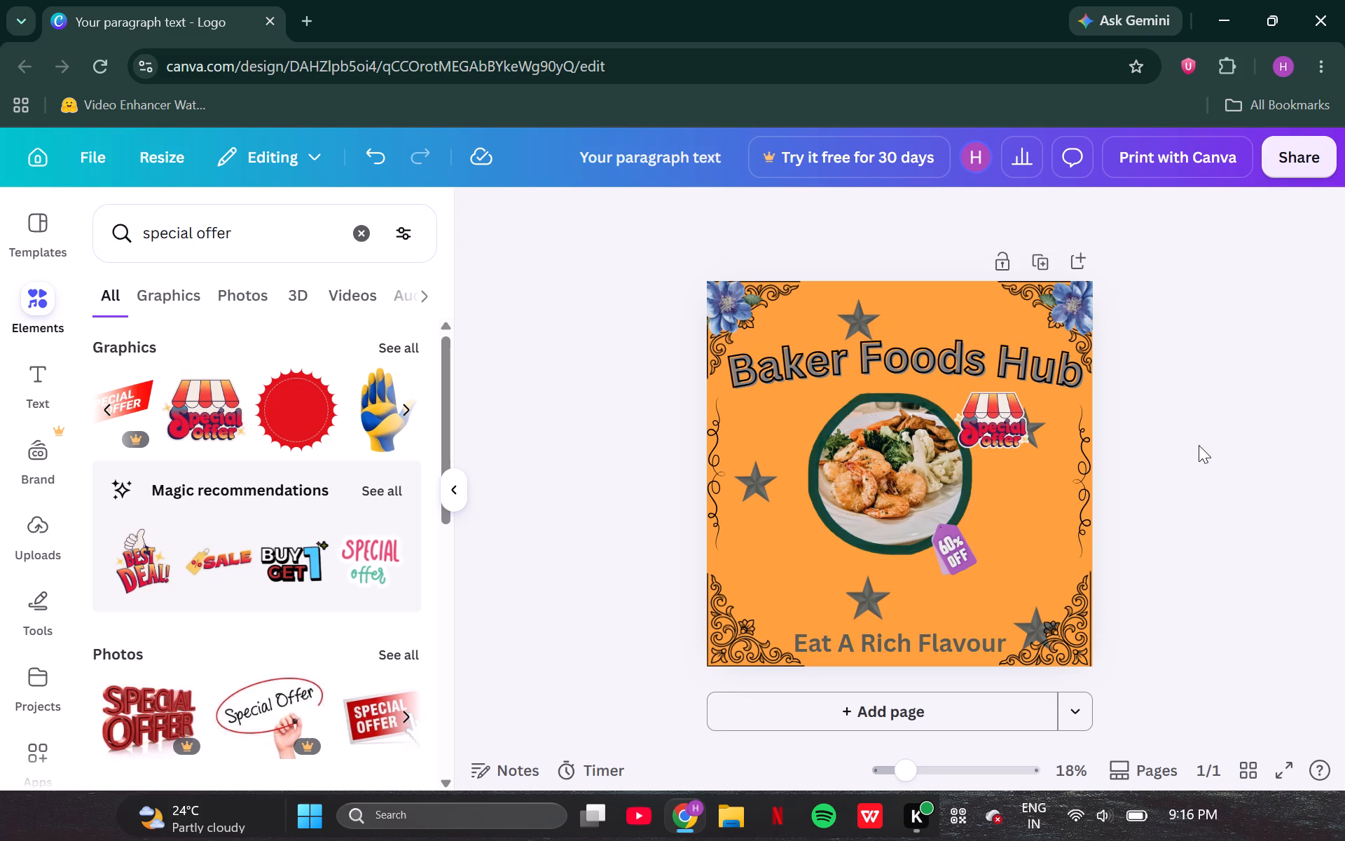
Look through the remaining special offer elements, and search for "foods" to examine the food graphics, photos and 3D items.
scroll(254, 500, down, 1)
scroll(254, 500, up, 1)
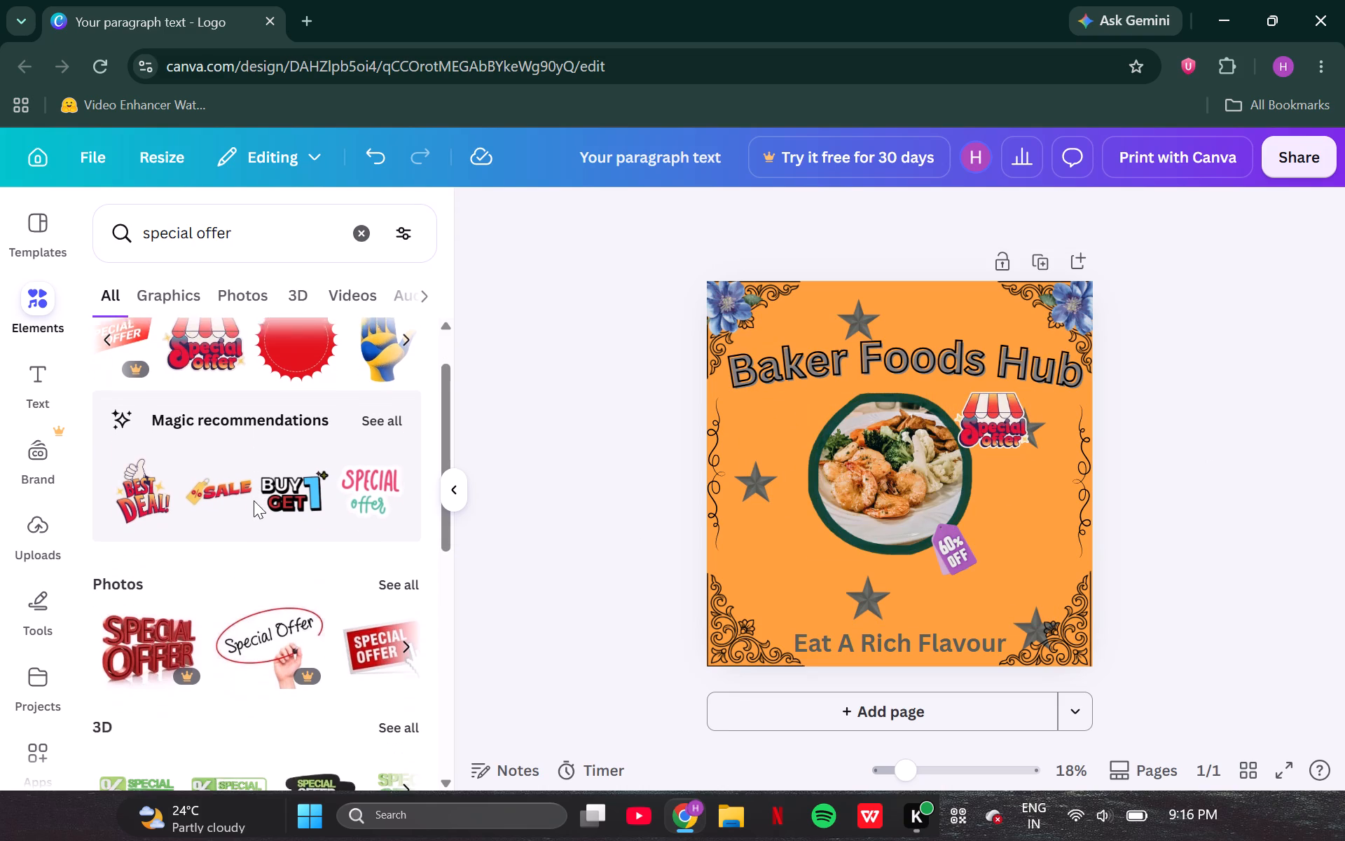
scroll(254, 500, up, 1)
click(362, 233)
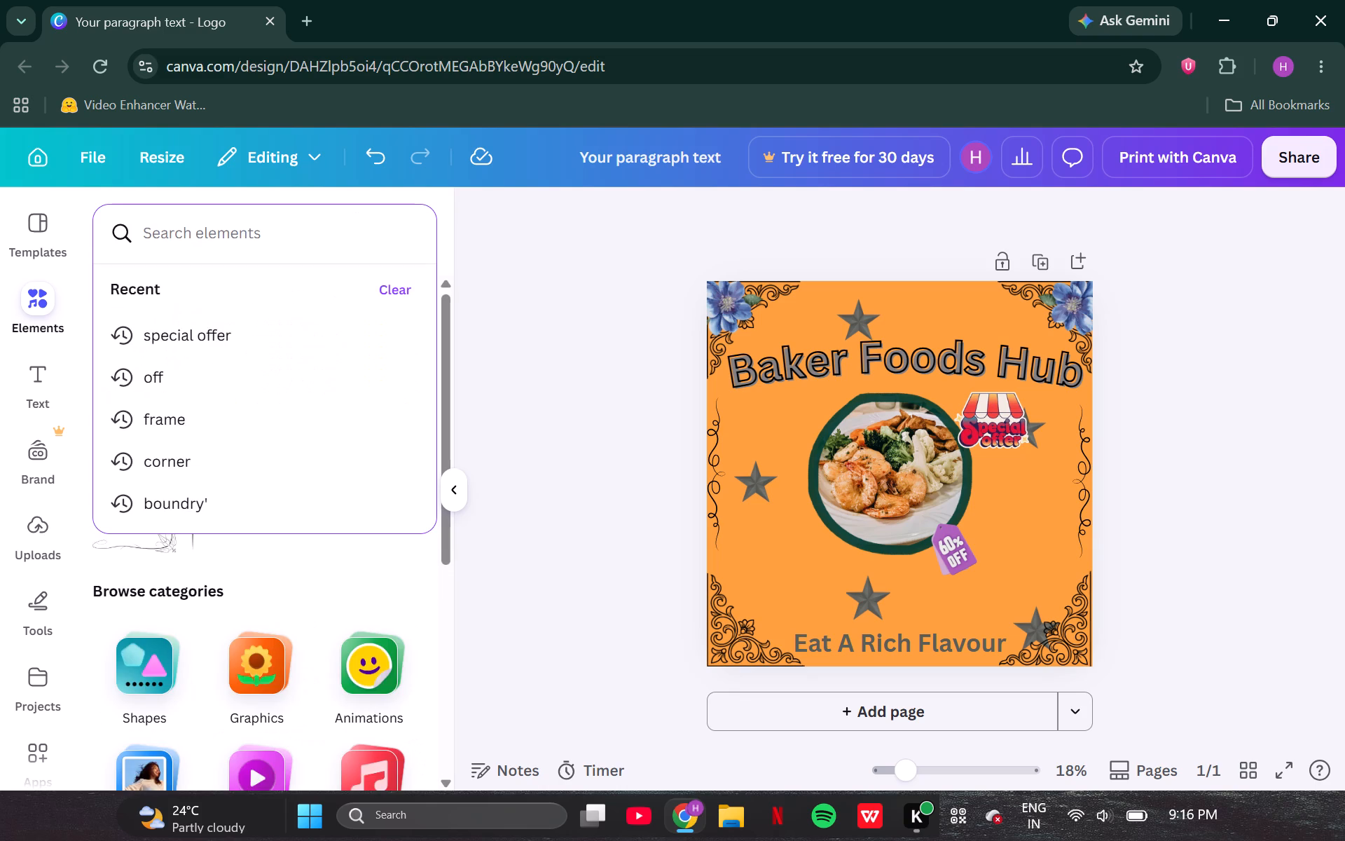
text(foods)
key(Return)
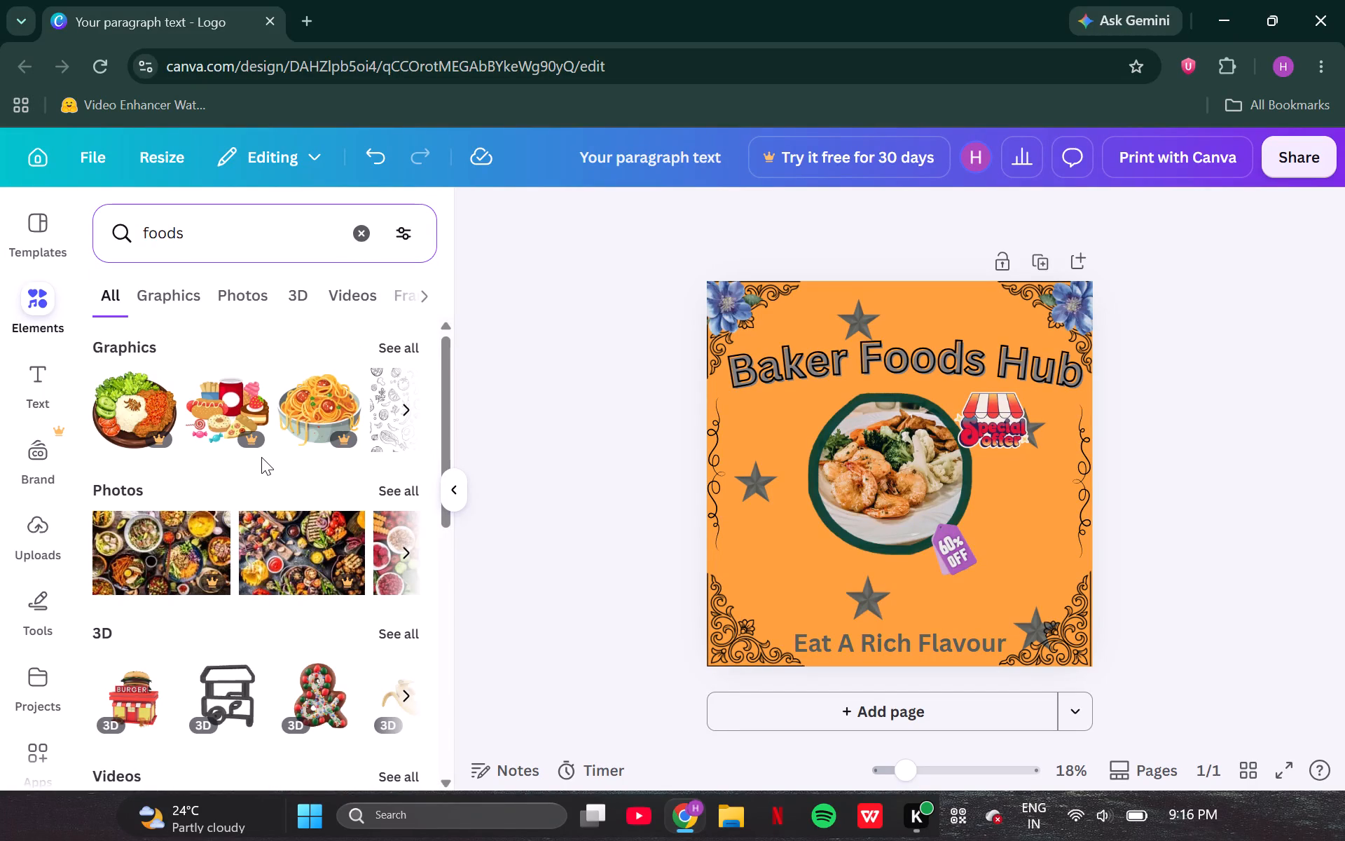
scroll(261, 457, down, 3)
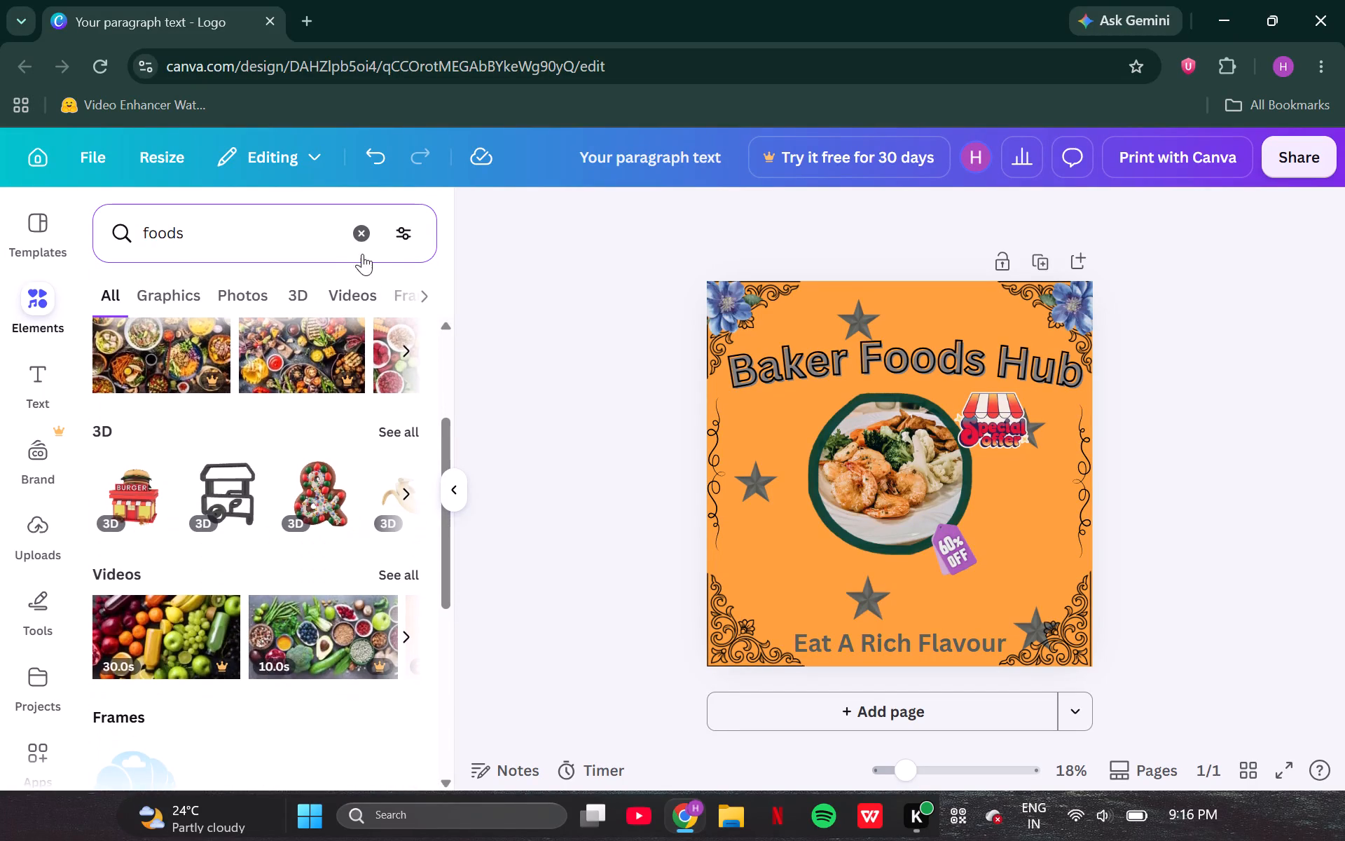
Search the elements for "pizza" and add the pizza slice graphic with tomato and basil toppings.
click(368, 227)
text(pizza)
key(Return)
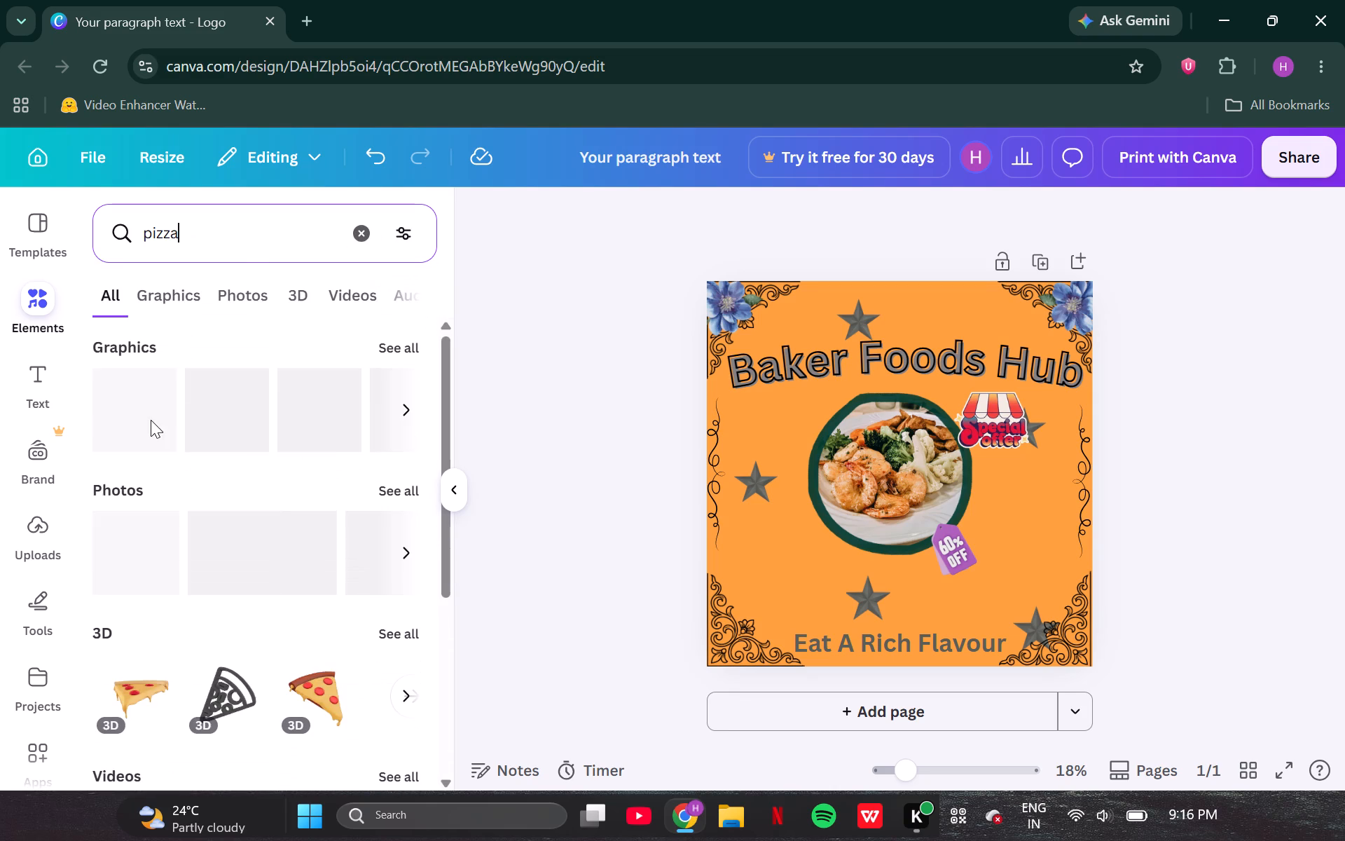
scroll(282, 390, left, 1)
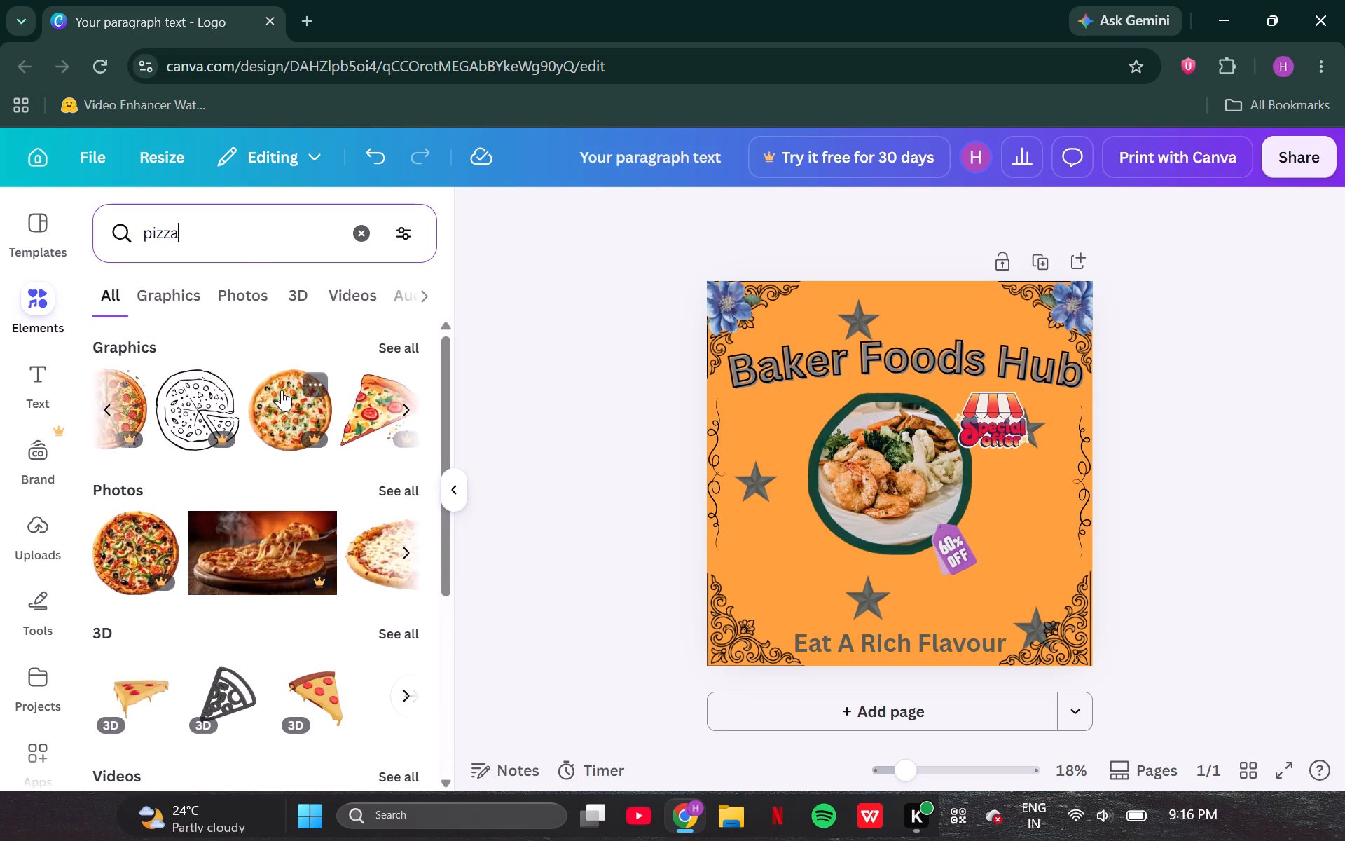
scroll(282, 390, left, 1)
click(262, 407)
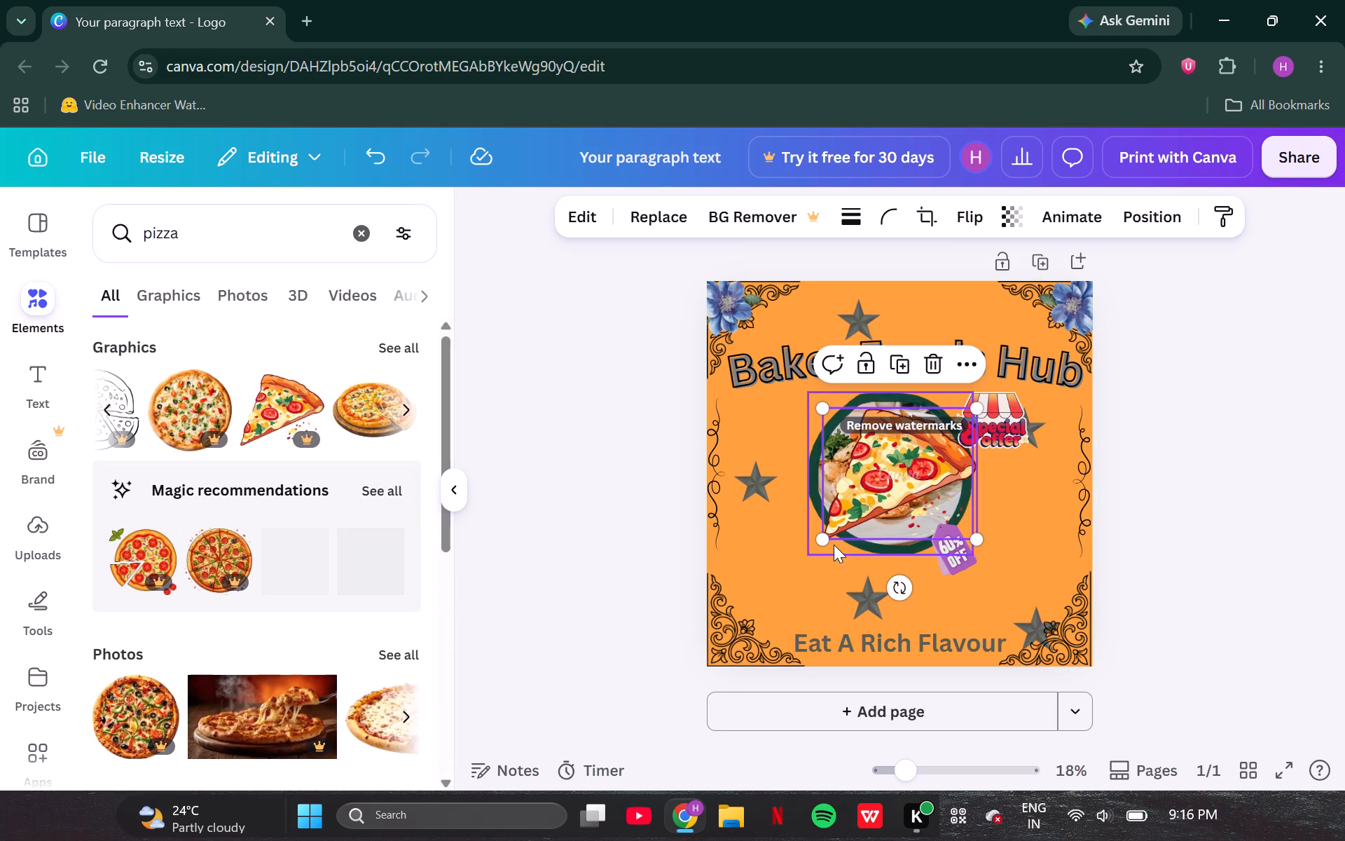
Shrink the pizza slice, place it just above the lower-right star and tilt it slightly counterclockwise.
drag(827, 538, 945, 460)
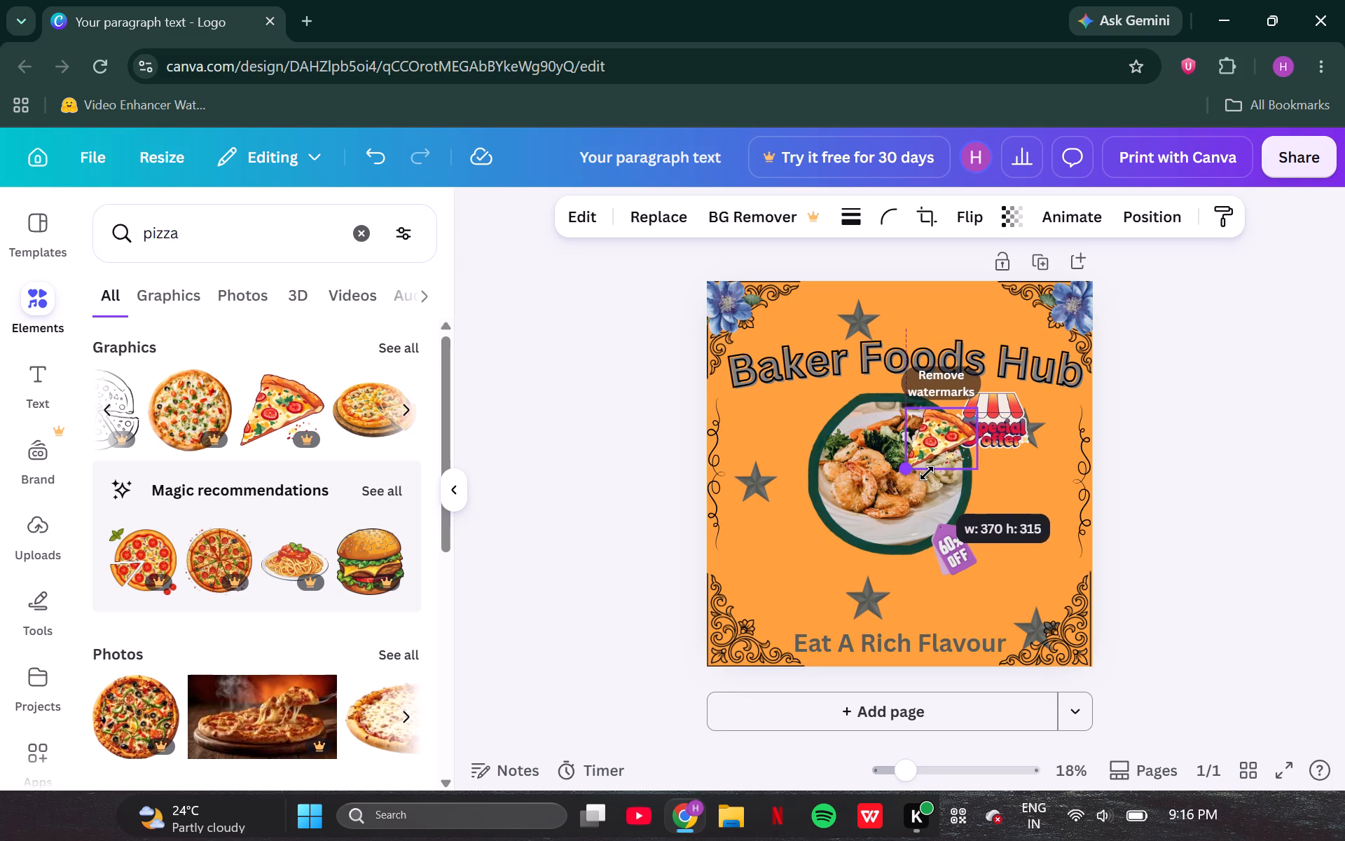
drag(944, 423, 1012, 570)
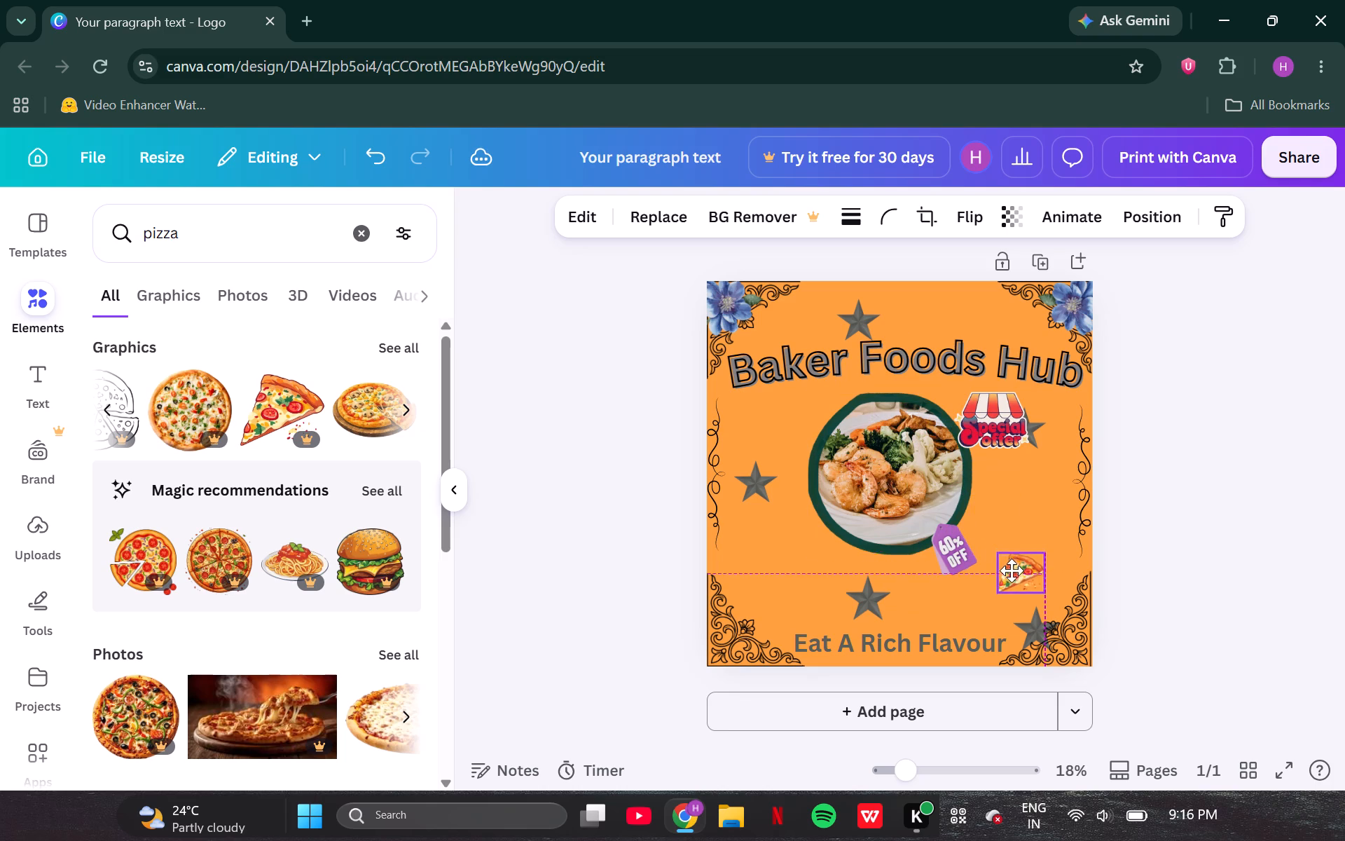
drag(1012, 570, 1012, 571)
drag(1005, 643, 1028, 645)
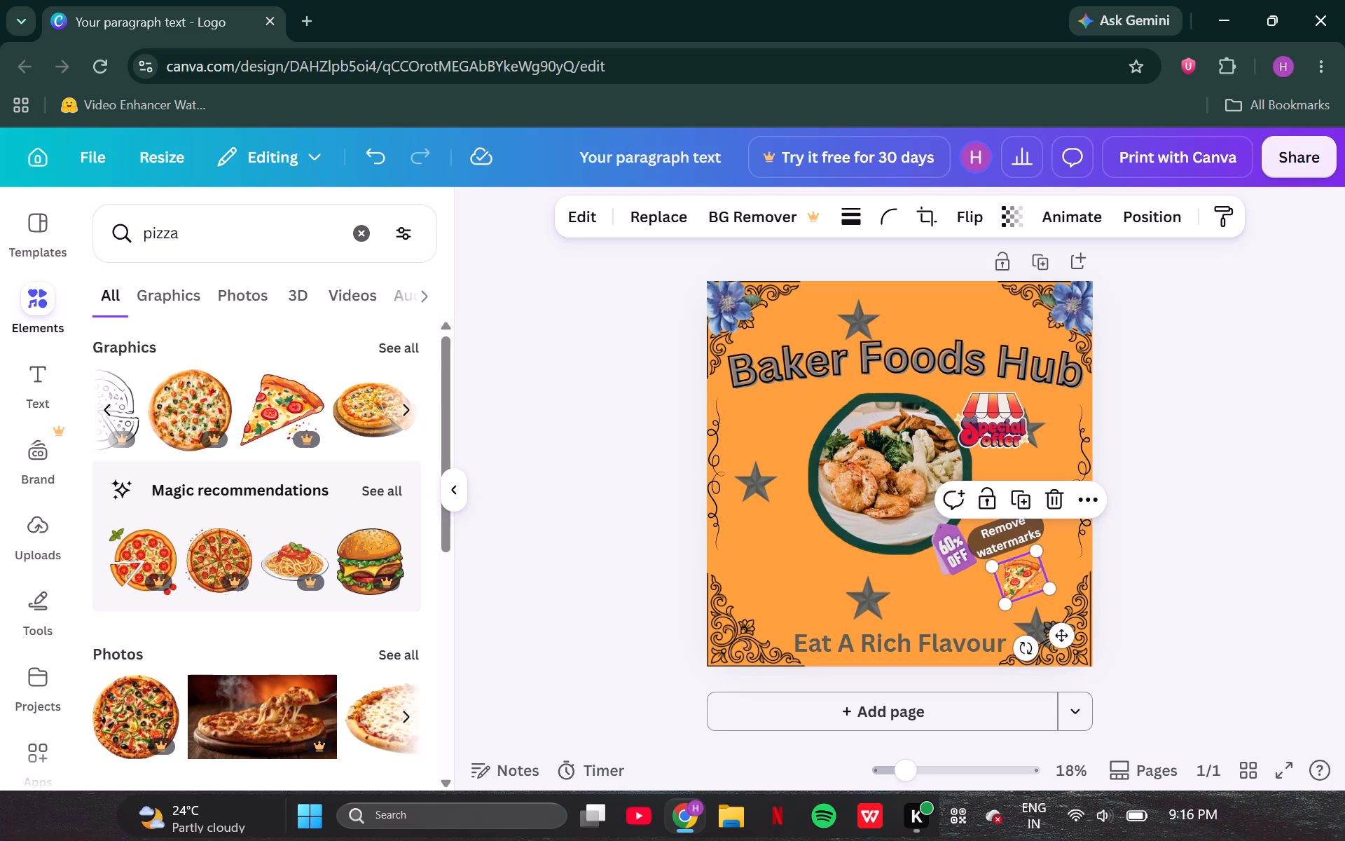
Search the elements for "burger" and add the painted cheeseburger graphic with lettuce and tomato.
click(368, 231)
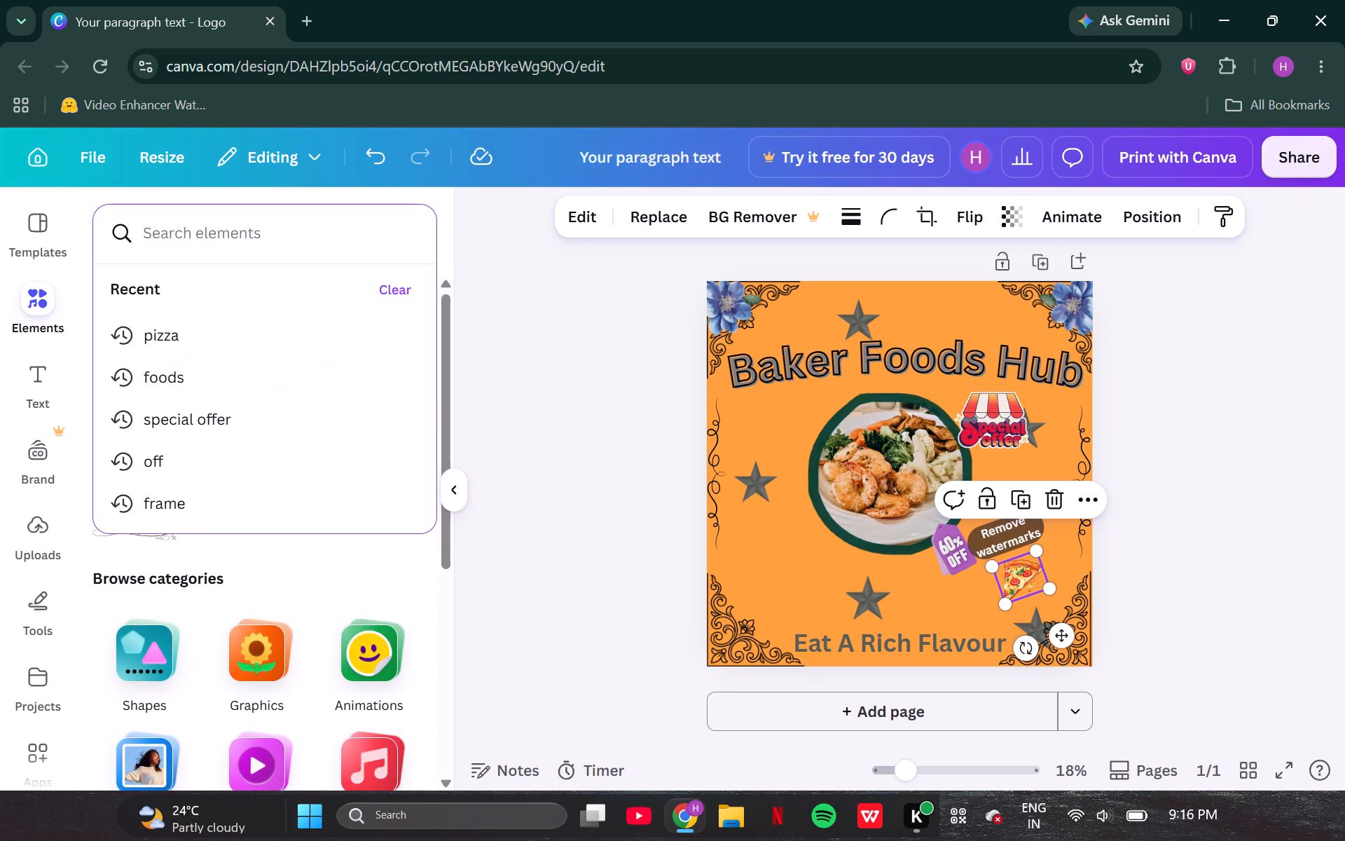
text(burger)
key(Return)
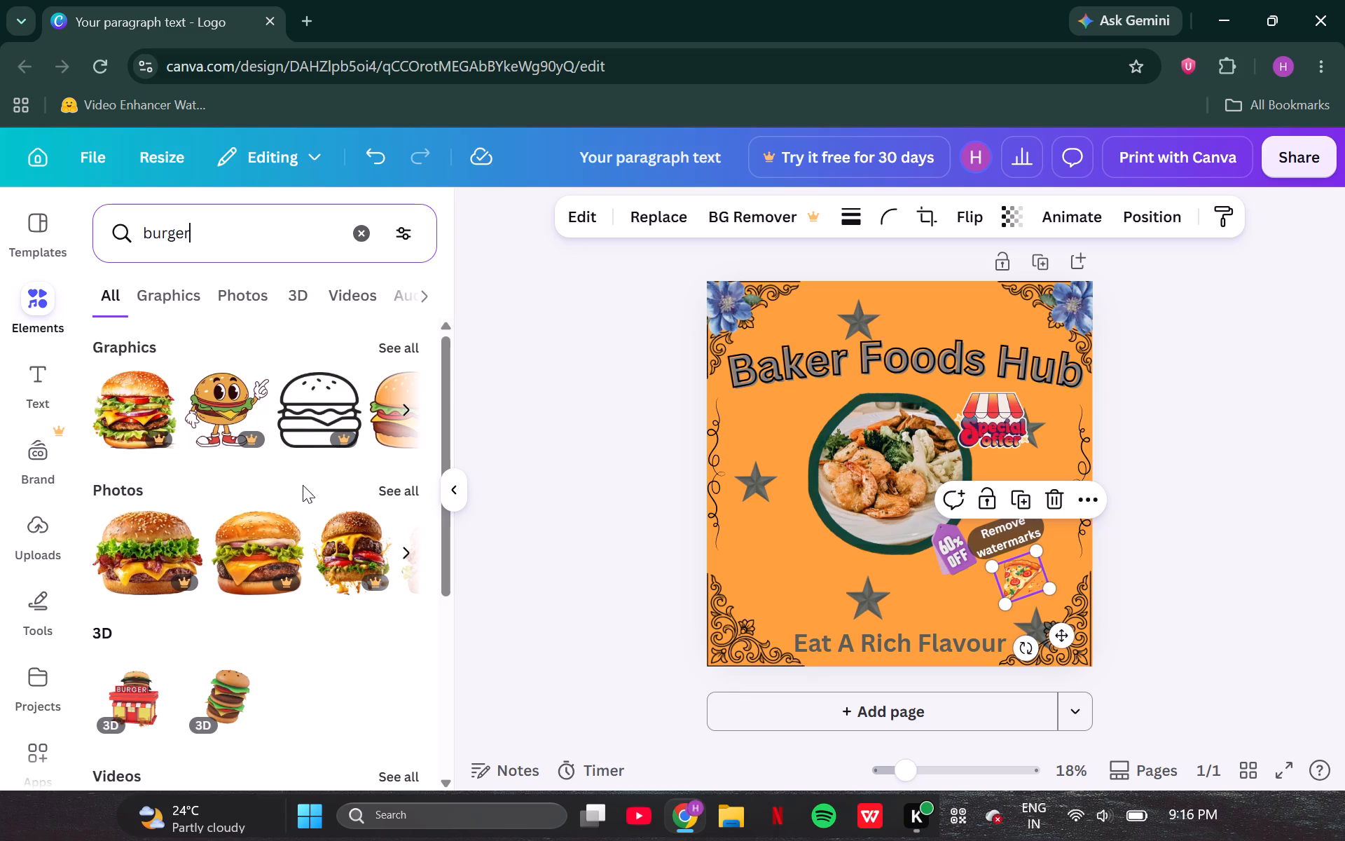
scroll(278, 514, left, 1)
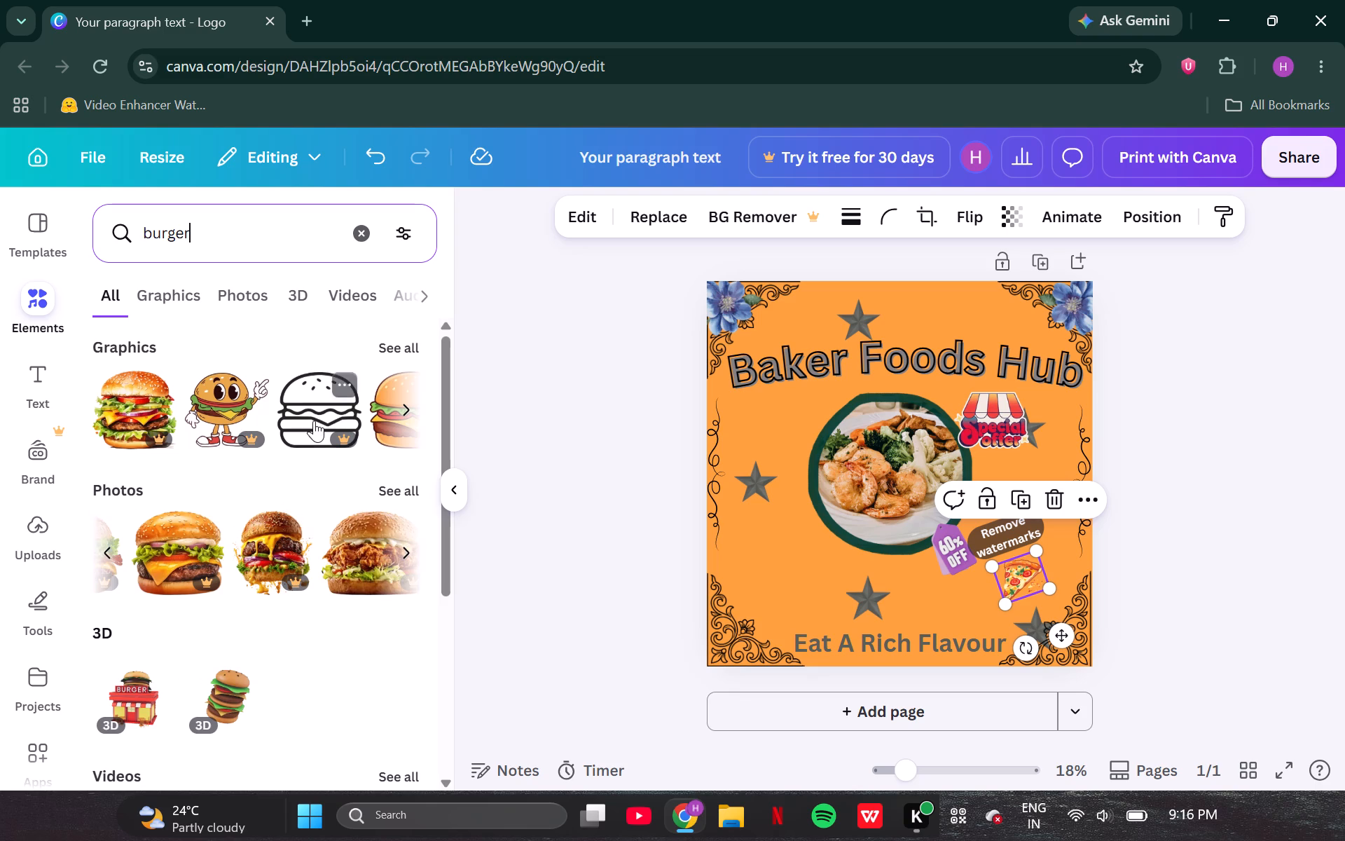
scroll(314, 420, left, 4)
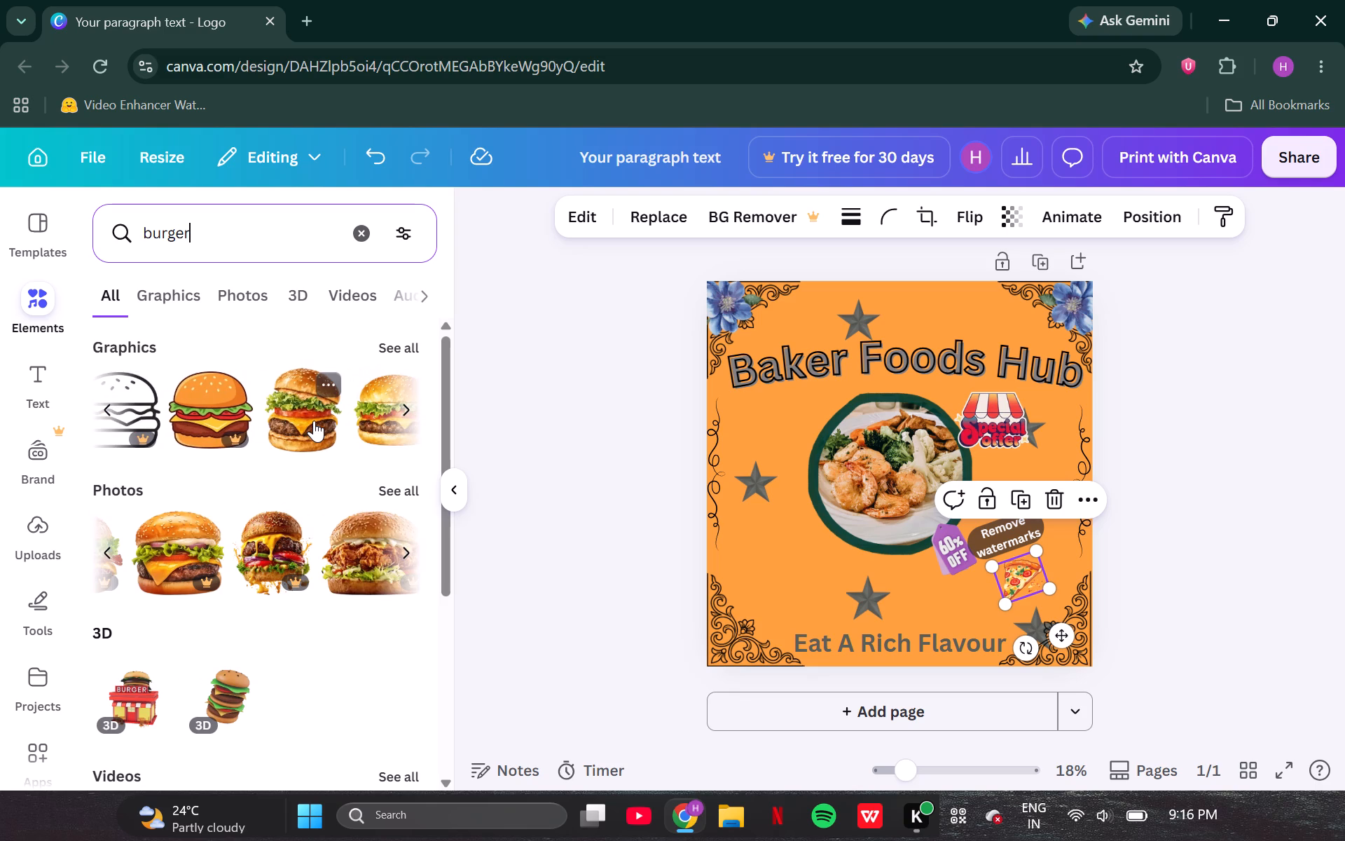
click(314, 420)
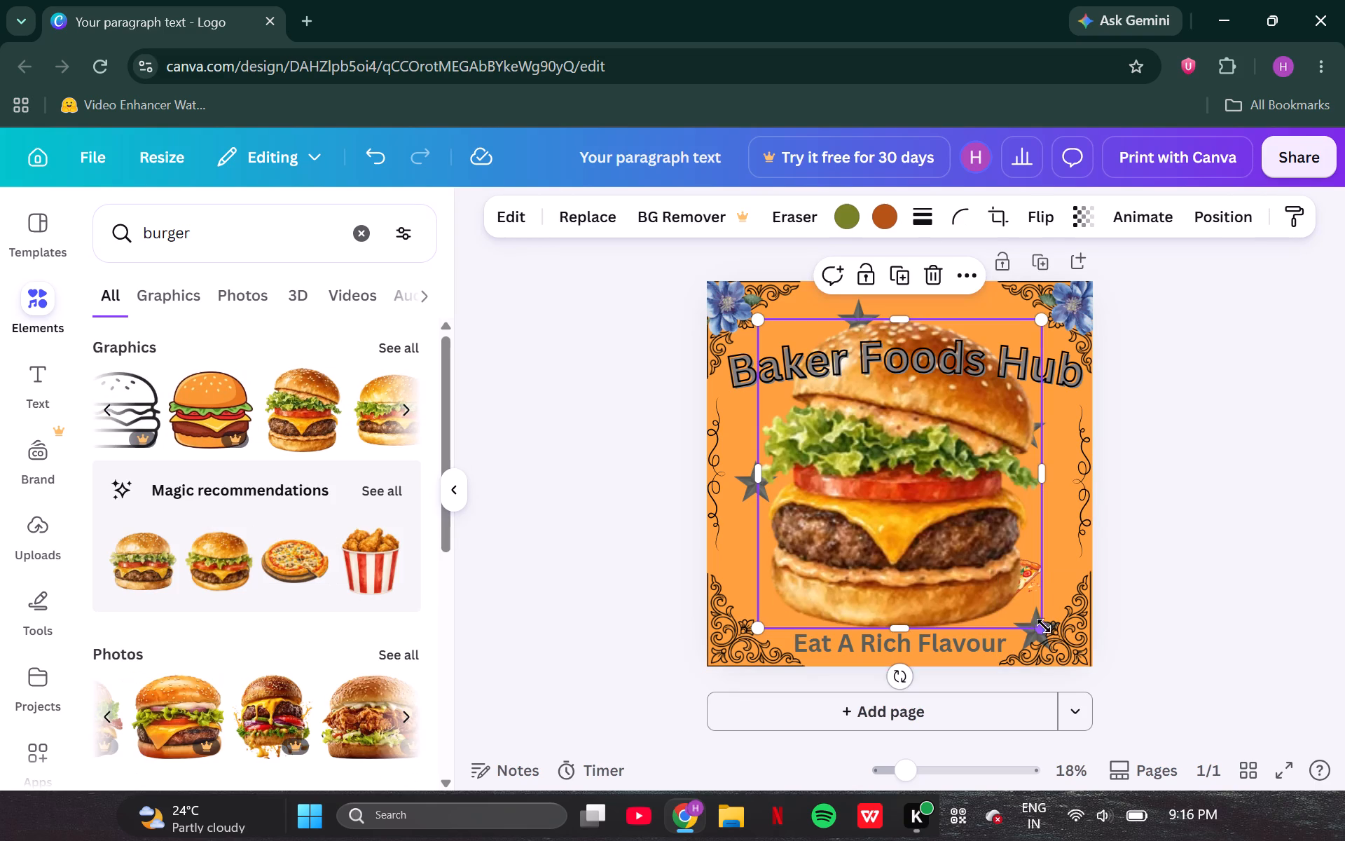
Shrink the burger to about 228 by 247, place it beside the meal photo's upper-left edge and tilt it slightly clockwise.
drag(1040, 625, 780, 369)
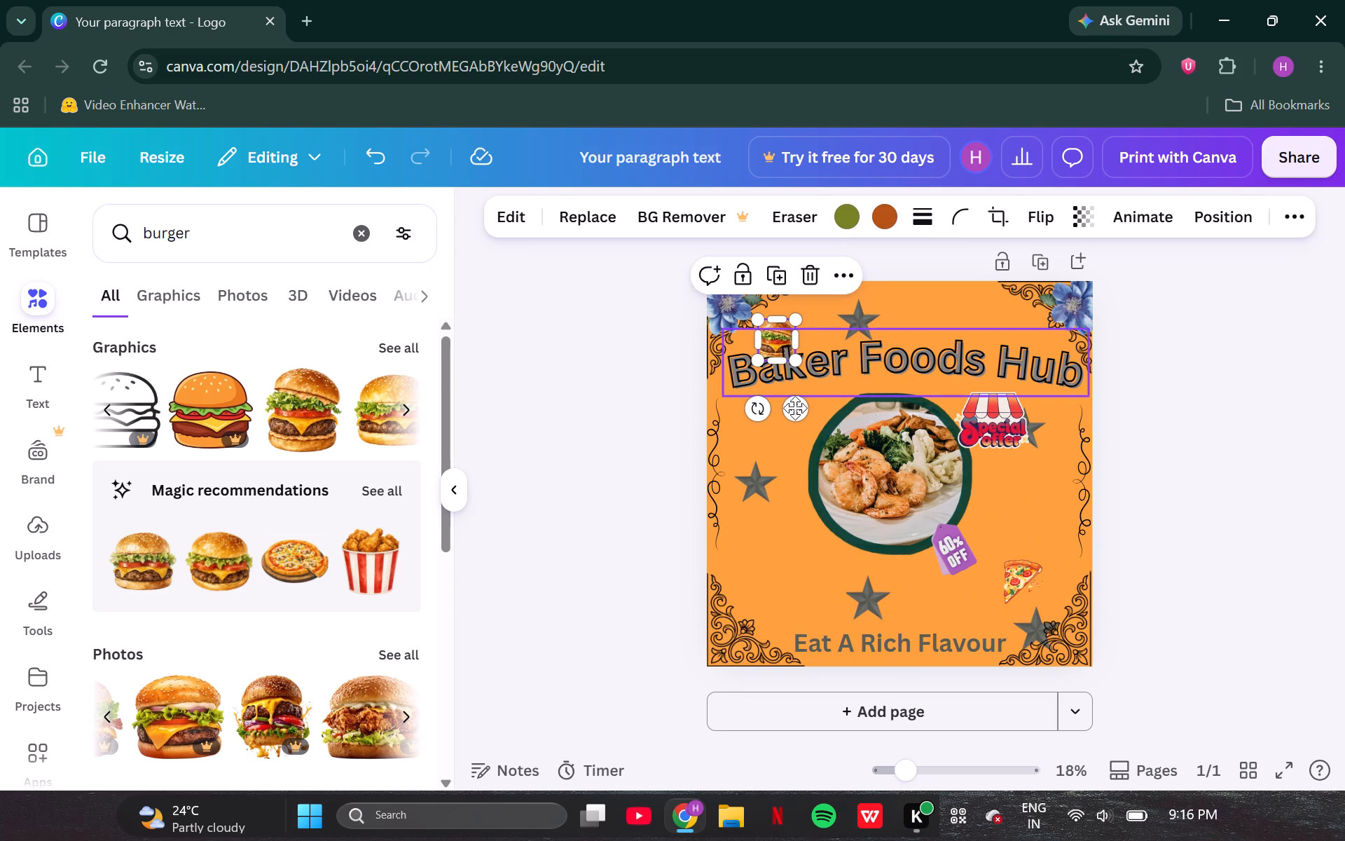
drag(796, 410, 802, 502)
drag(757, 502, 742, 498)
drag(803, 405, 813, 405)
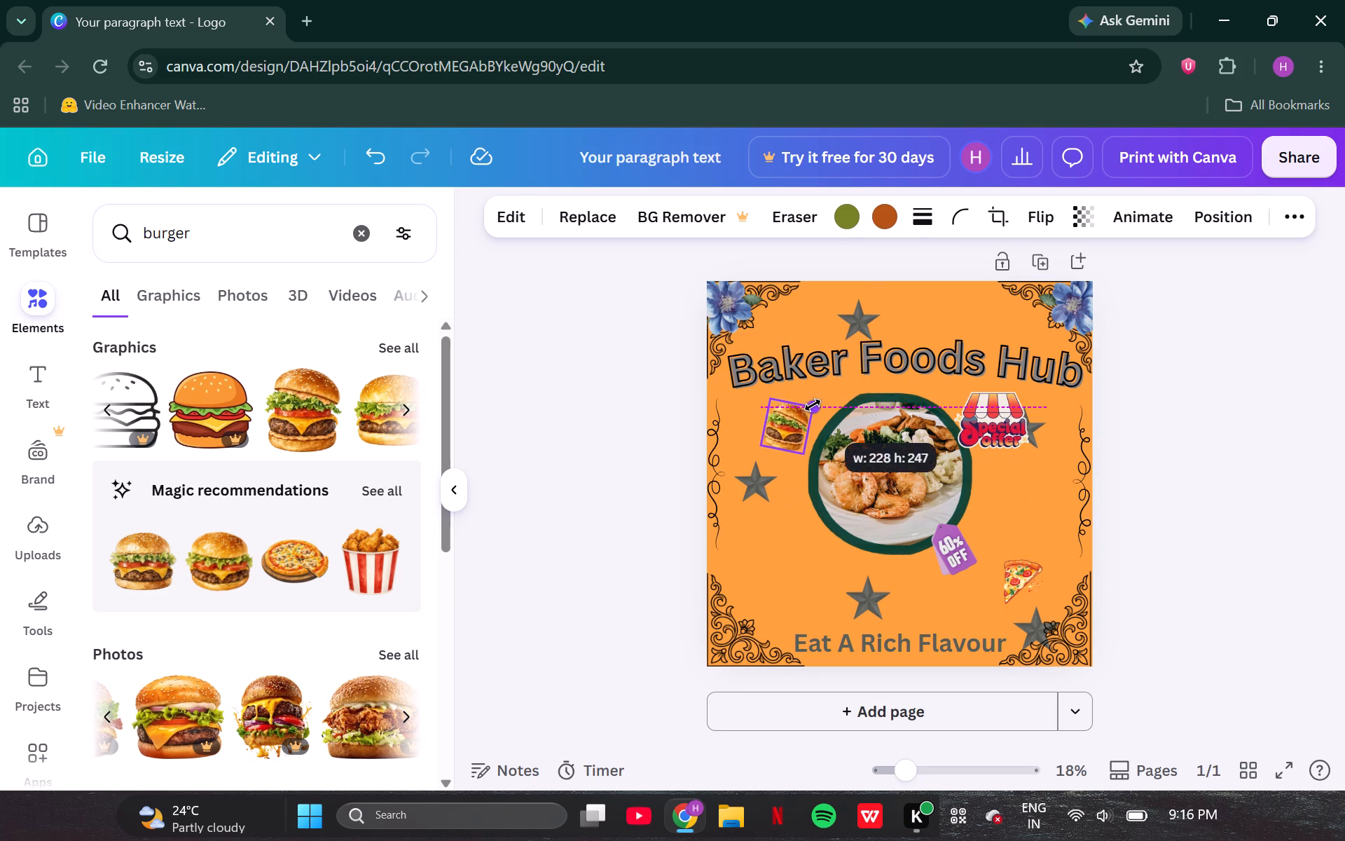
drag(813, 405, 813, 405)
click(660, 488)
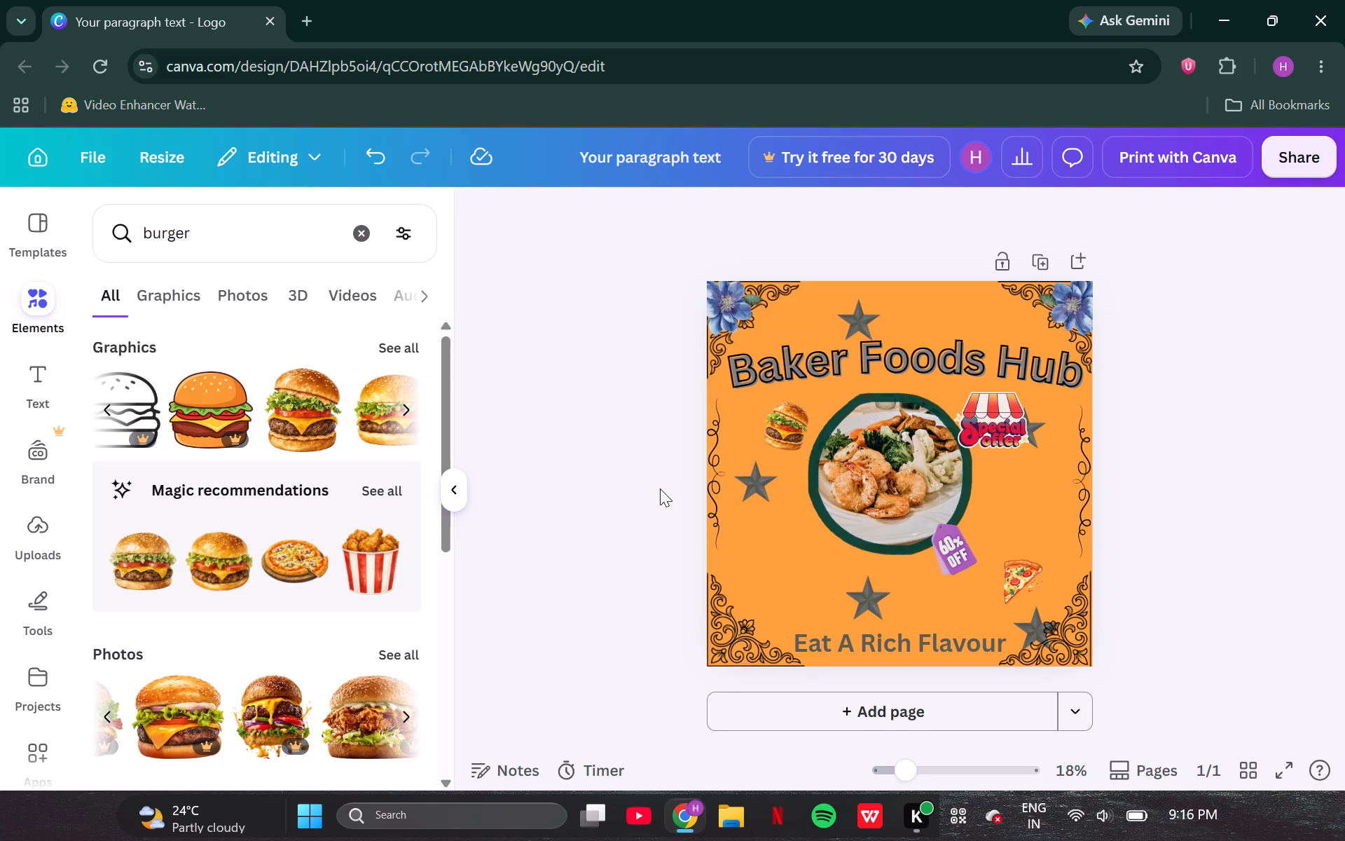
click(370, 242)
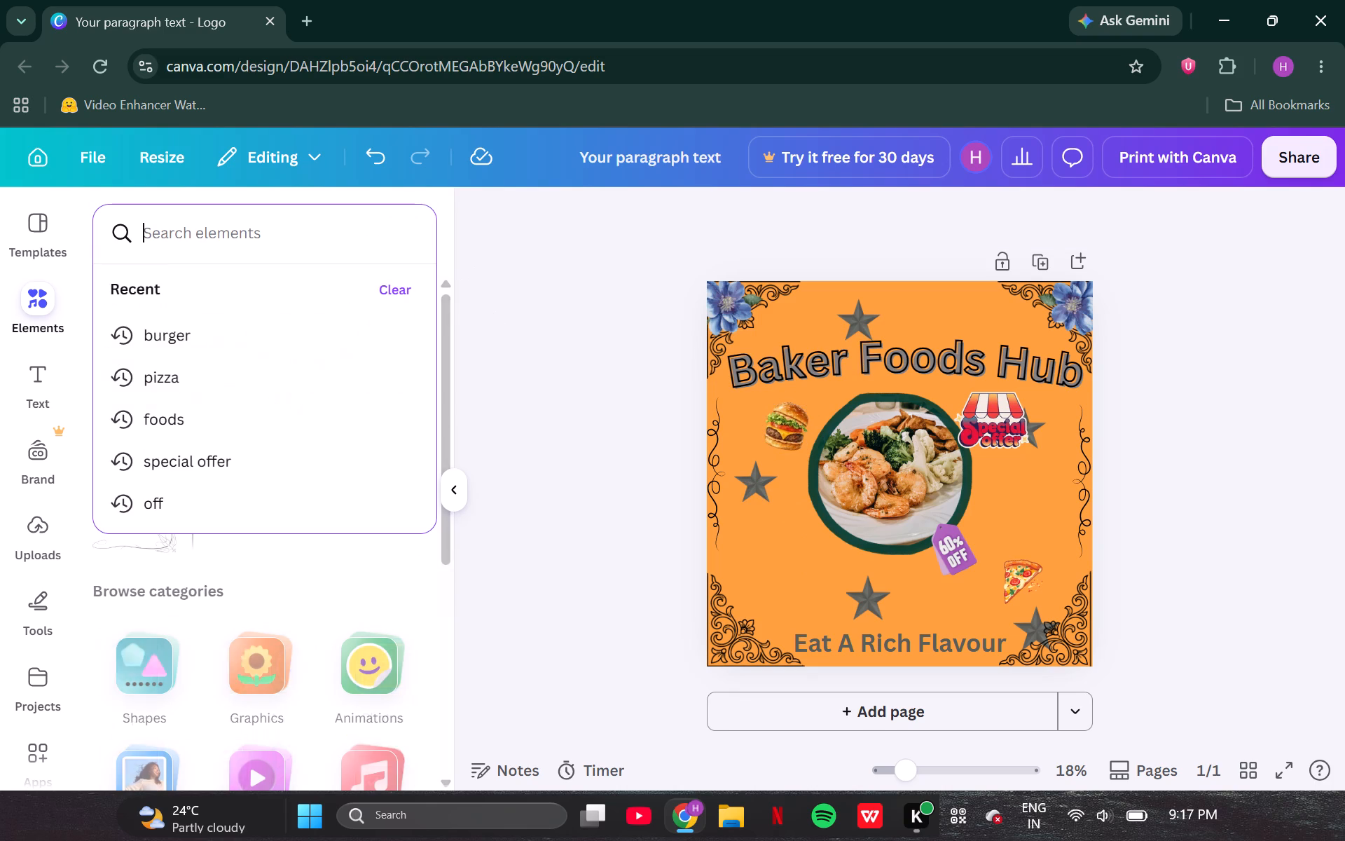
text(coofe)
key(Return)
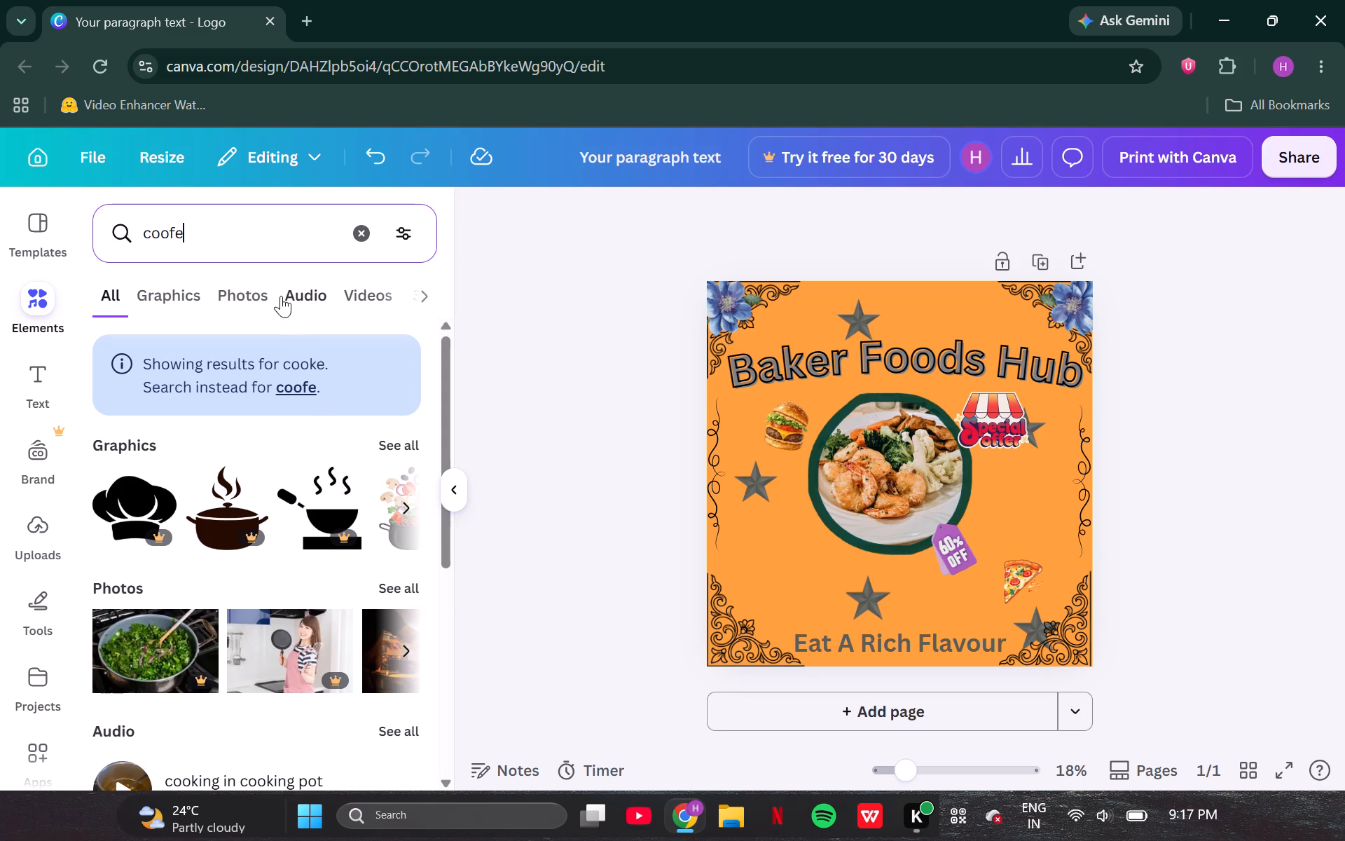
Search the elements for "coffe" and add the graphic of a white latte cup with leaf art on a saucer.
click(367, 242)
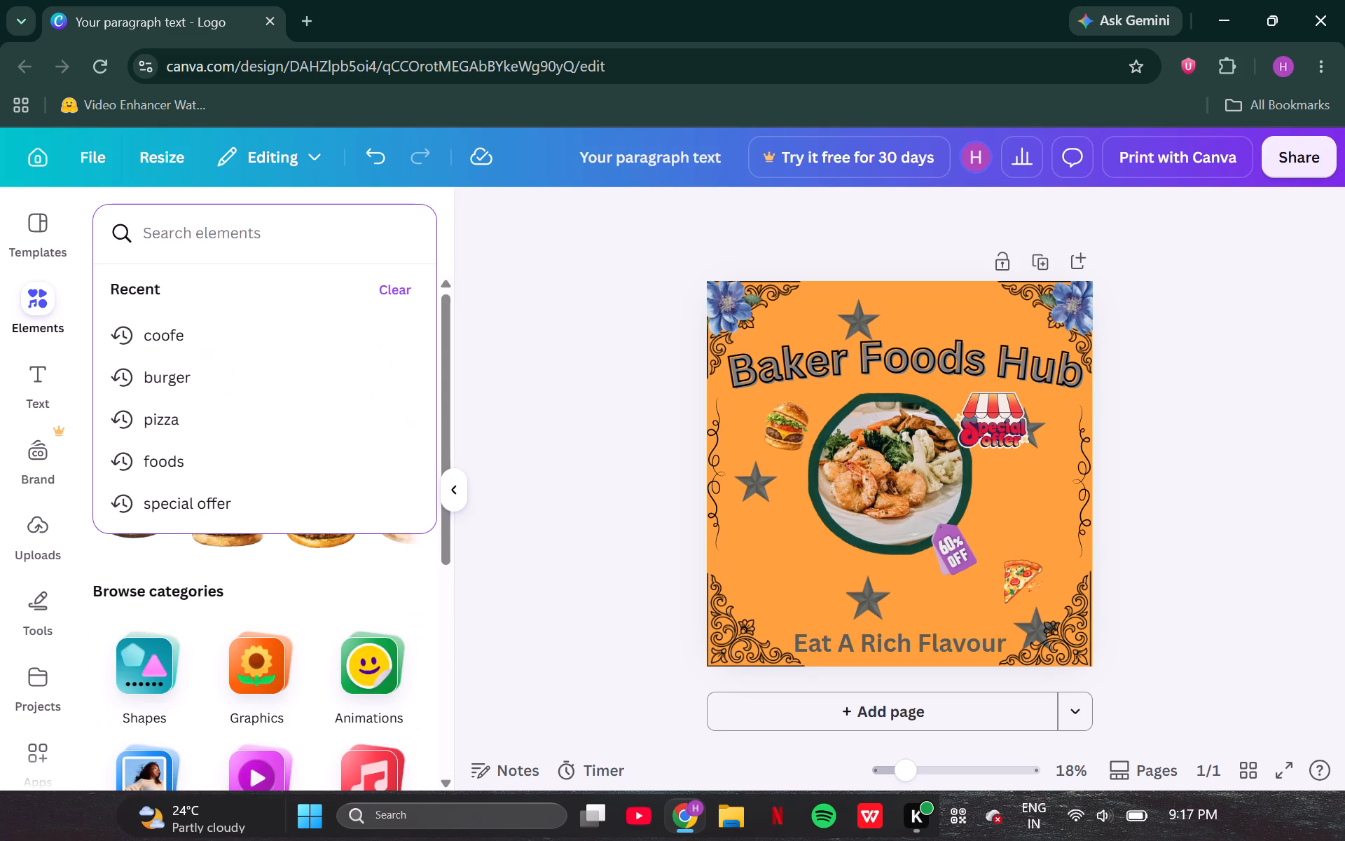
text(coffe)
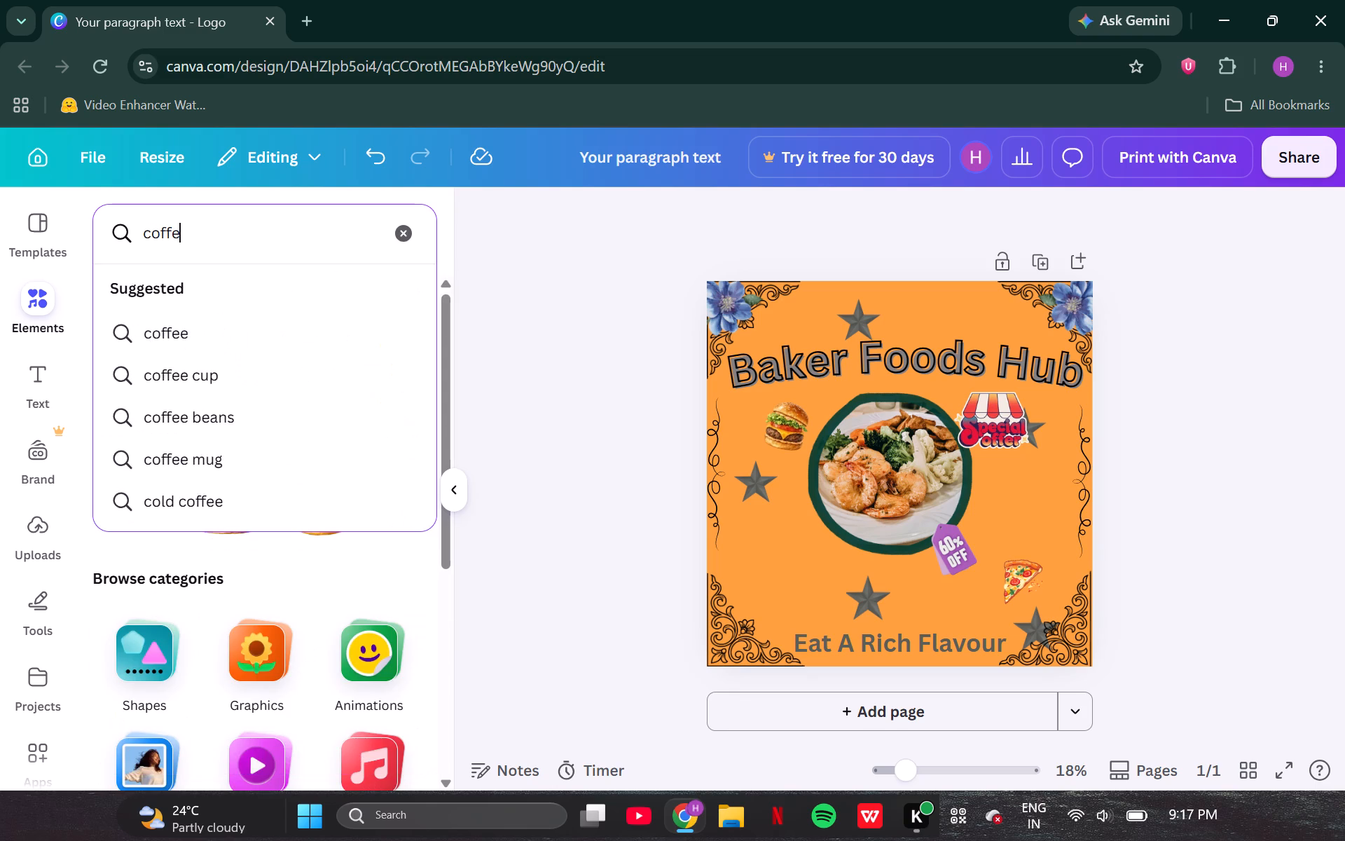
key(Return)
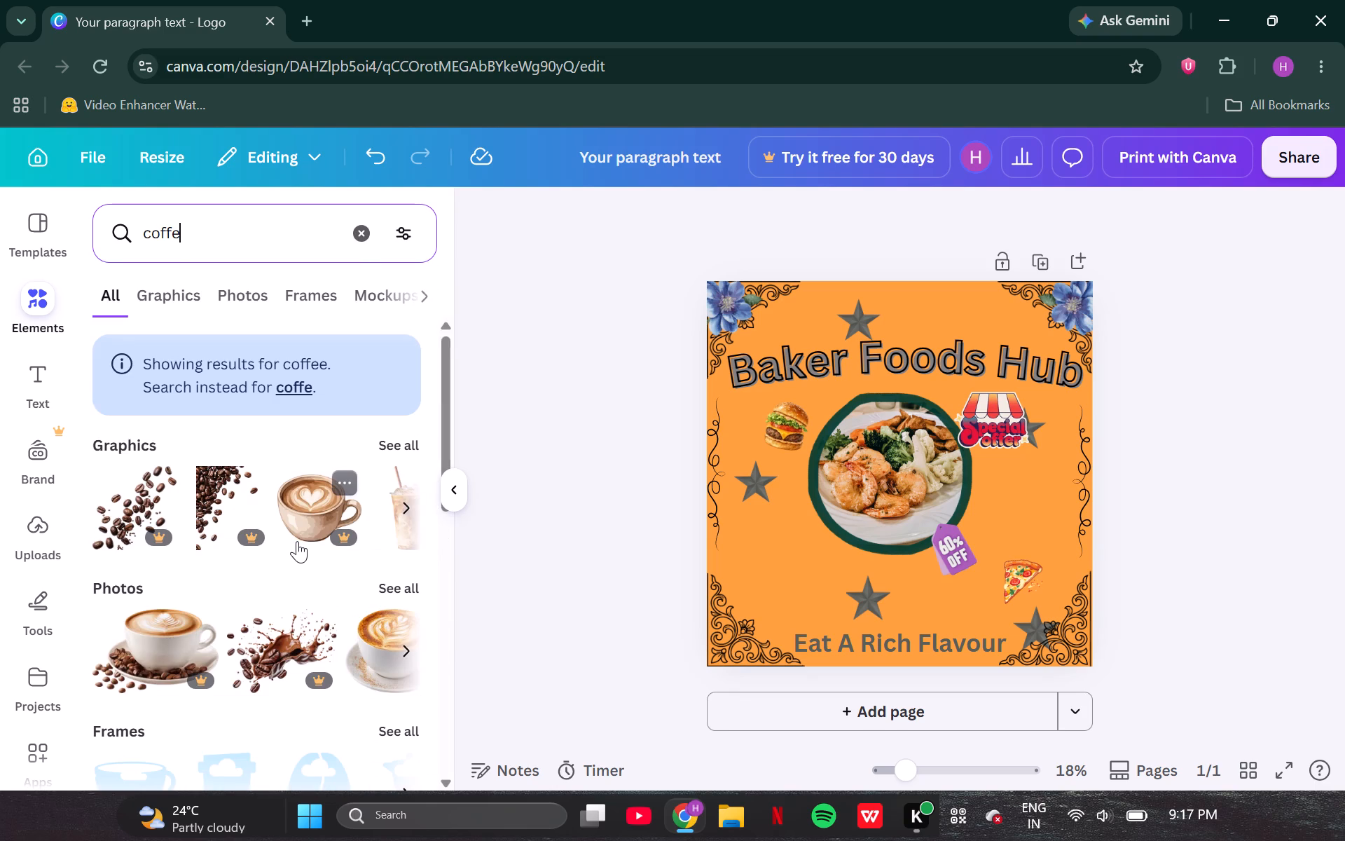
scroll(297, 541, left, 4)
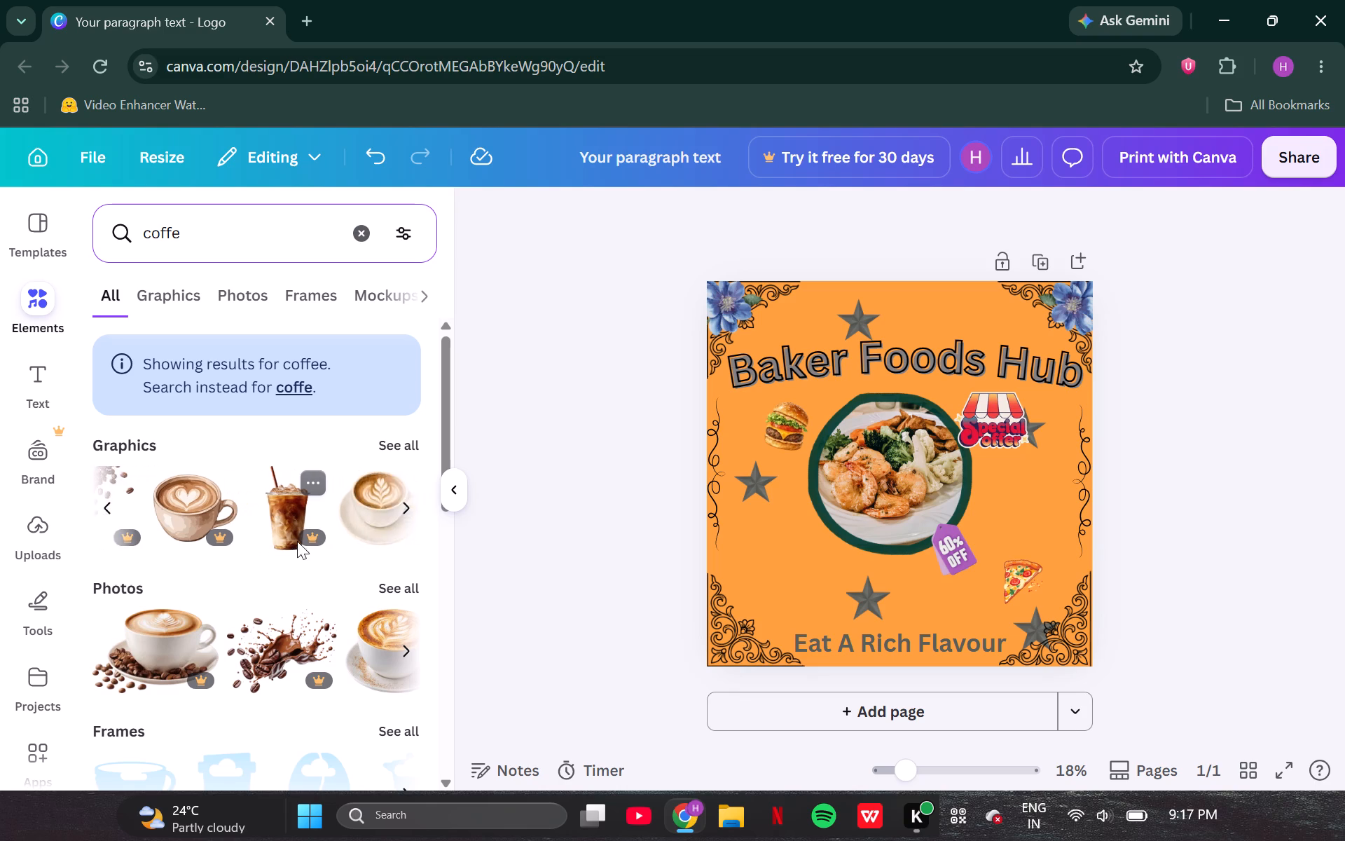
scroll(297, 541, left, 1)
click(259, 523)
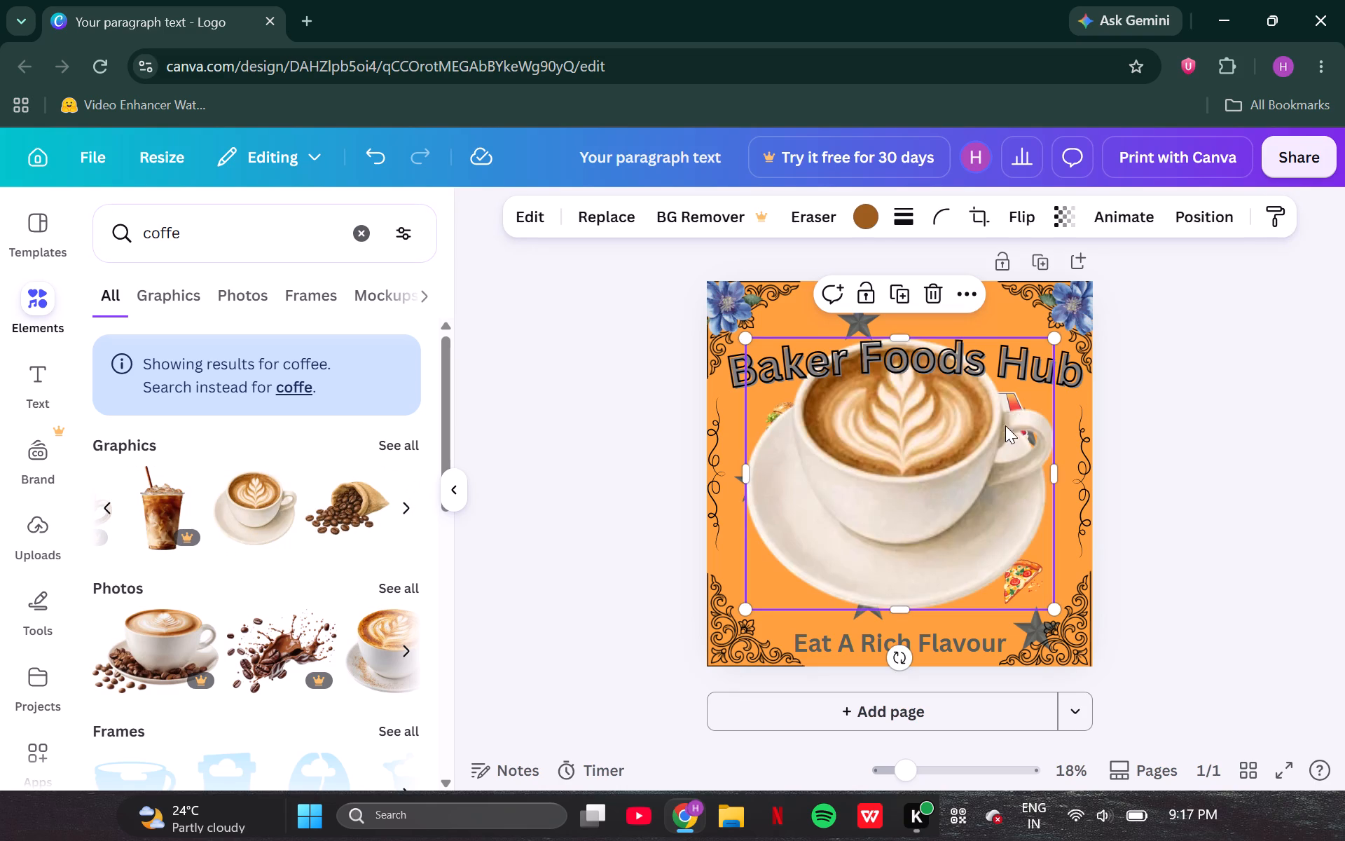
Shrink the coffee cup, tilt it slightly clockwise and place it below the left star, near the meal photo's lower-left edge.
drag(1054, 341, 895, 569)
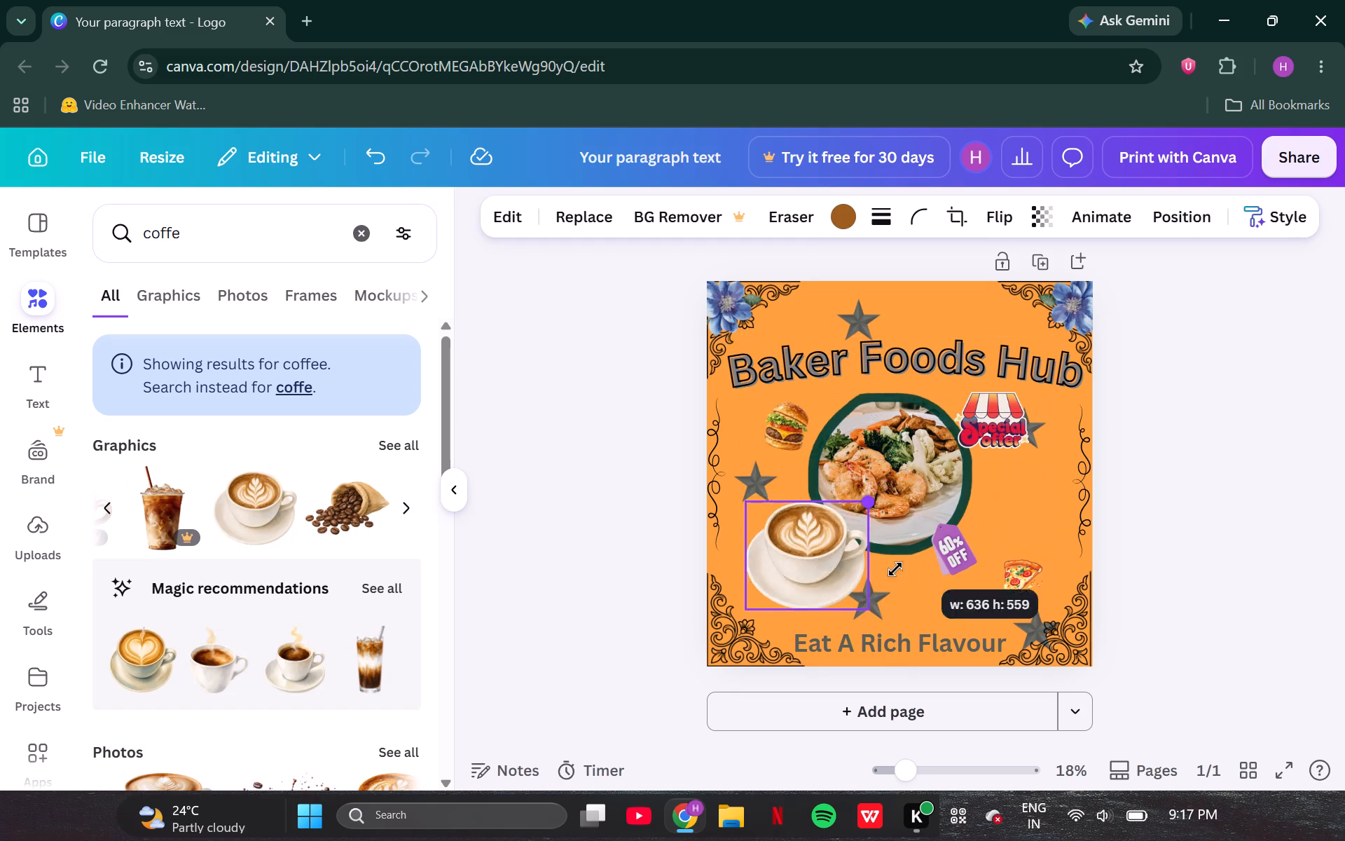
drag(895, 569, 858, 608)
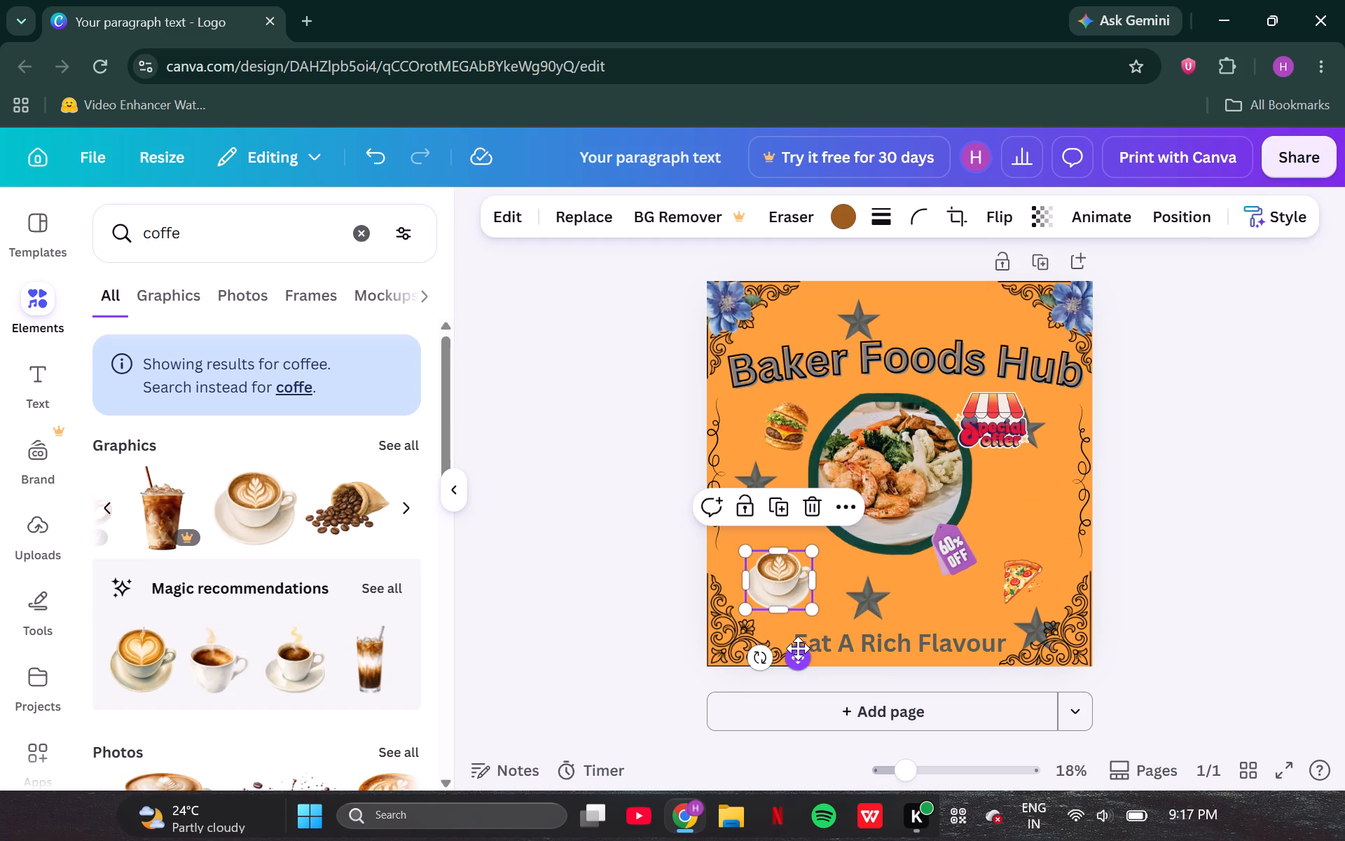
drag(761, 658, 746, 655)
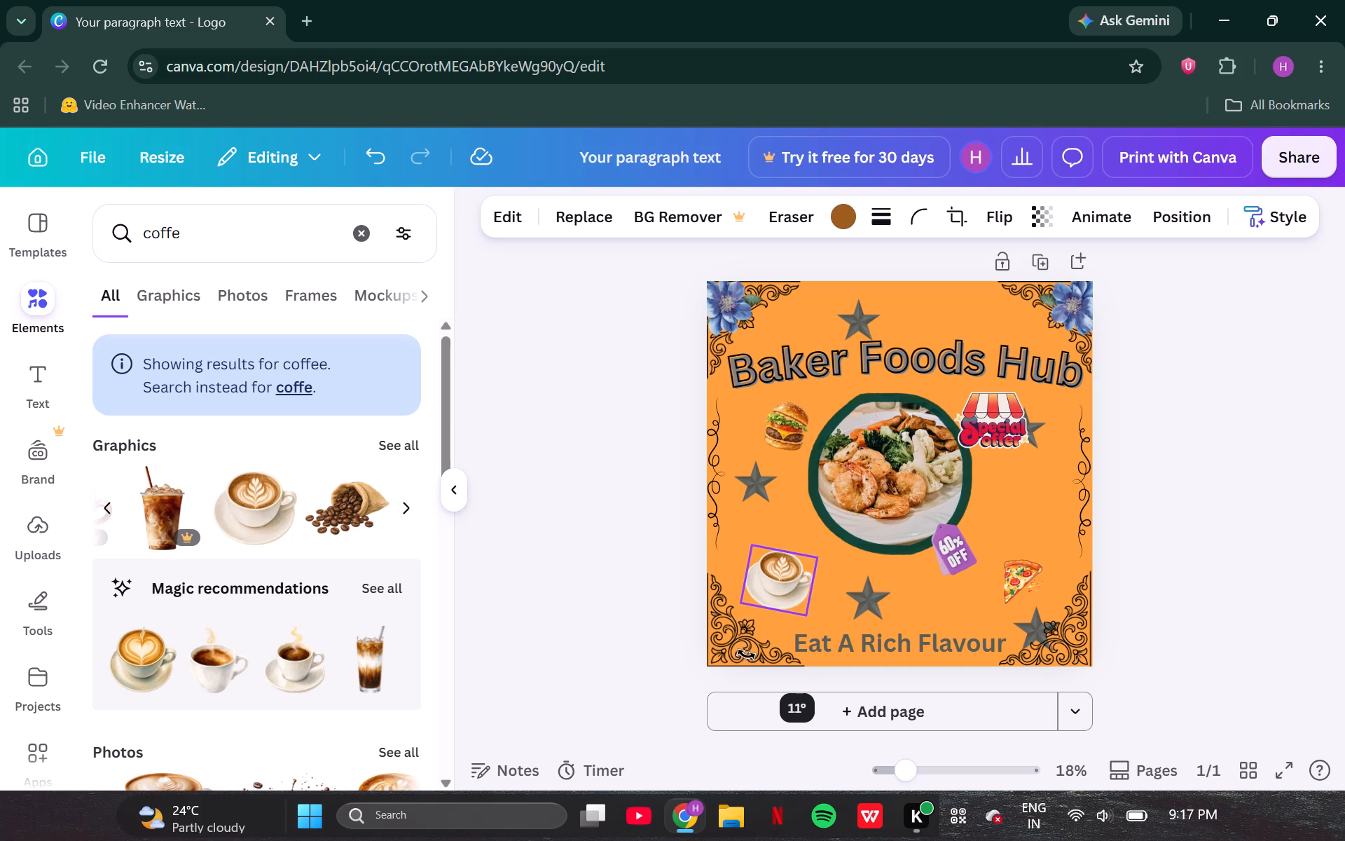
drag(746, 655, 738, 652)
drag(768, 580, 780, 570)
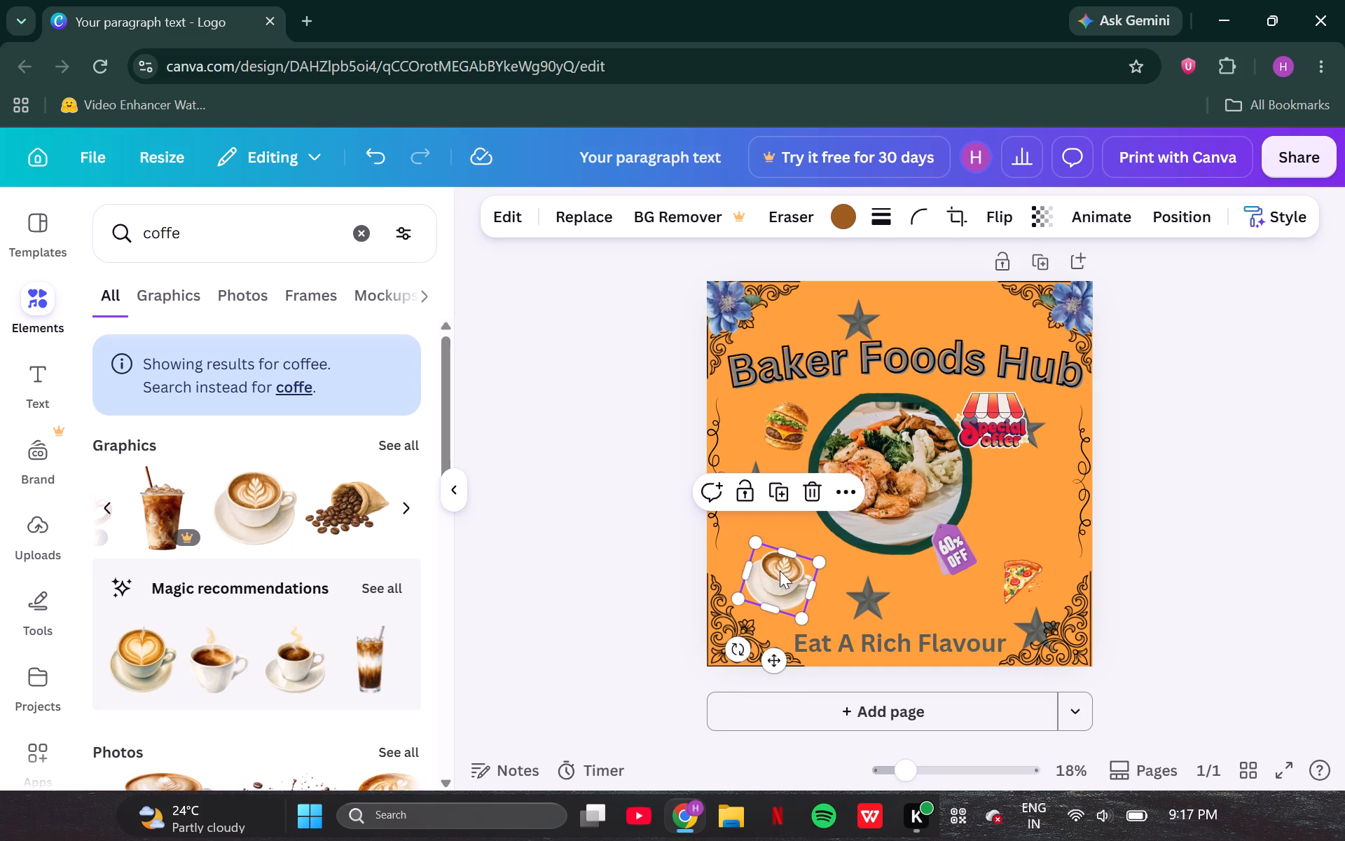
drag(780, 570, 783, 571)
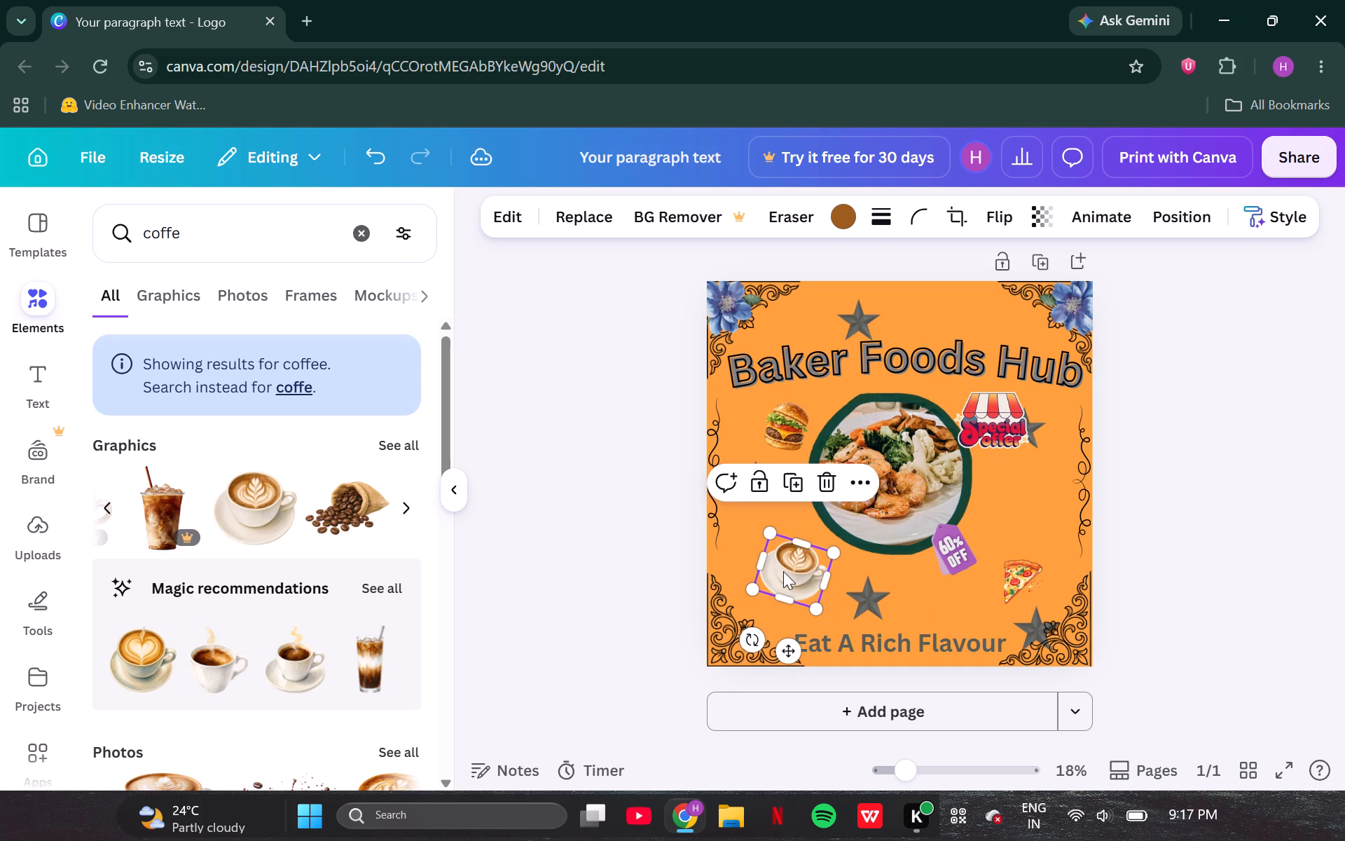
click(621, 499)
Search the elements for "meal".
click(368, 237)
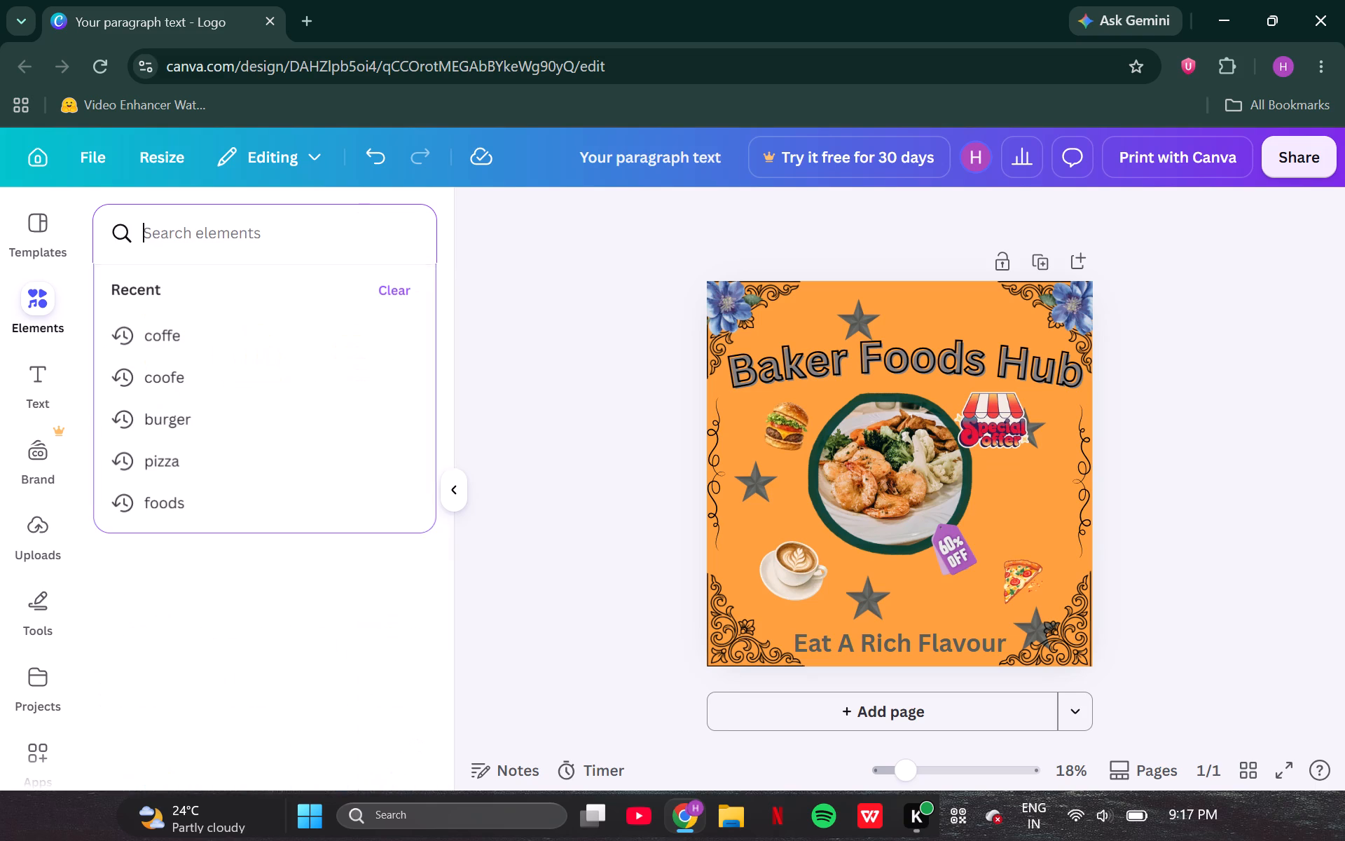
text(meal)
key(Return)
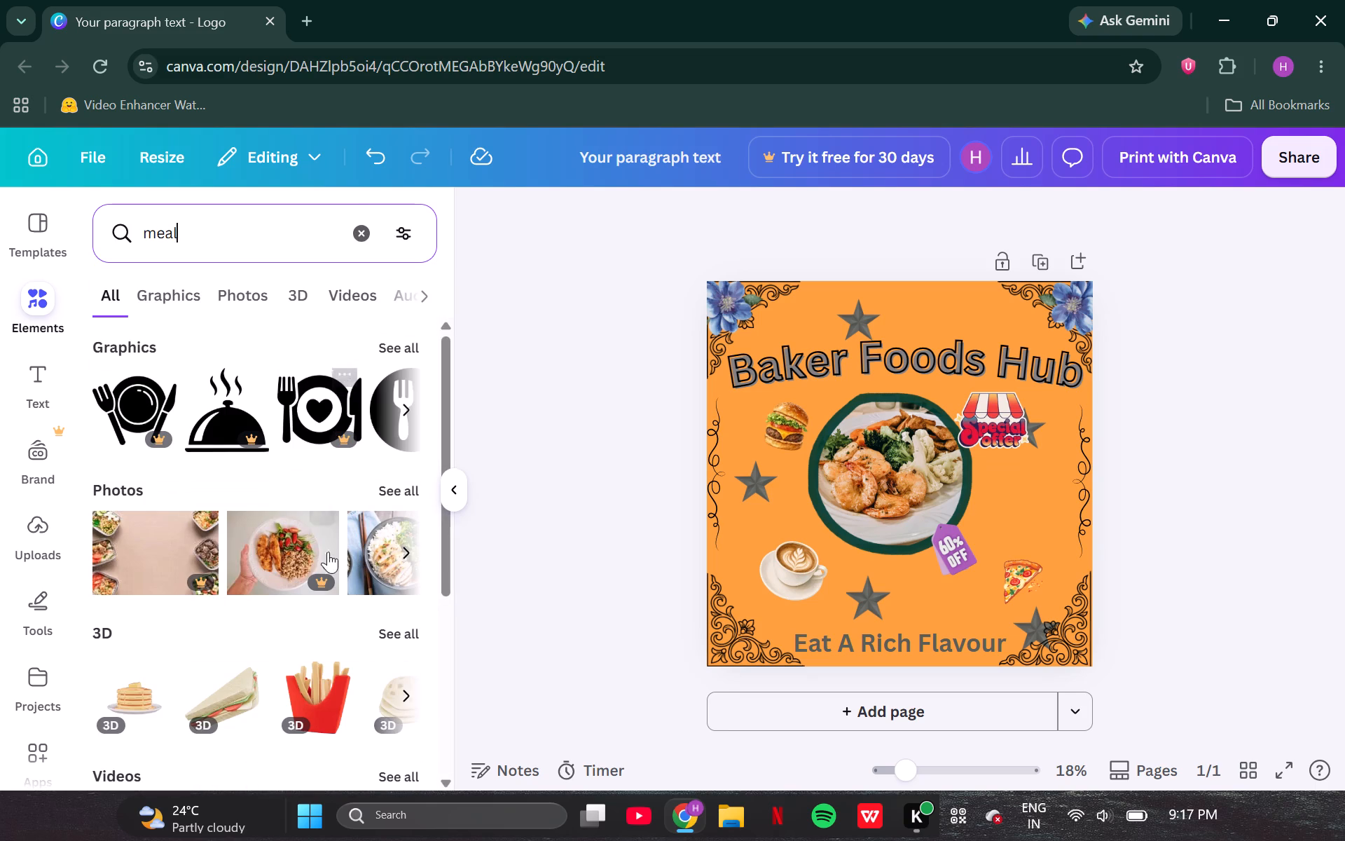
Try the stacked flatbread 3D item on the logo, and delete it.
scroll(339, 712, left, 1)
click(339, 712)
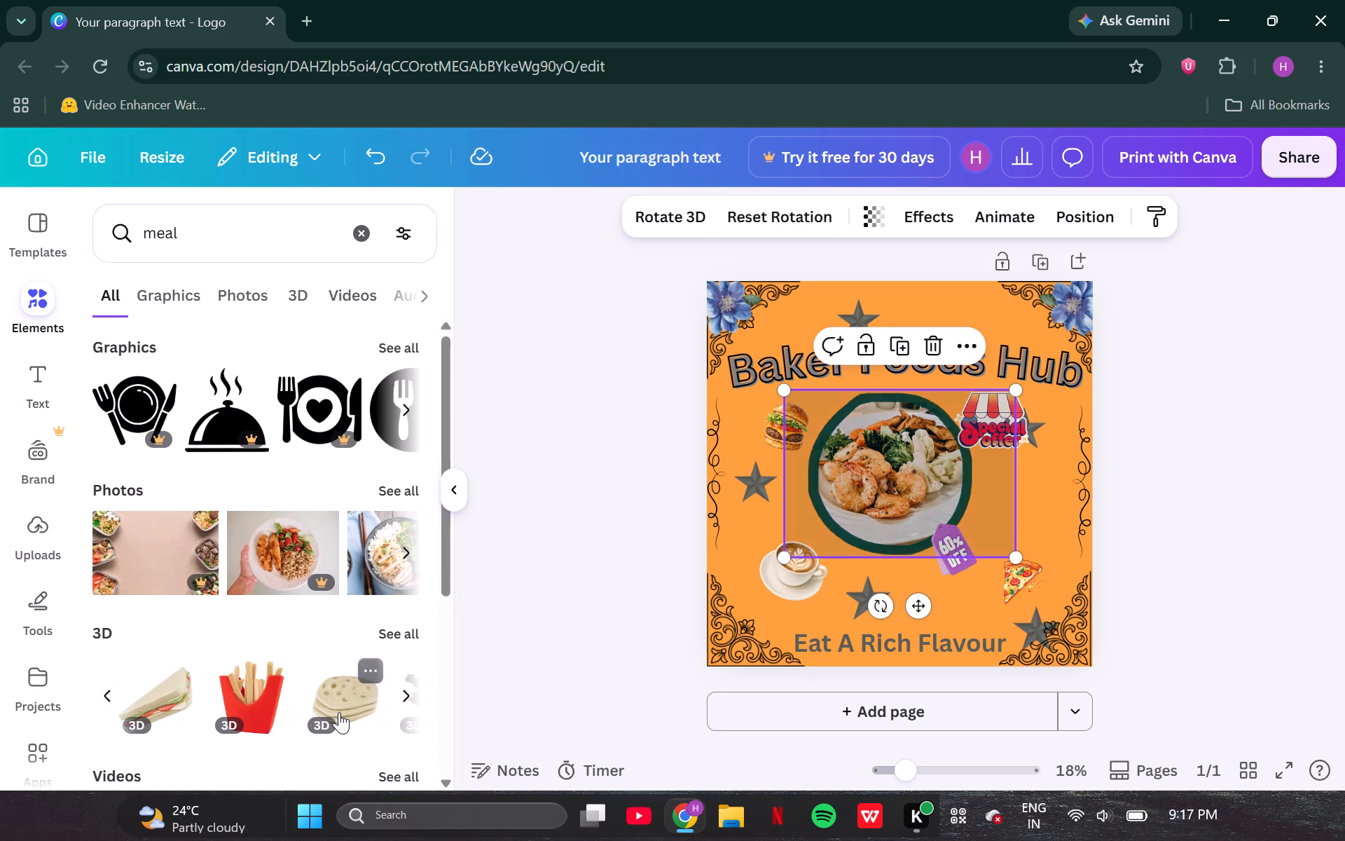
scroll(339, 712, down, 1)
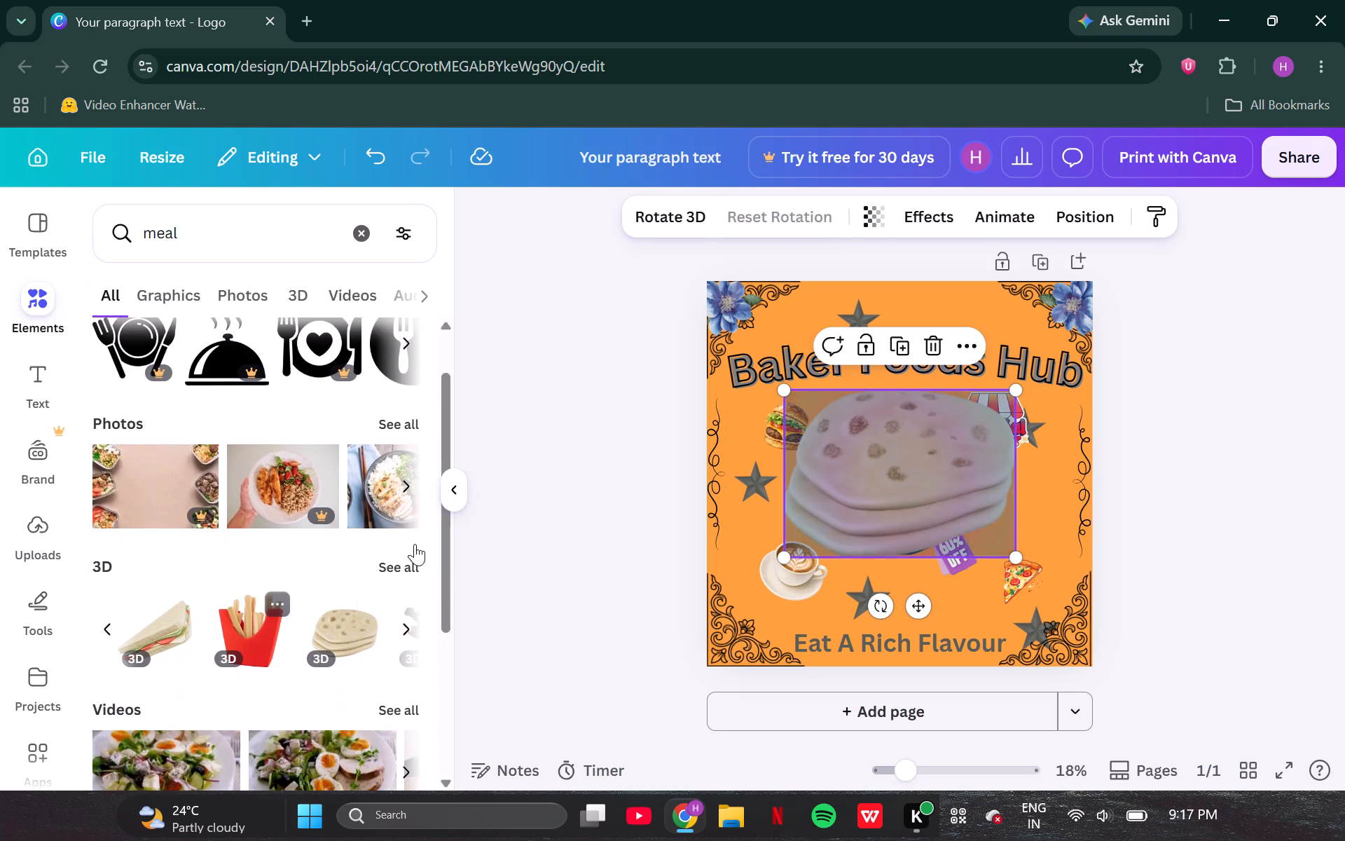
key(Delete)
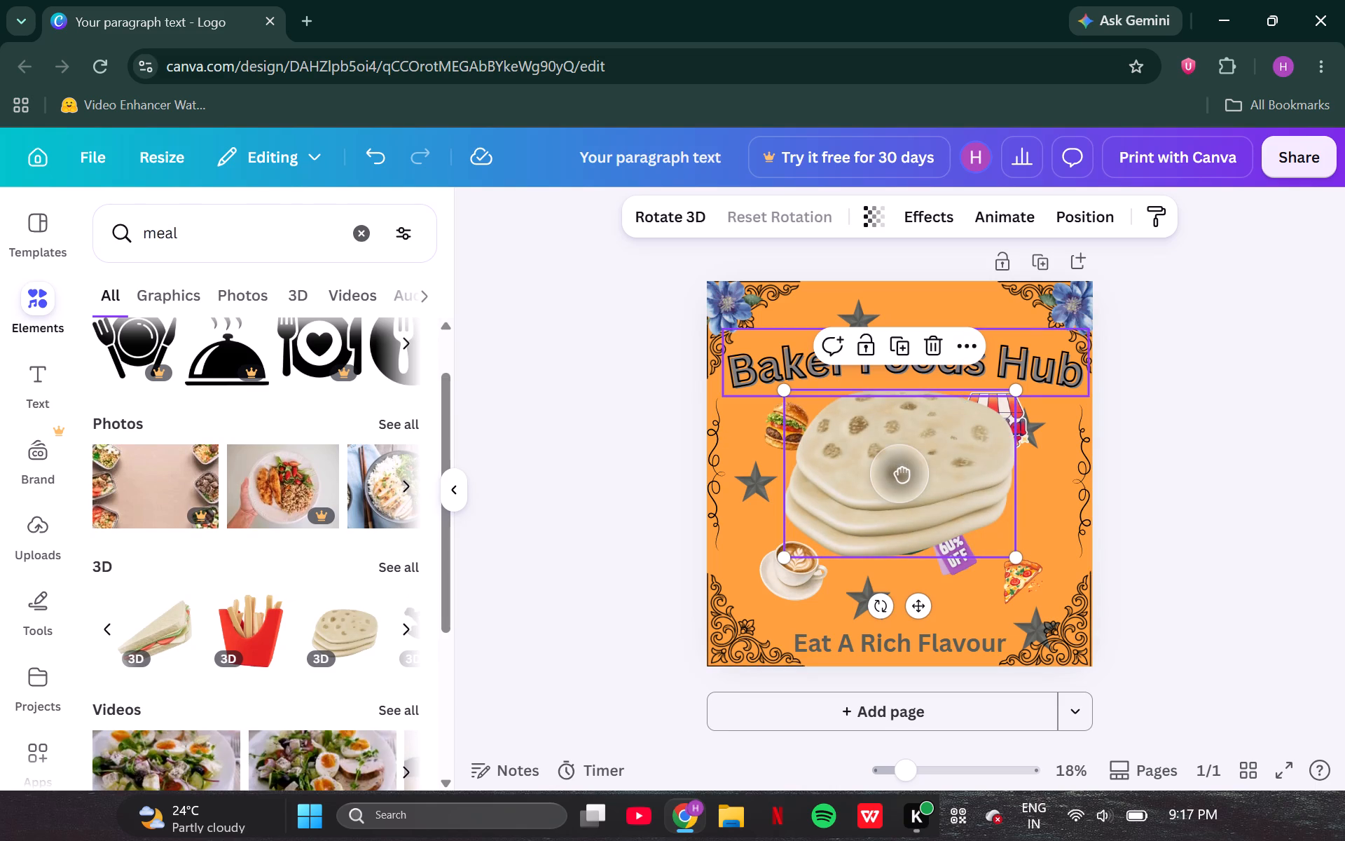
Browse the meal photos and add the dark photo of a burger with fries and a glass of cola.
scroll(334, 518, left, 2)
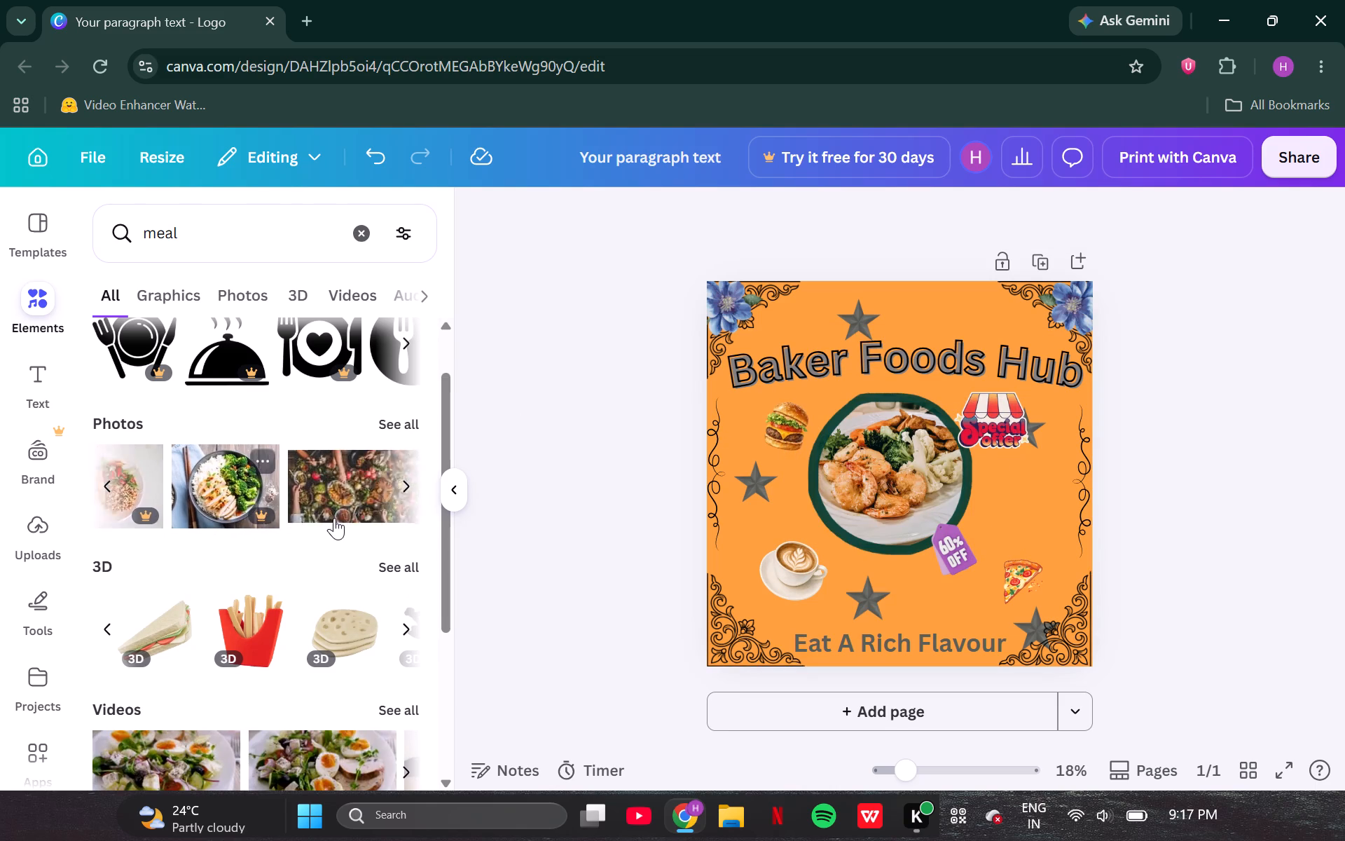
scroll(334, 518, left, 6)
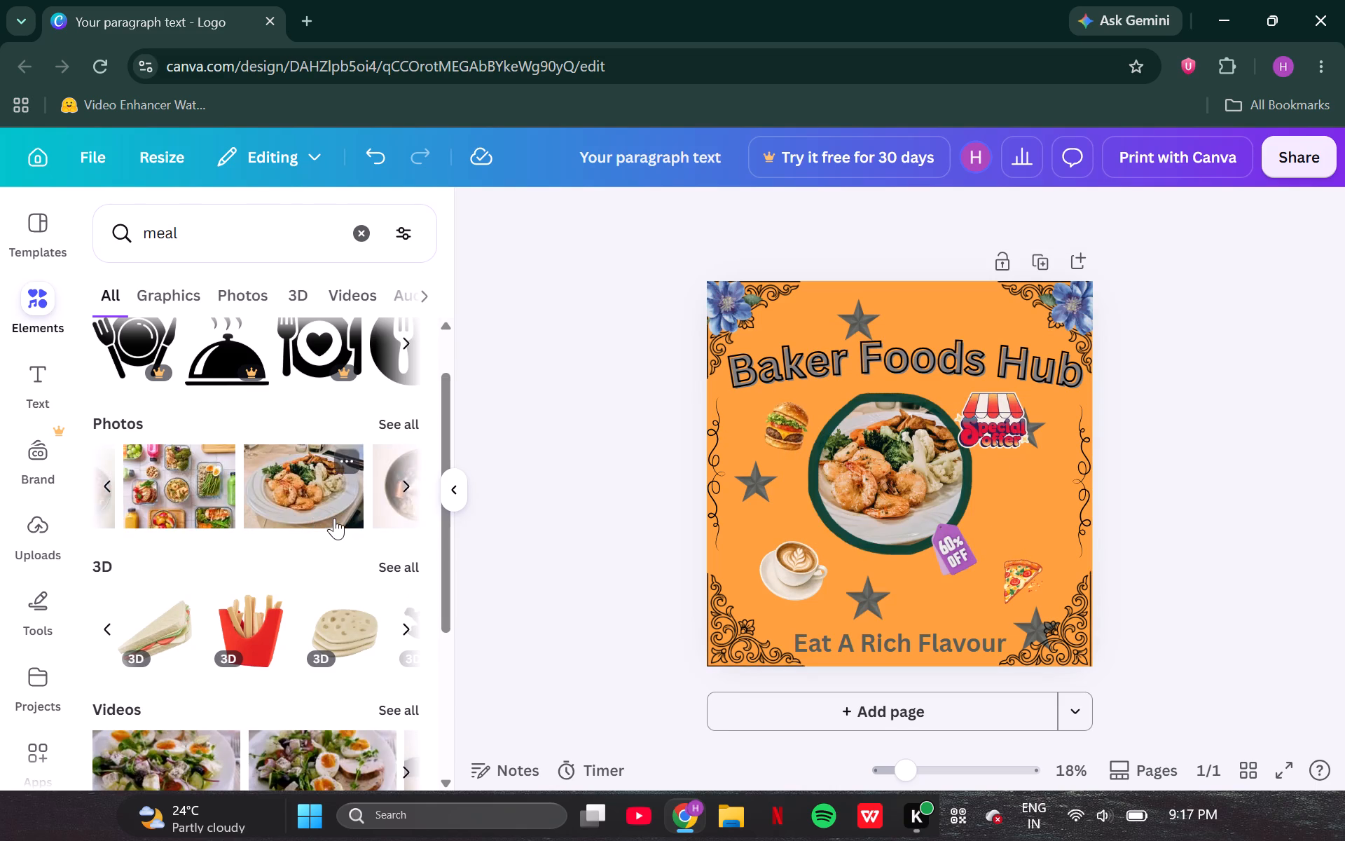
scroll(334, 518, left, 5)
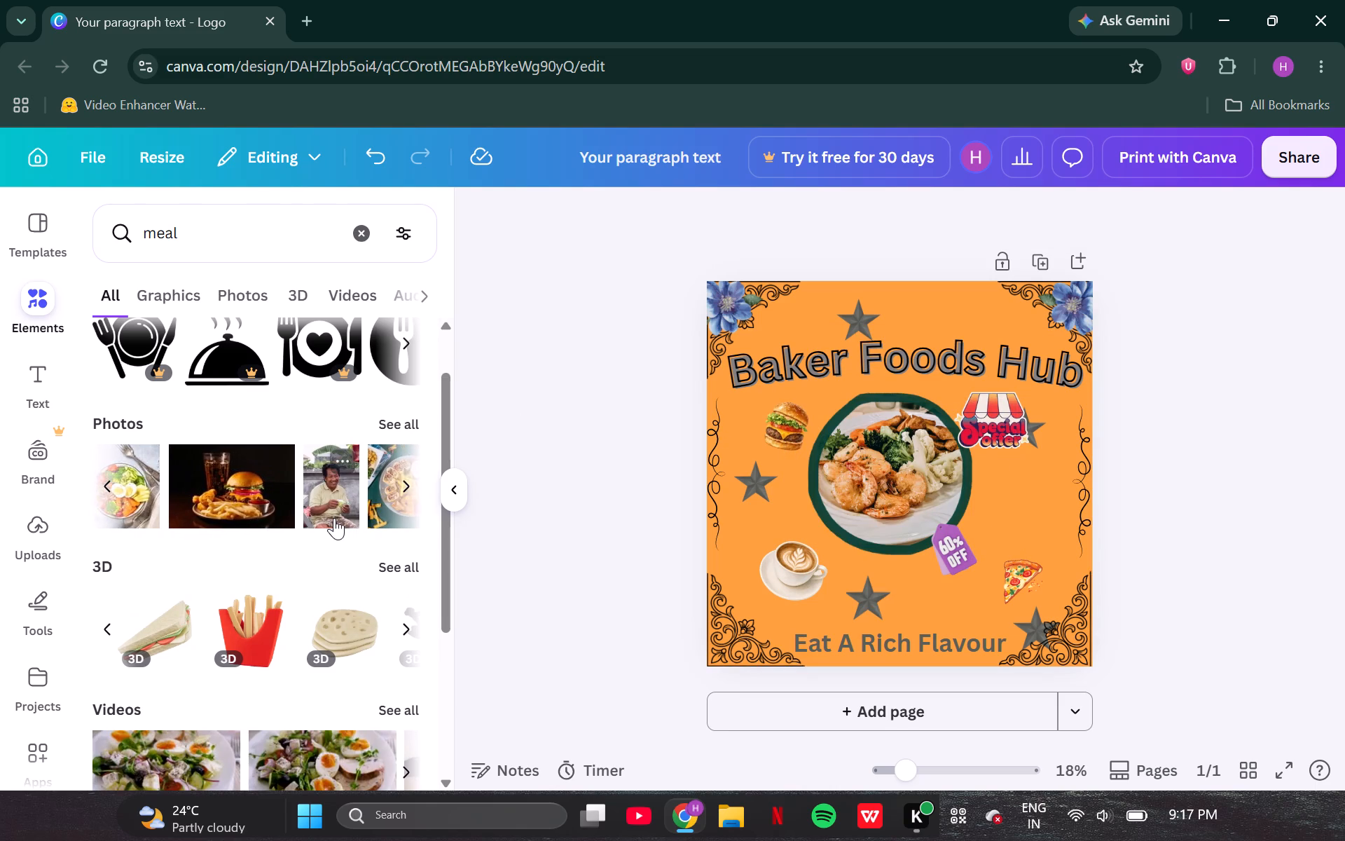
click(207, 509)
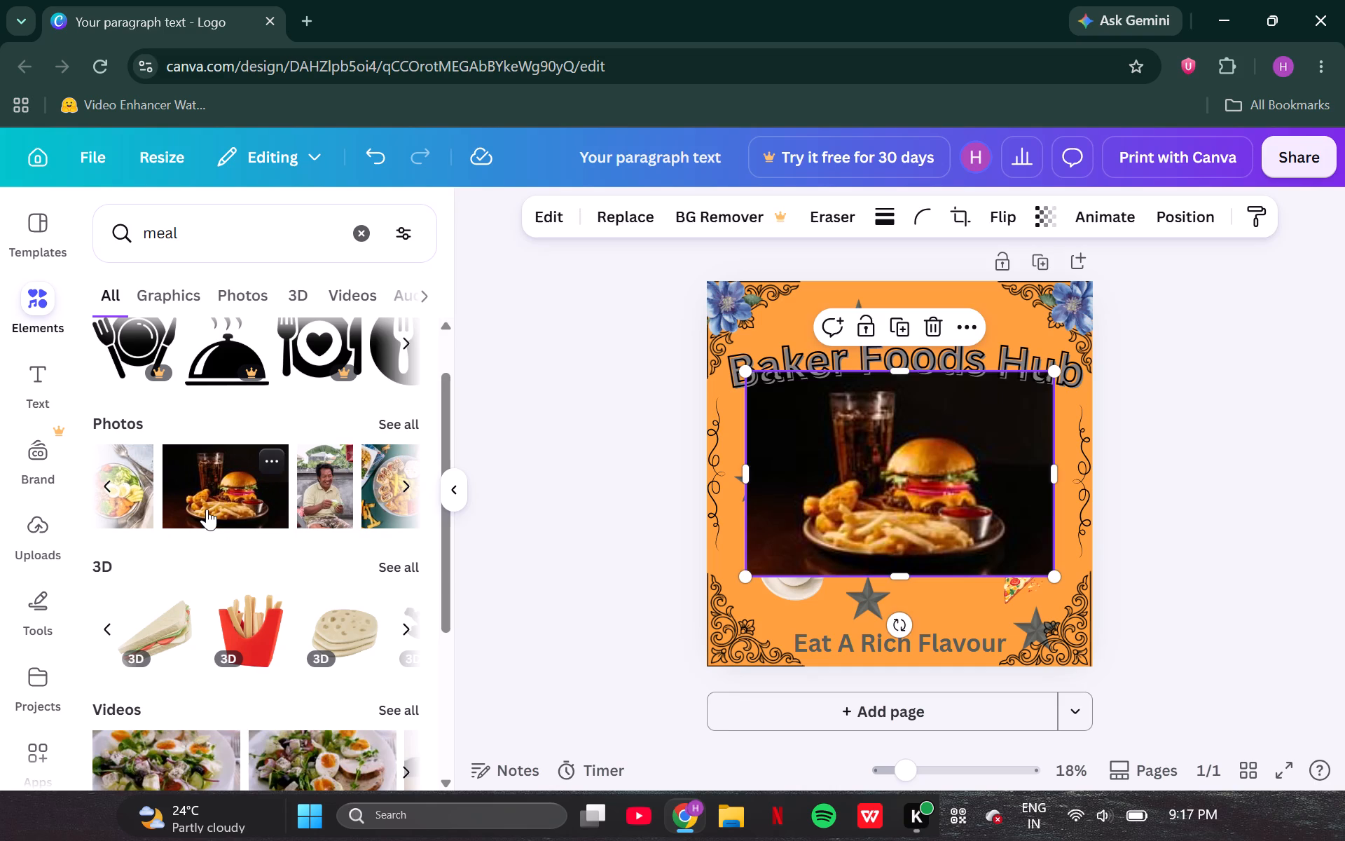
Shrink the burger and fries photo, place it between the "Special offer" graphic and the pizza slice, and tilt it counterclockwise.
drag(750, 575, 750, 575)
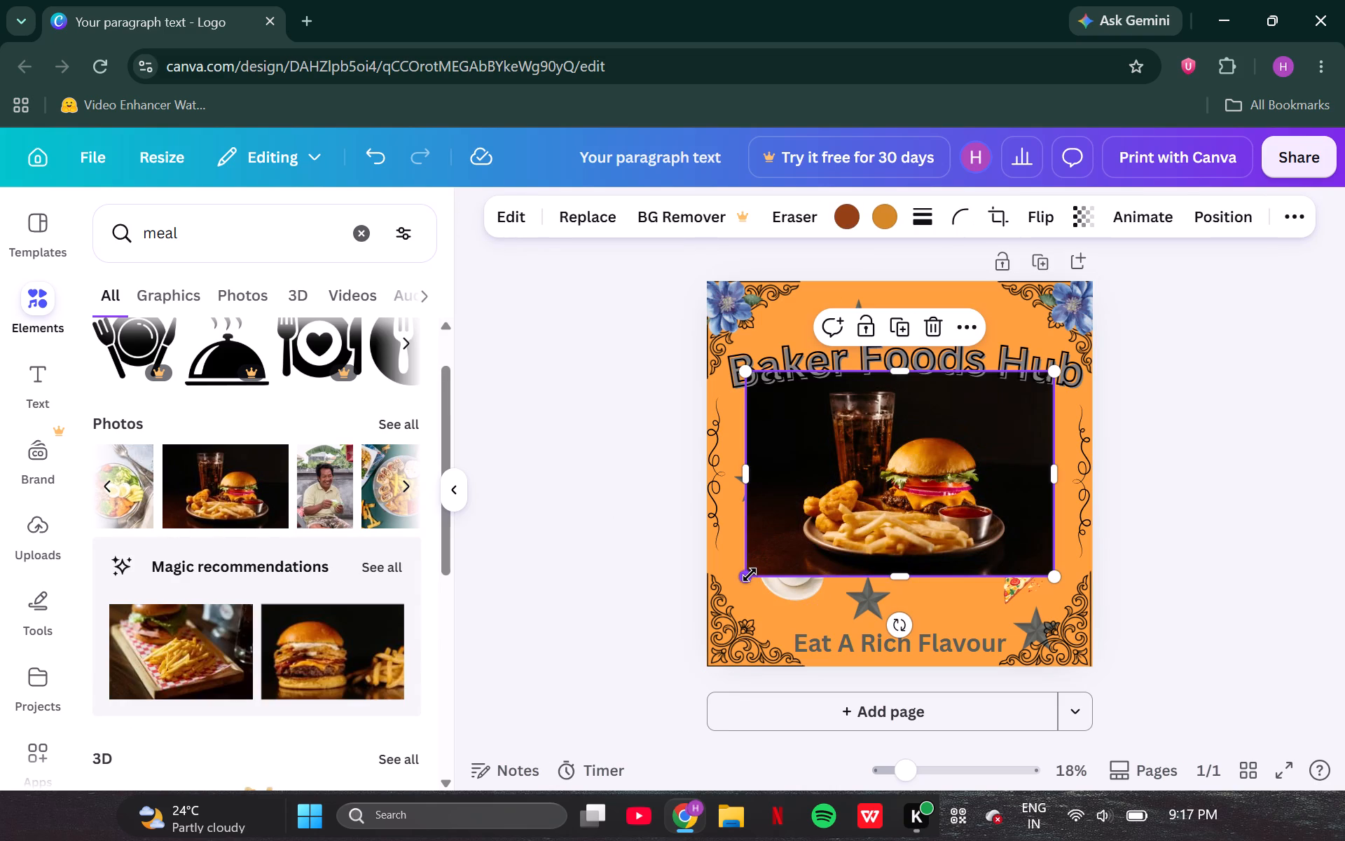
drag(750, 575, 1017, 463)
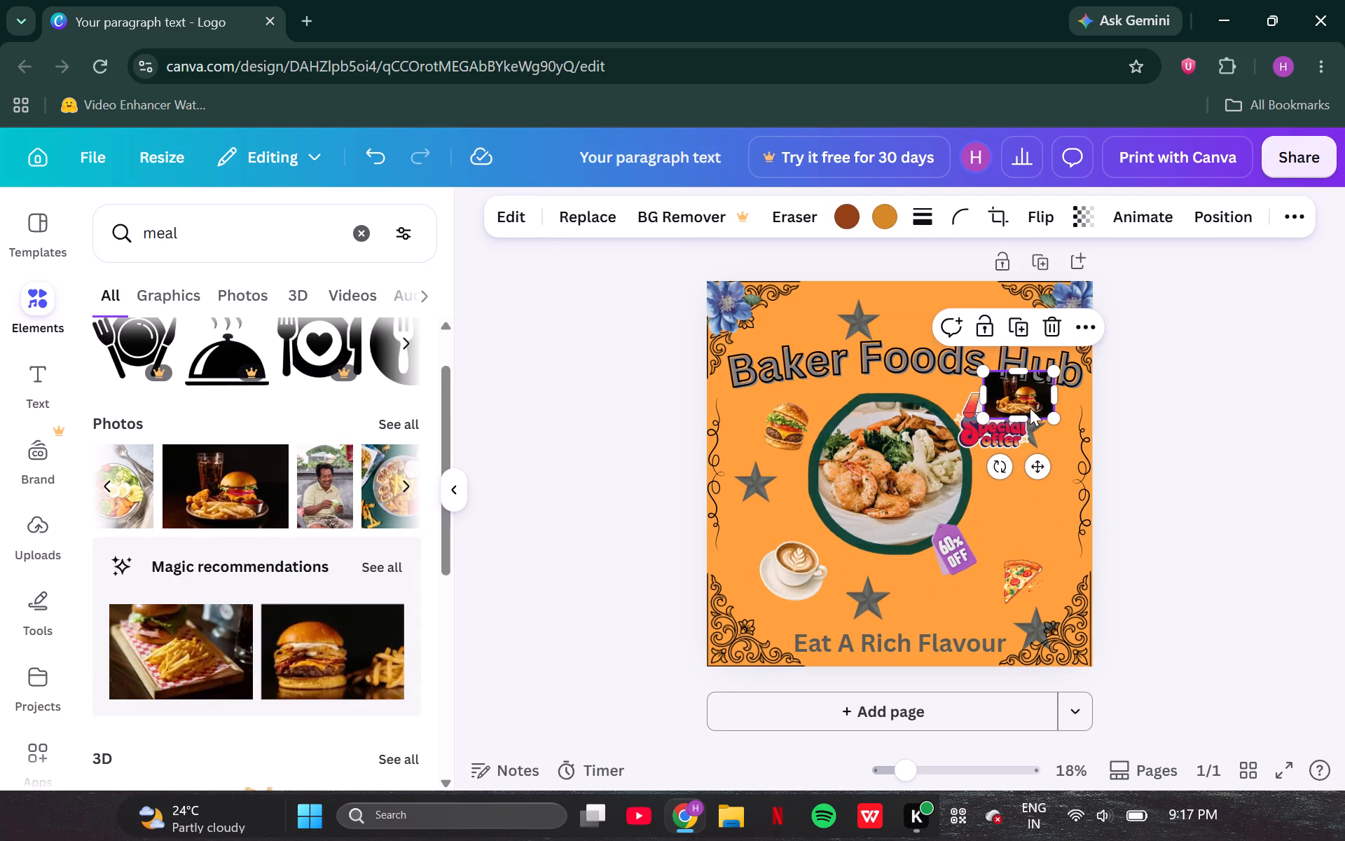
drag(1019, 394, 1013, 411)
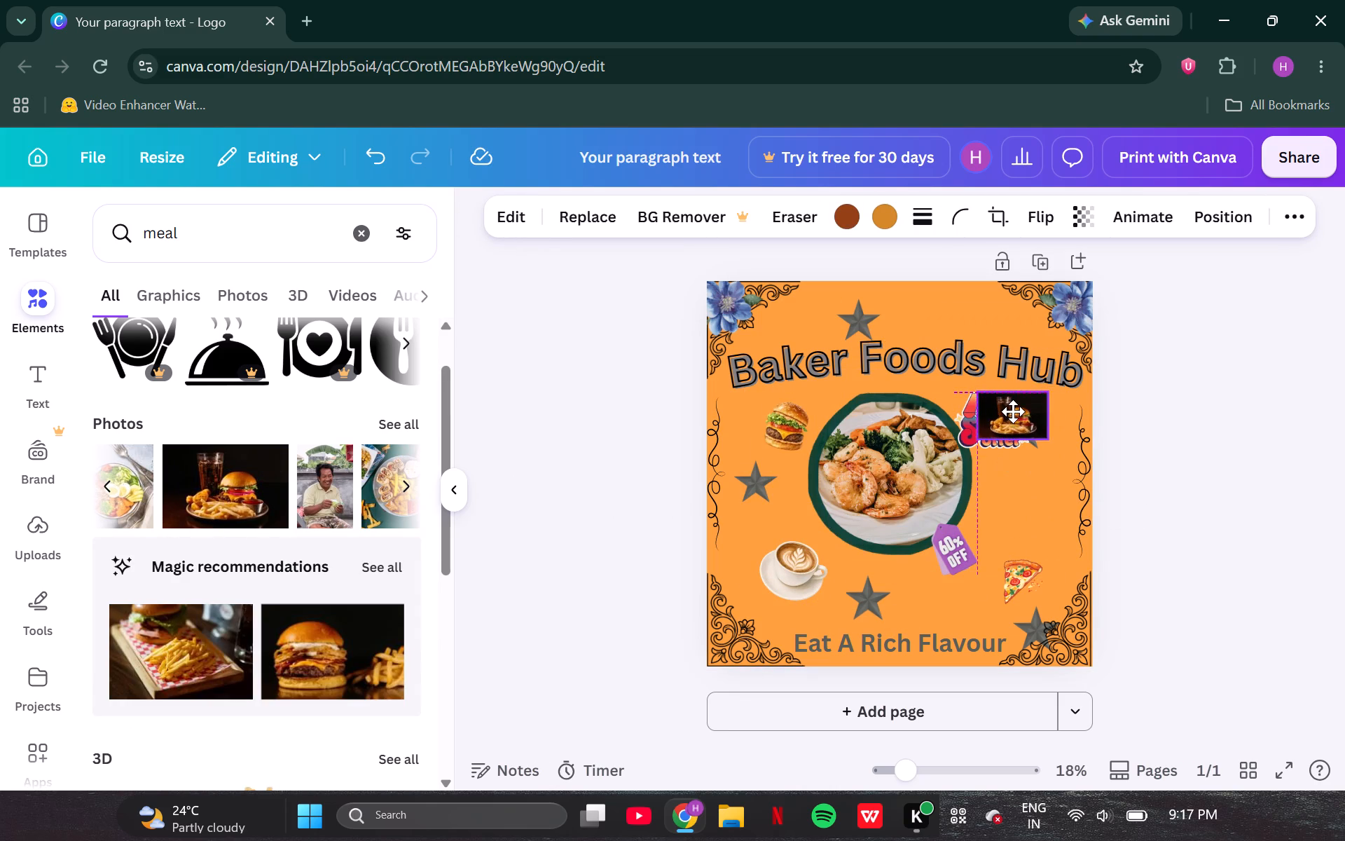
drag(1013, 411, 1036, 495)
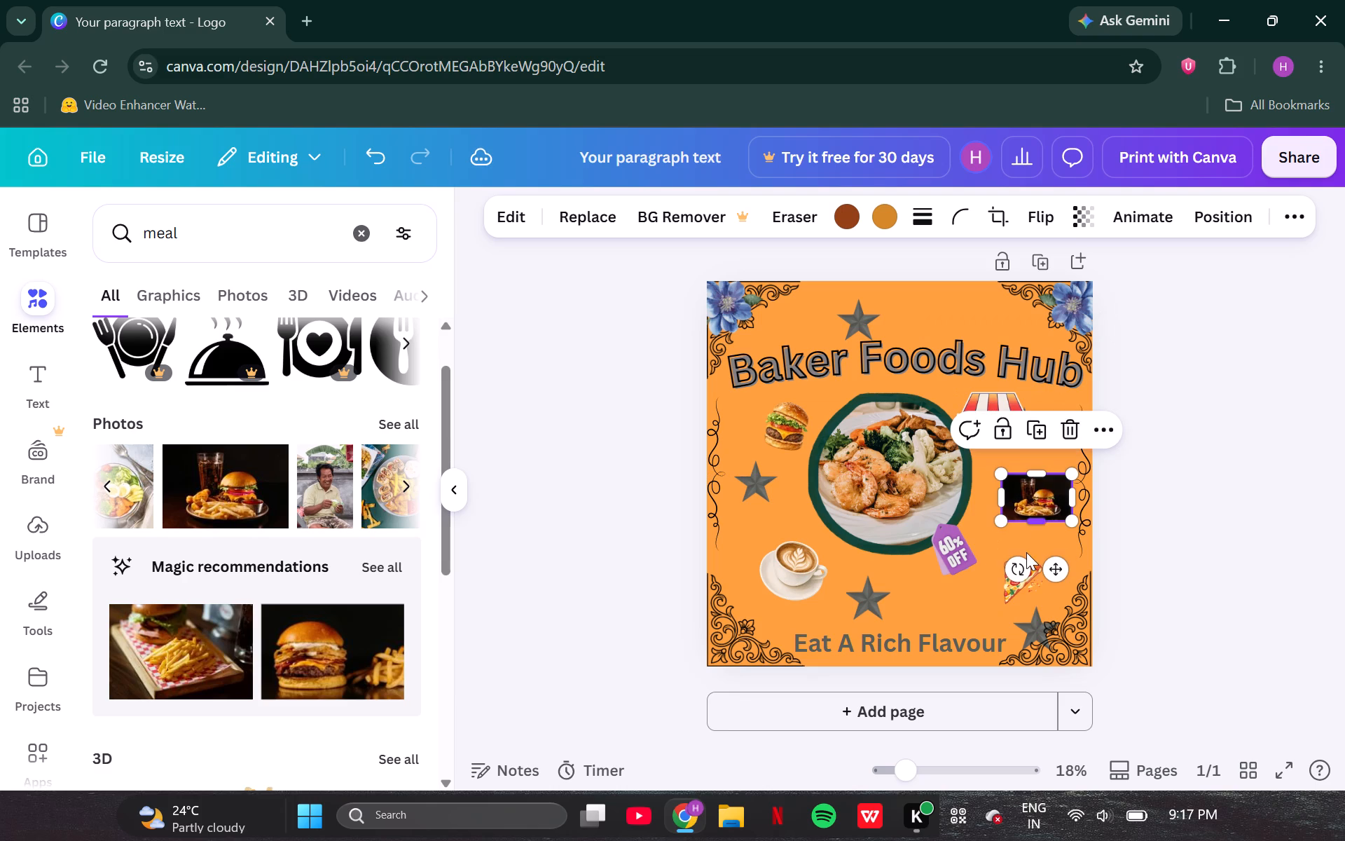
drag(1021, 570, 1063, 589)
click(1039, 508)
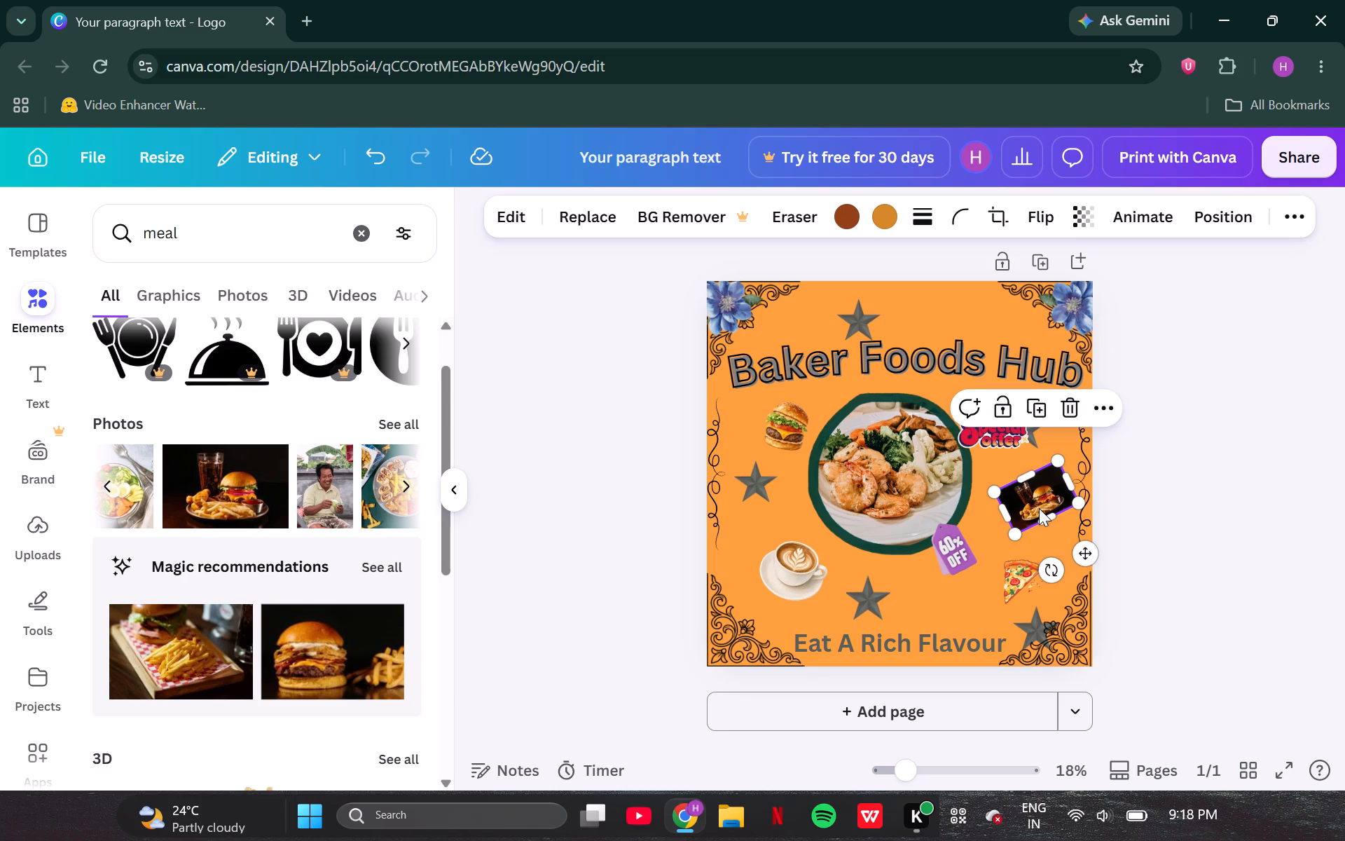
Delete the tilted burger and fries photo from the logo.
click(1037, 484)
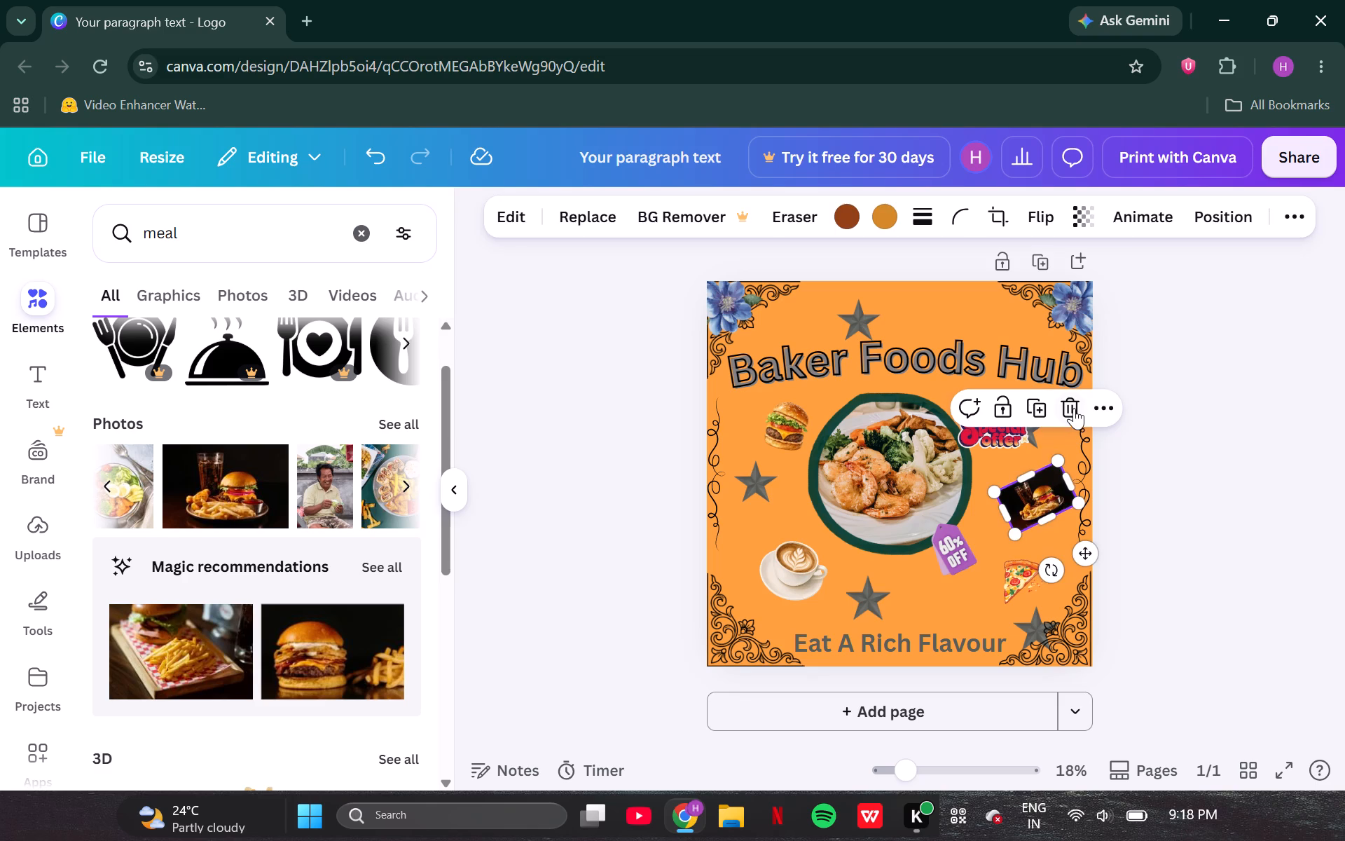
click(1074, 409)
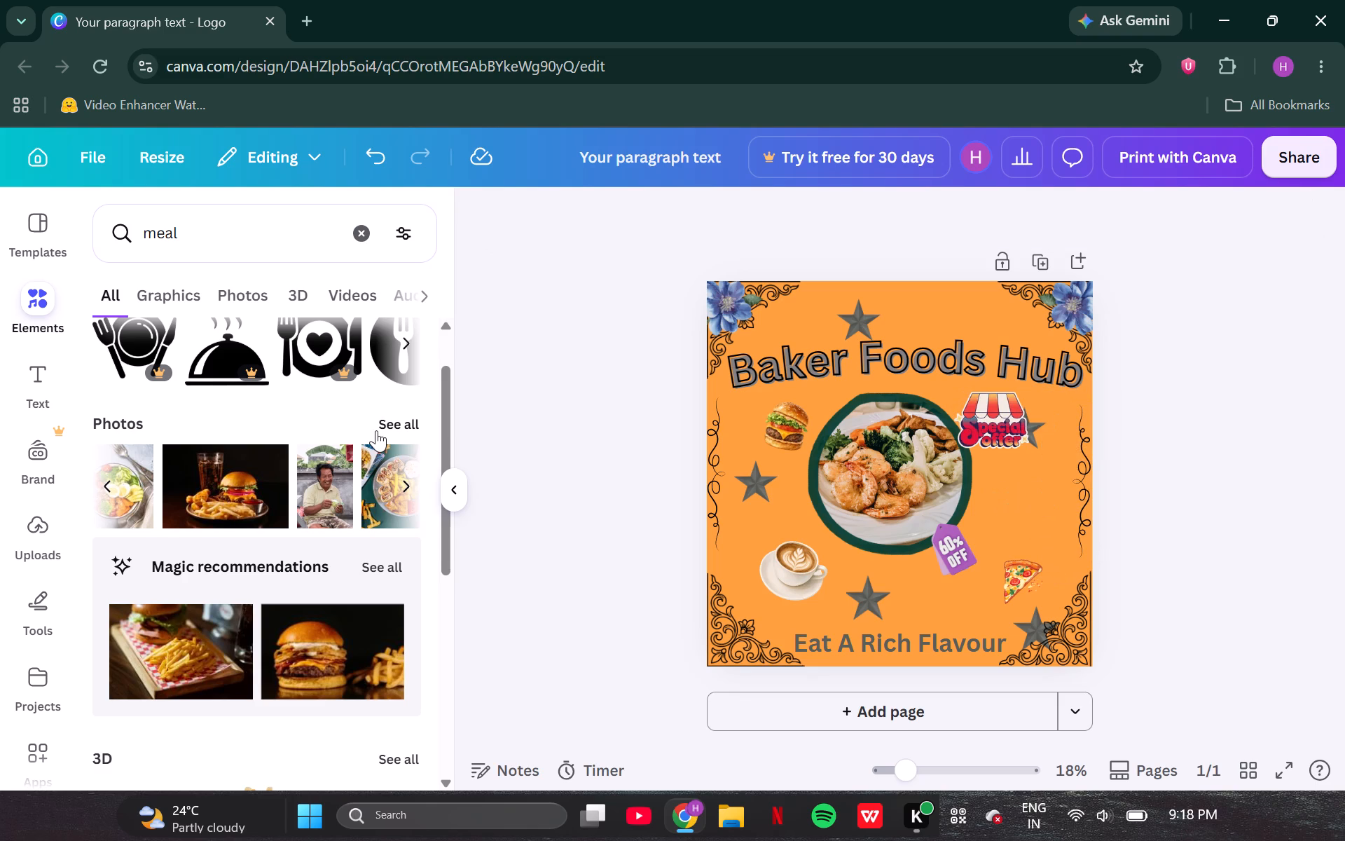
Browse the meal graphics and add the plate of yellow rice with egg, cucumber and chicken.
scroll(376, 430, up, 2)
scroll(376, 430, left, 4)
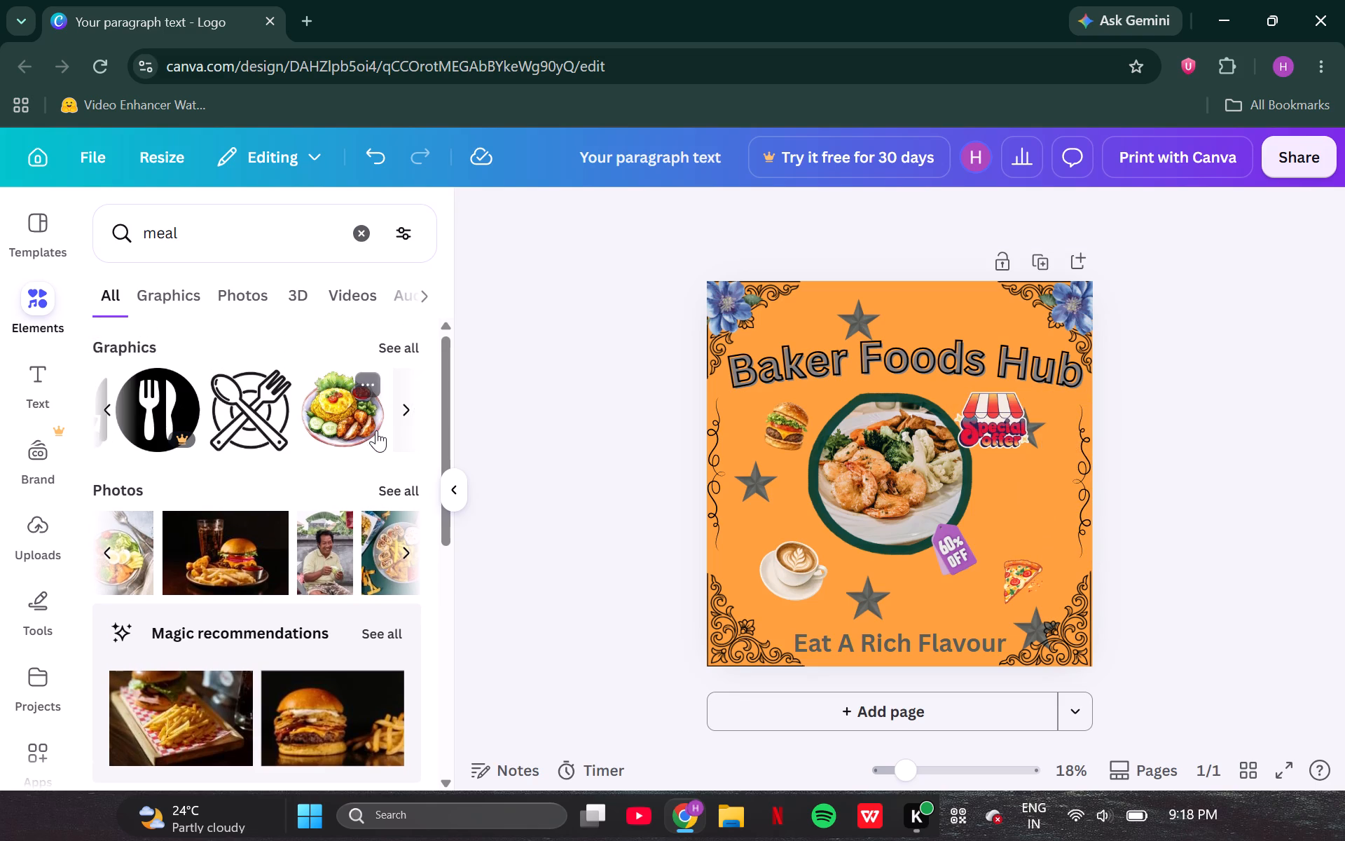
scroll(376, 430, left, 5)
scroll(376, 430, right, 3)
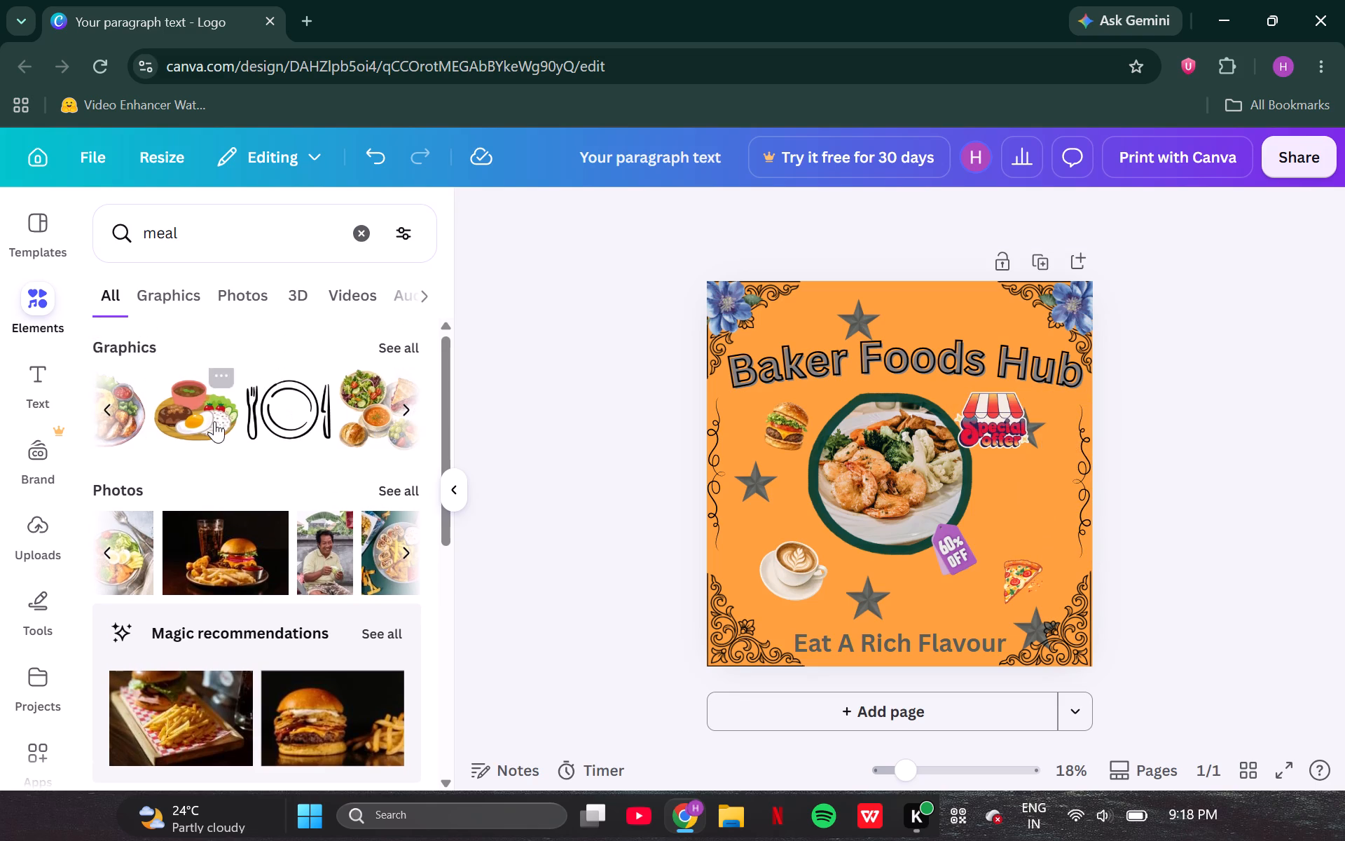
scroll(214, 421, right, 2)
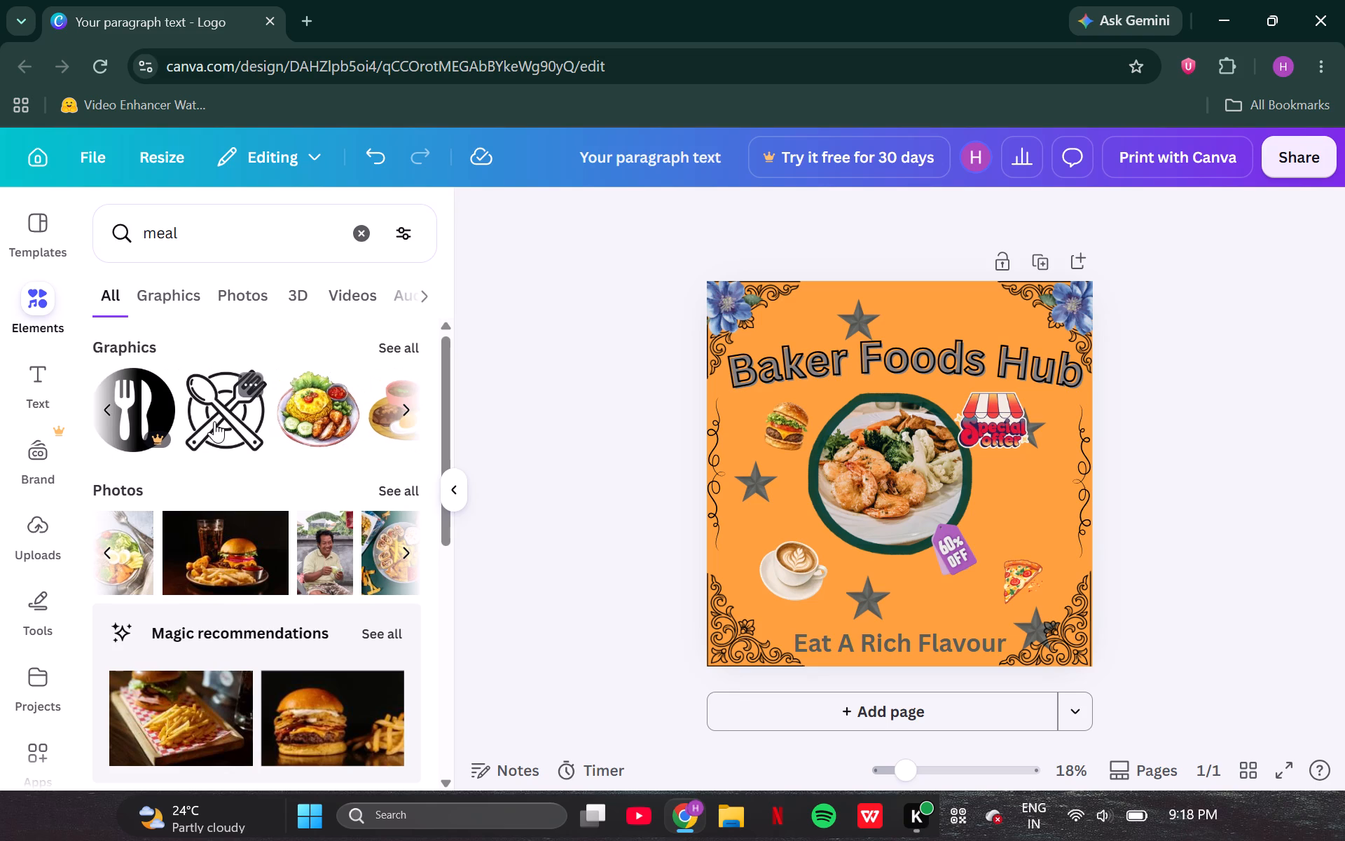
click(214, 421)
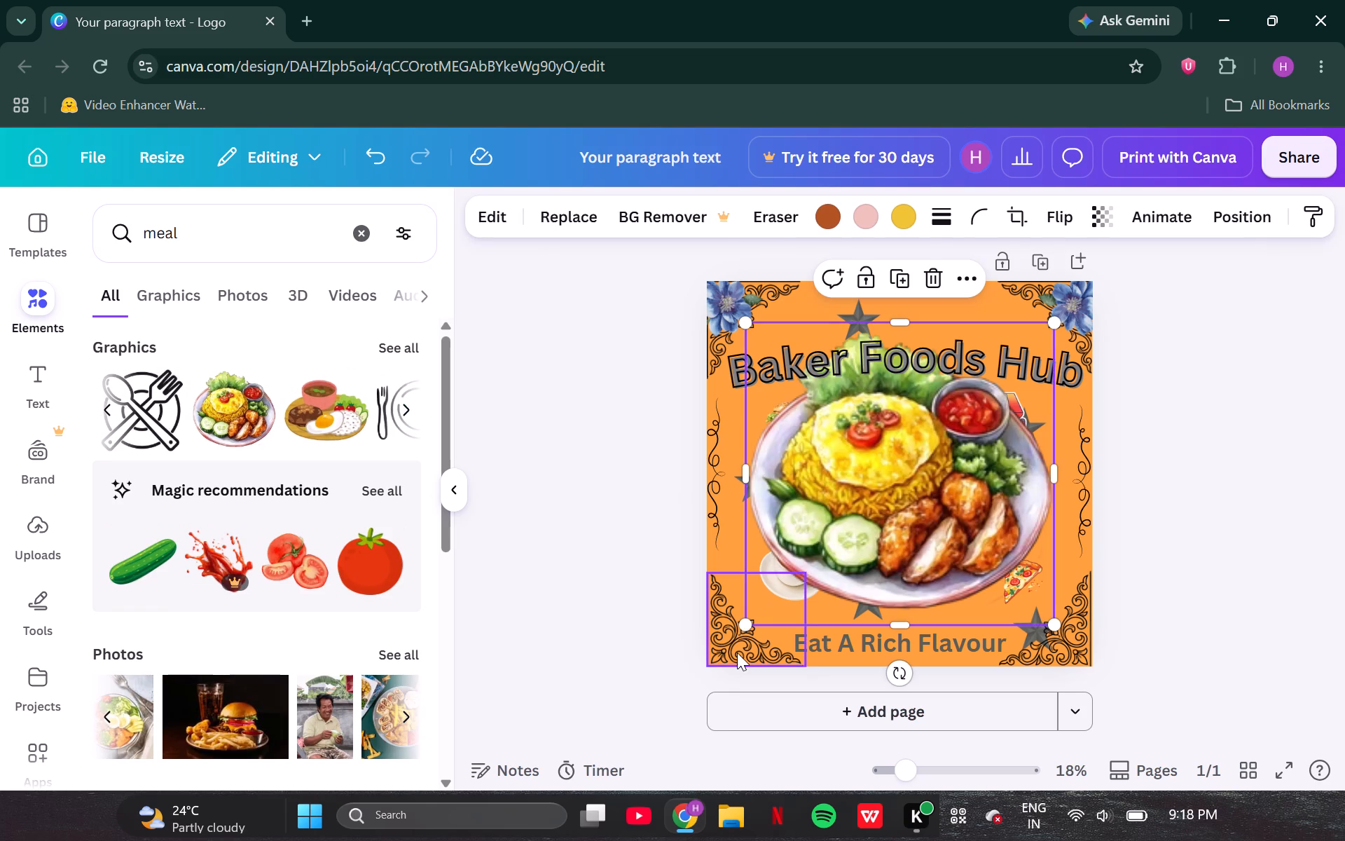
Shrink the rice plate graphic, tilt it counterclockwise, and place it below the "Special offer" graphic.
drag(750, 628, 1021, 487)
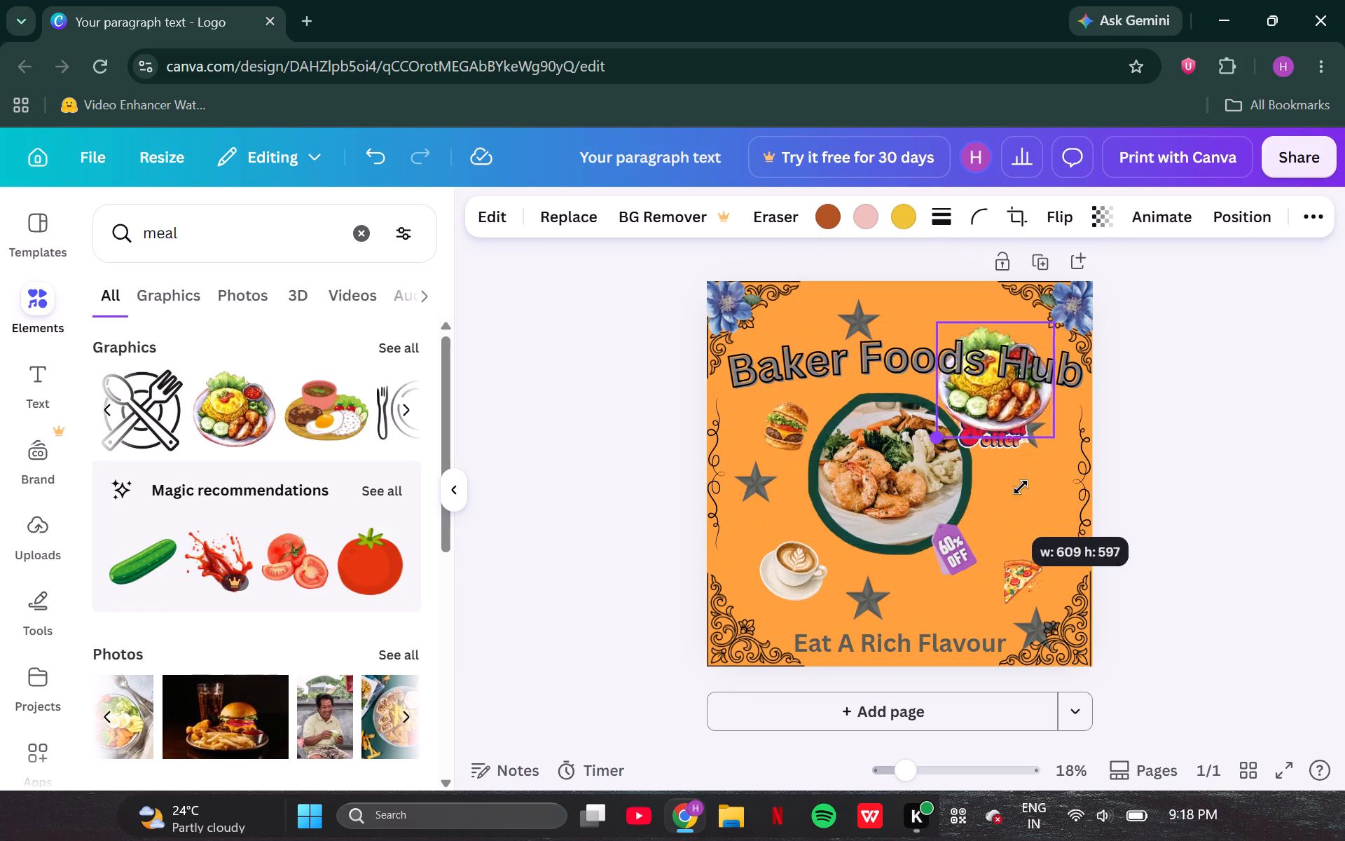
drag(1021, 487, 1037, 477)
drag(1013, 451, 1083, 444)
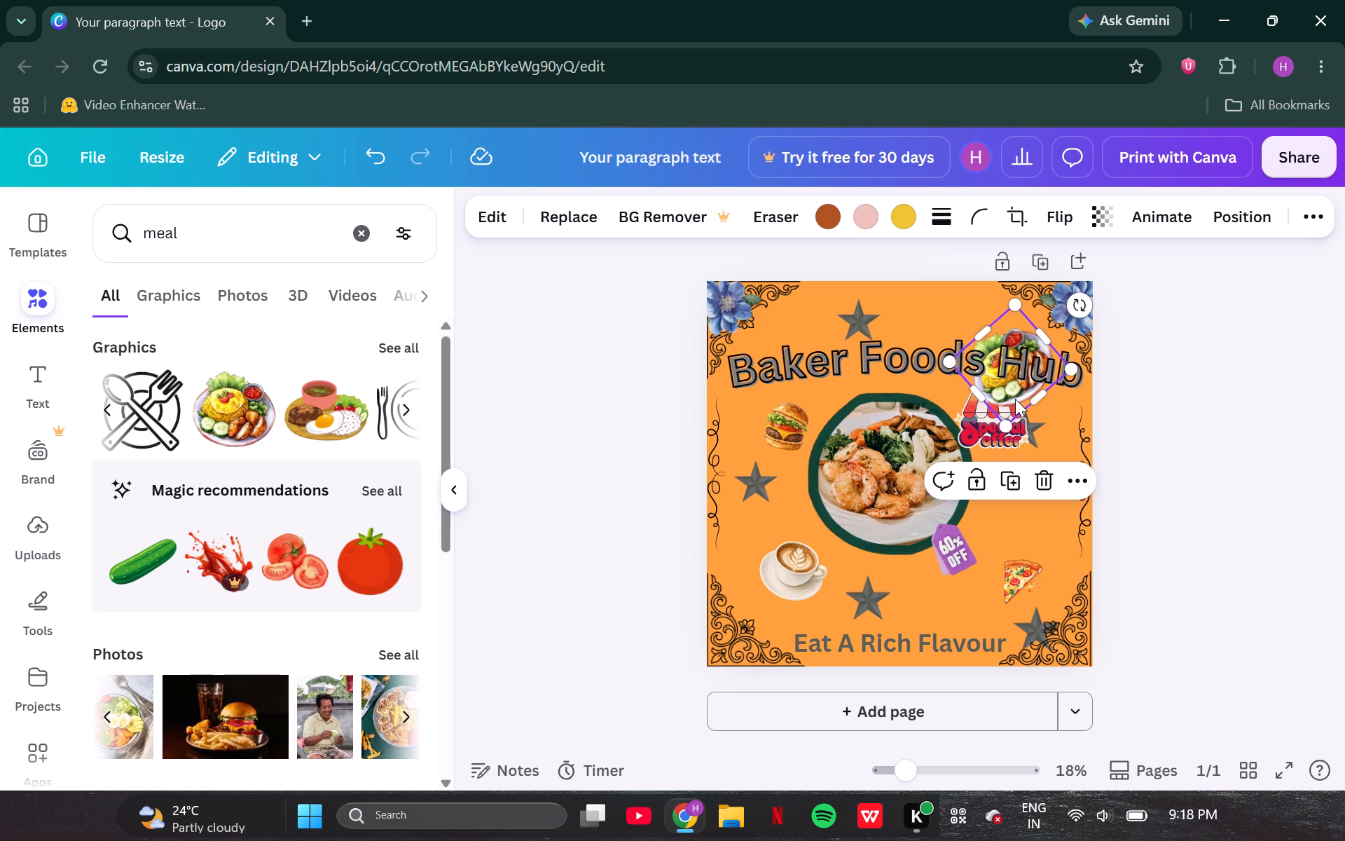
drag(1009, 408, 1018, 446)
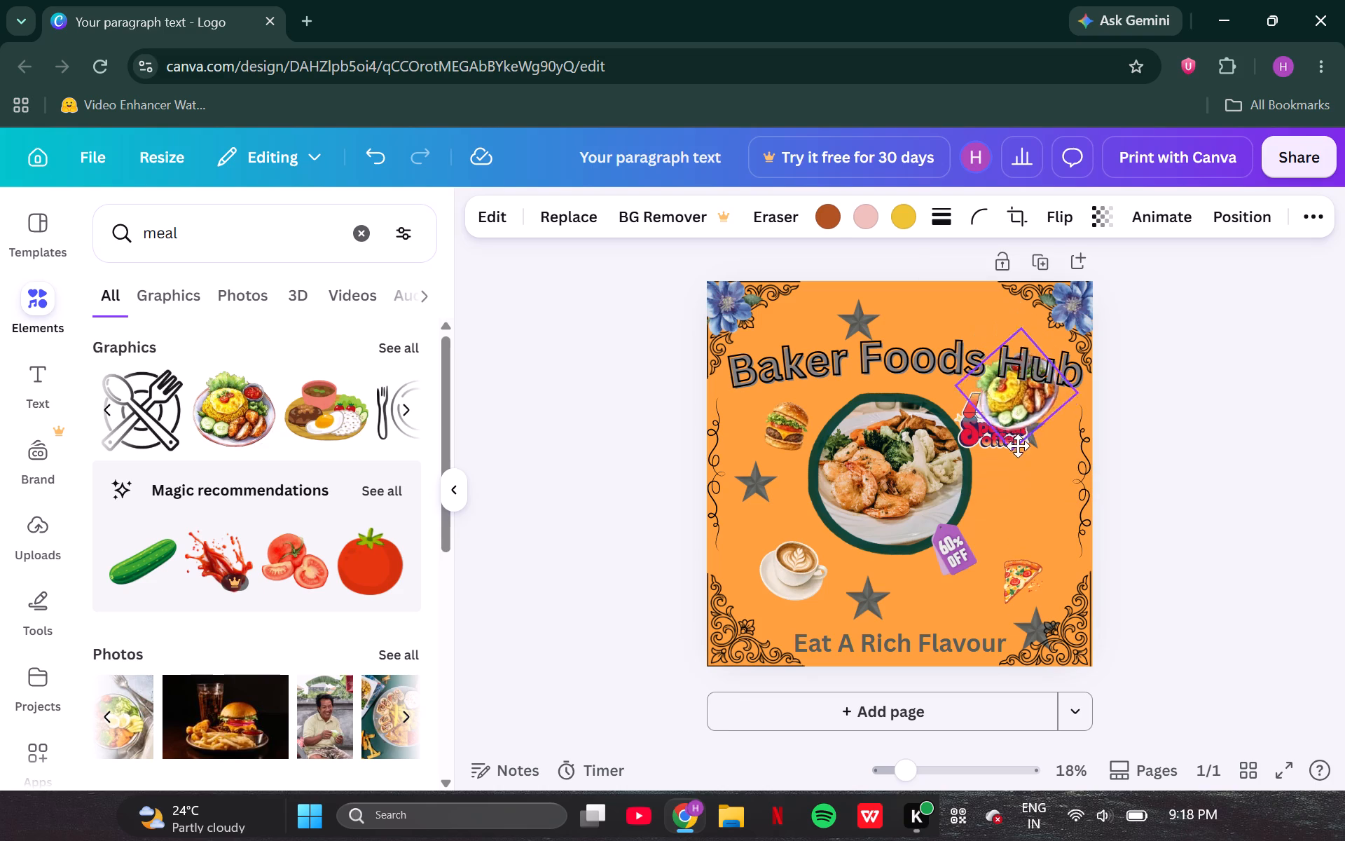
drag(1018, 446, 1008, 535)
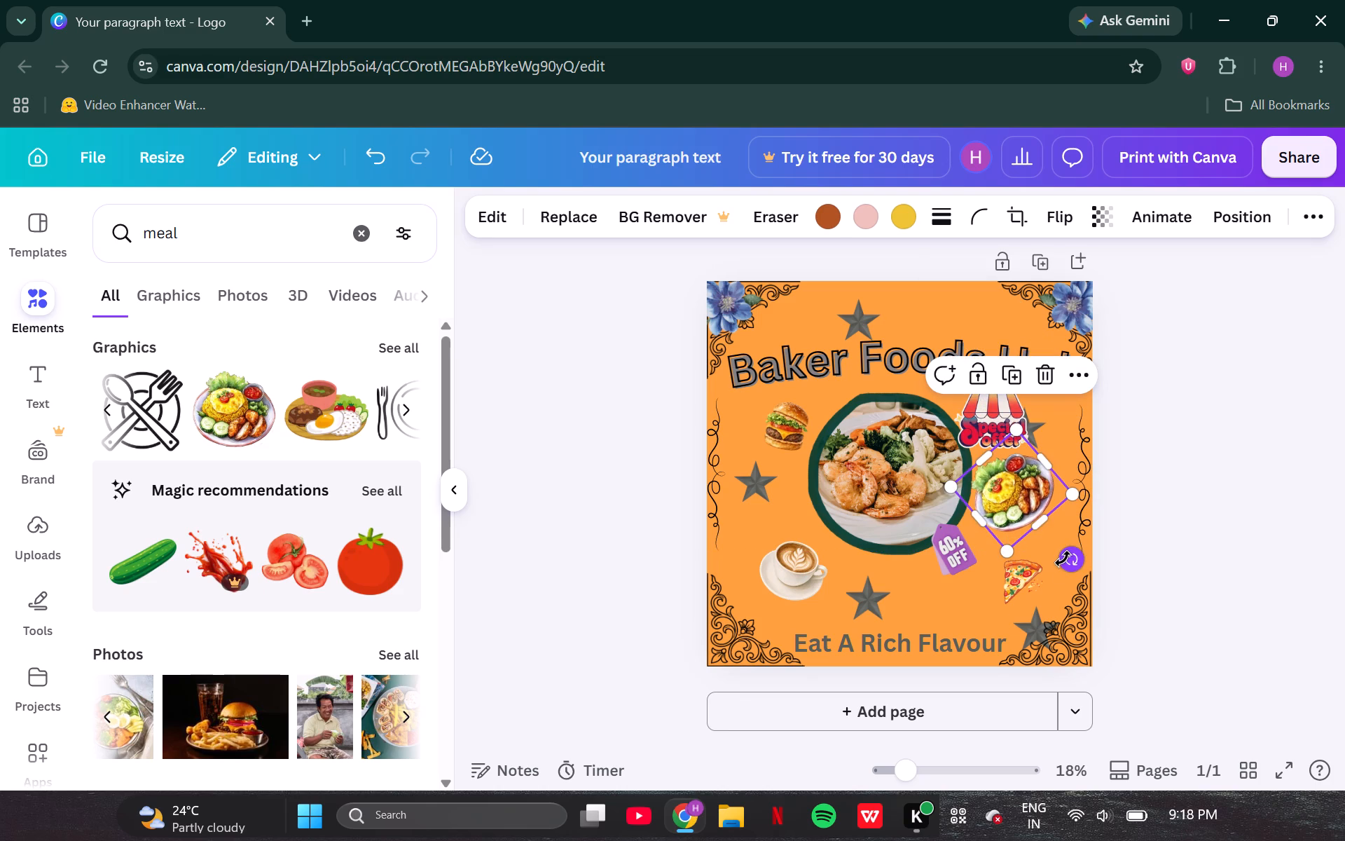
drag(1063, 559, 1040, 567)
drag(988, 546, 1040, 508)
drag(1027, 469, 1022, 491)
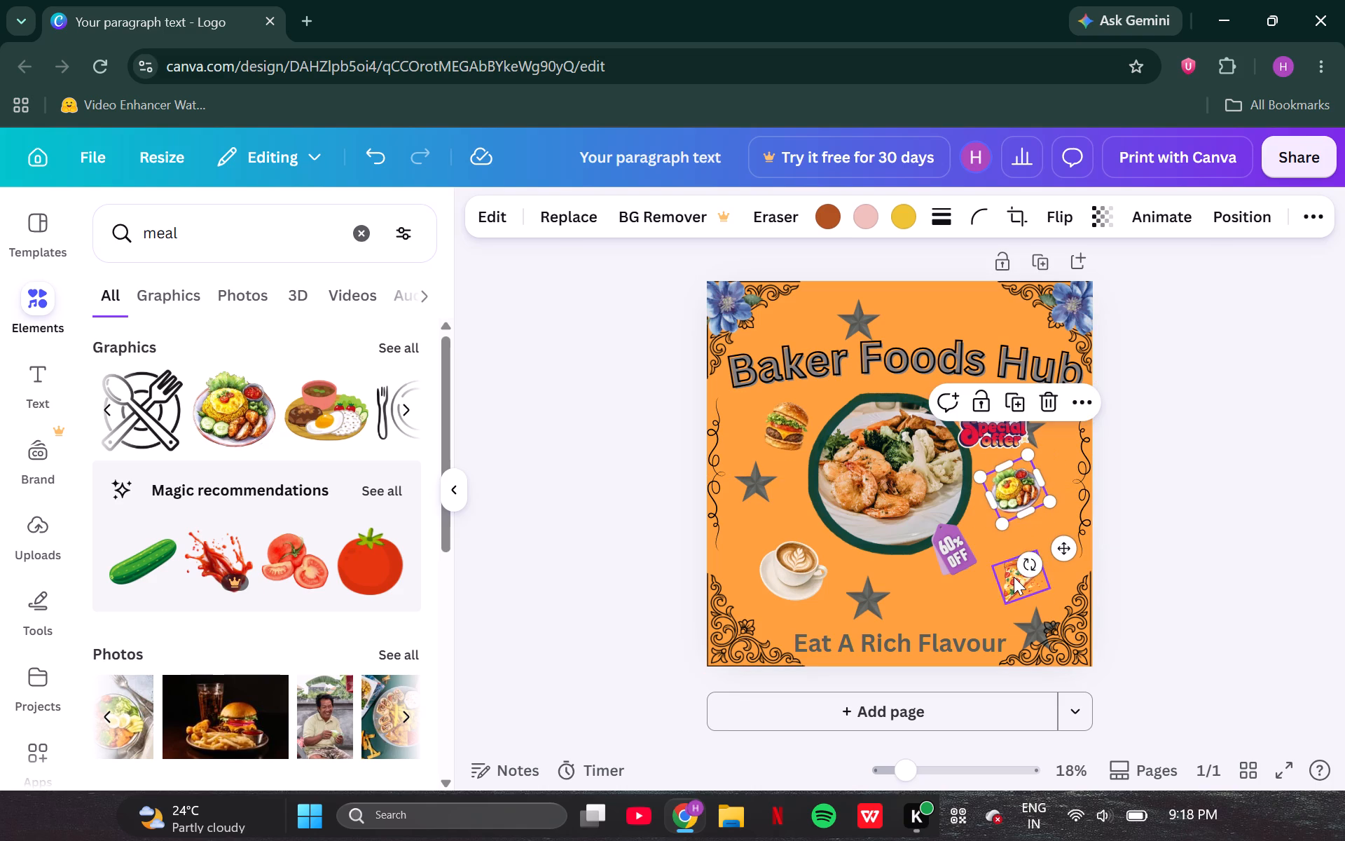
Move the pizza slice to just below the "60% OFF" tag.
click(1014, 577)
drag(1014, 577, 974, 593)
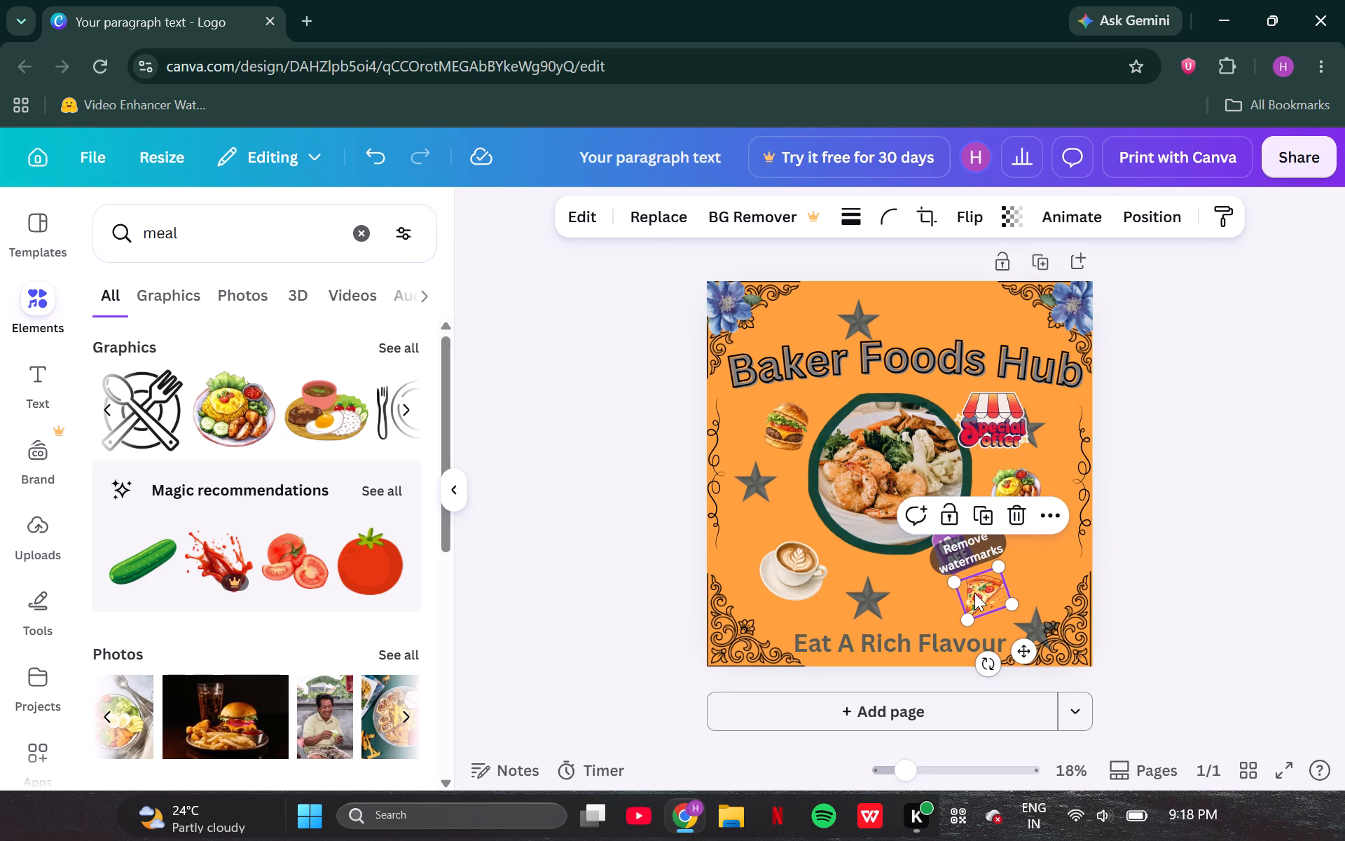
Shift the rice plate graphic slightly closer to the logo's right border, and deselect it.
click(1018, 479)
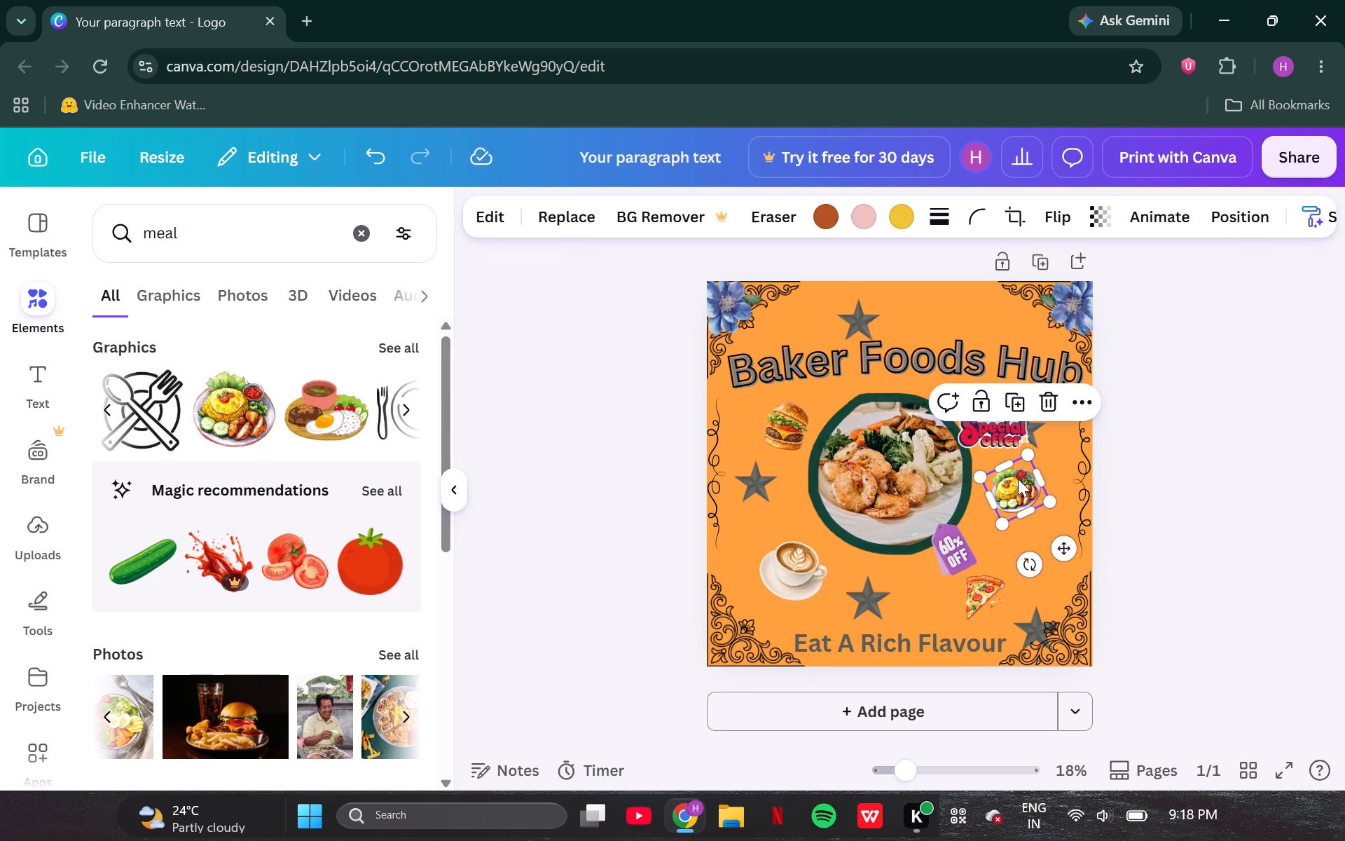
drag(1018, 479, 1031, 477)
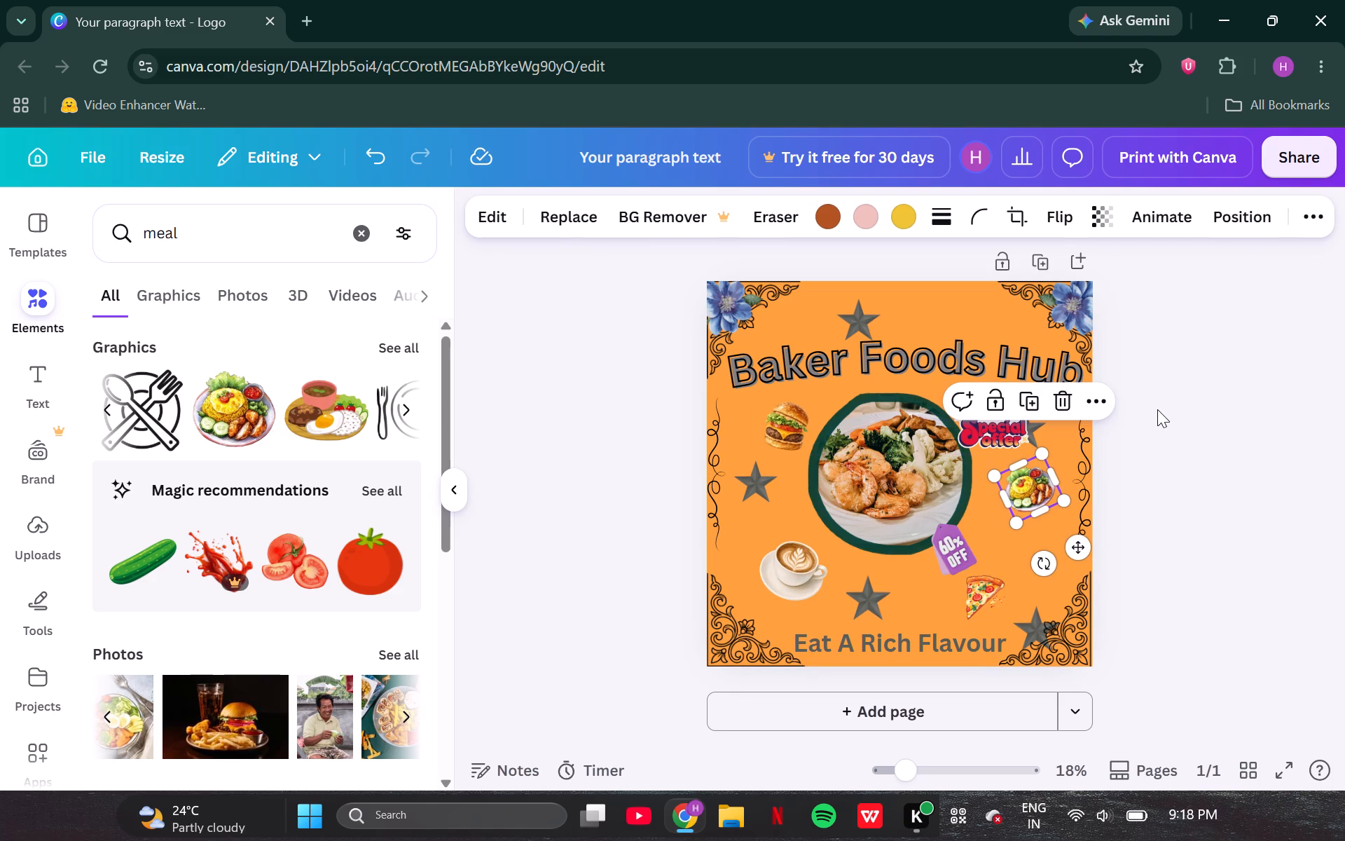
click(1158, 411)
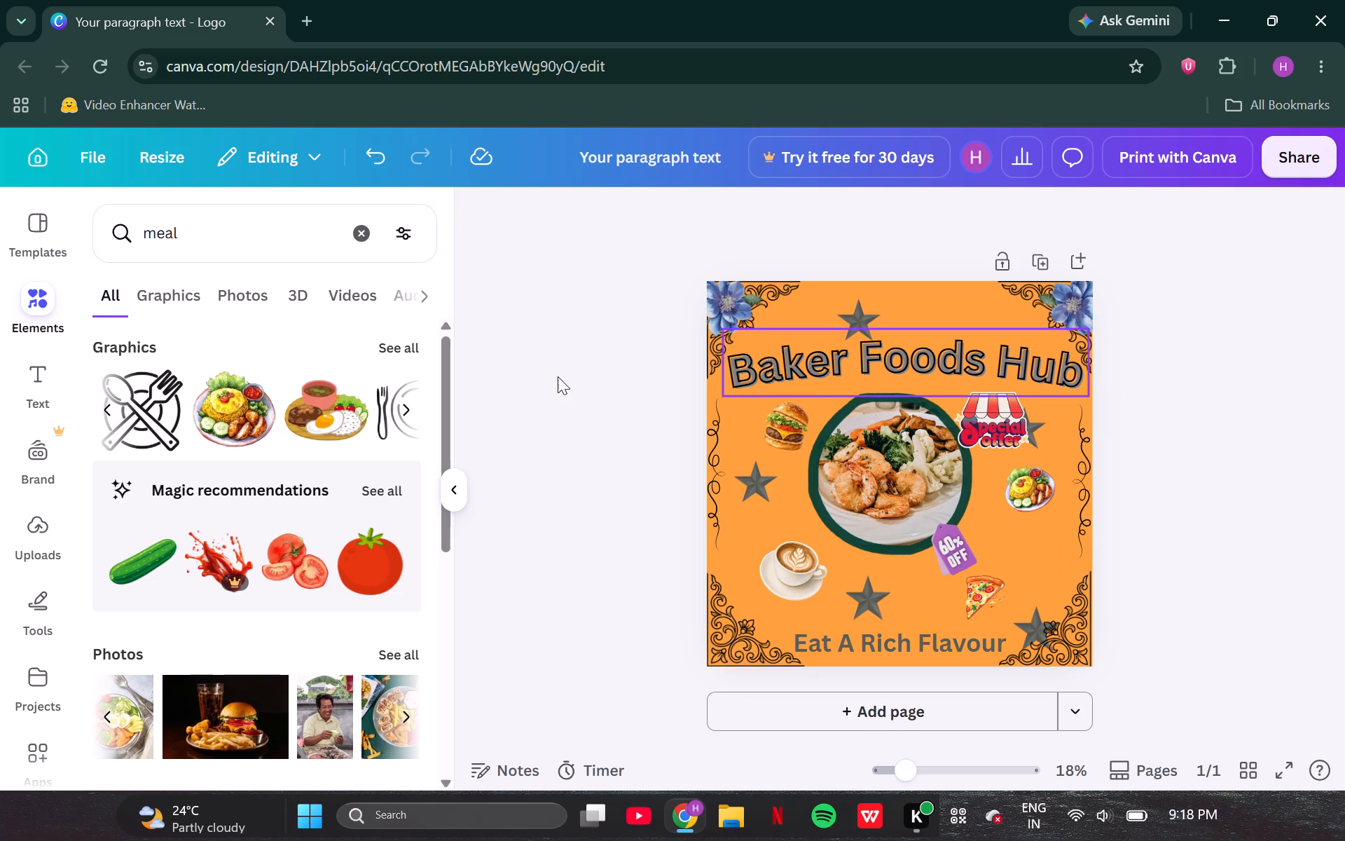
Replace the "meal" element search with a search for "frame".
click(357, 238)
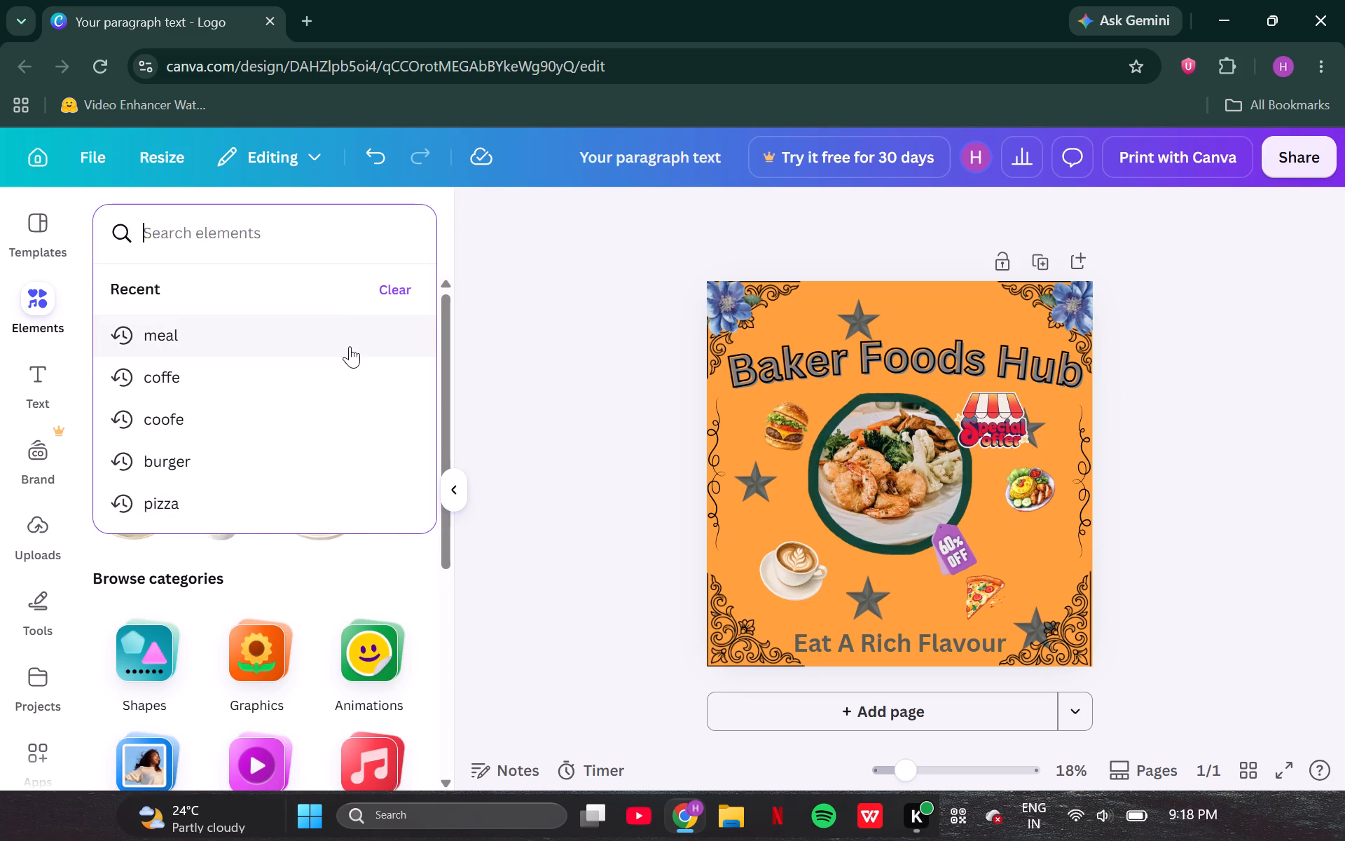
text(frame)
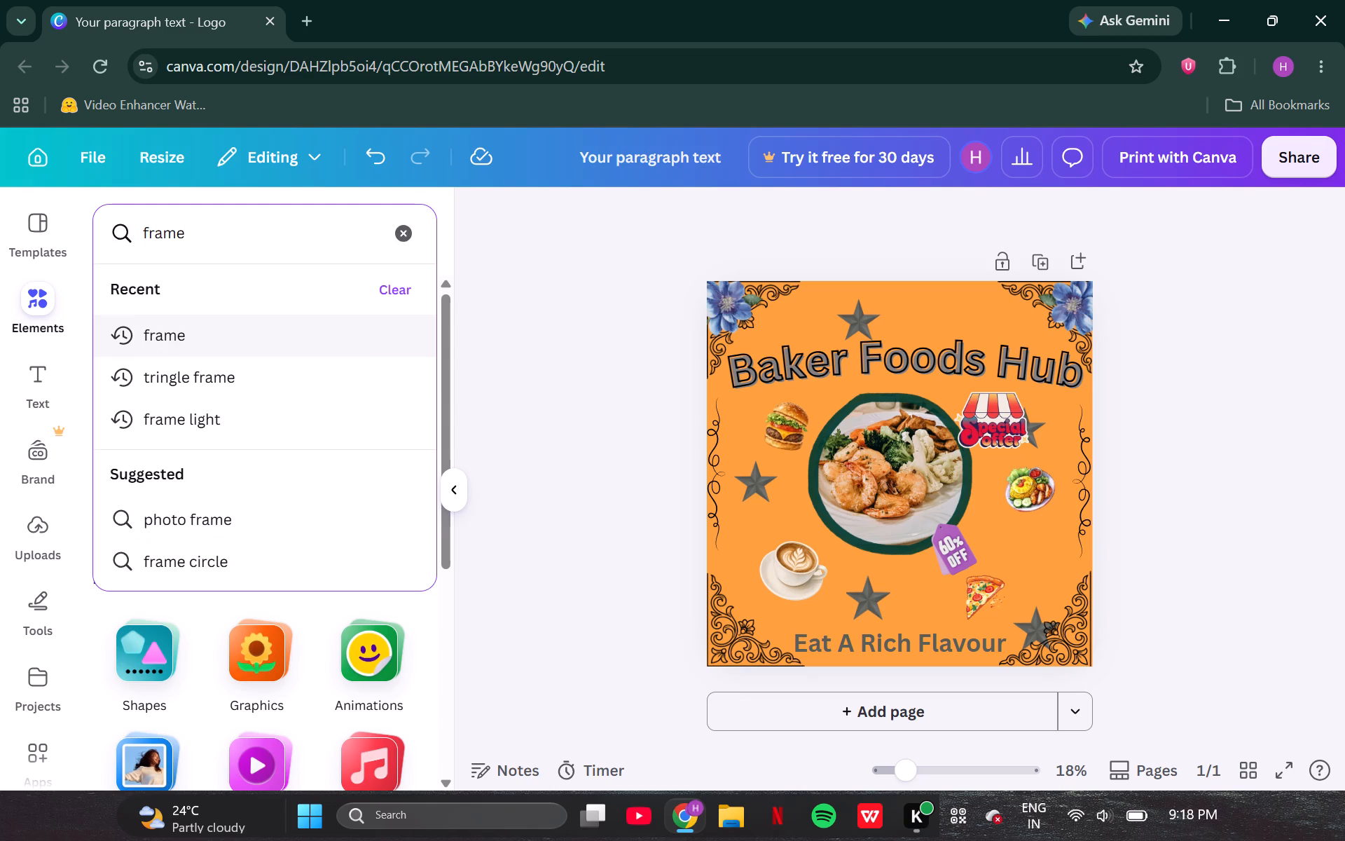
key(Return)
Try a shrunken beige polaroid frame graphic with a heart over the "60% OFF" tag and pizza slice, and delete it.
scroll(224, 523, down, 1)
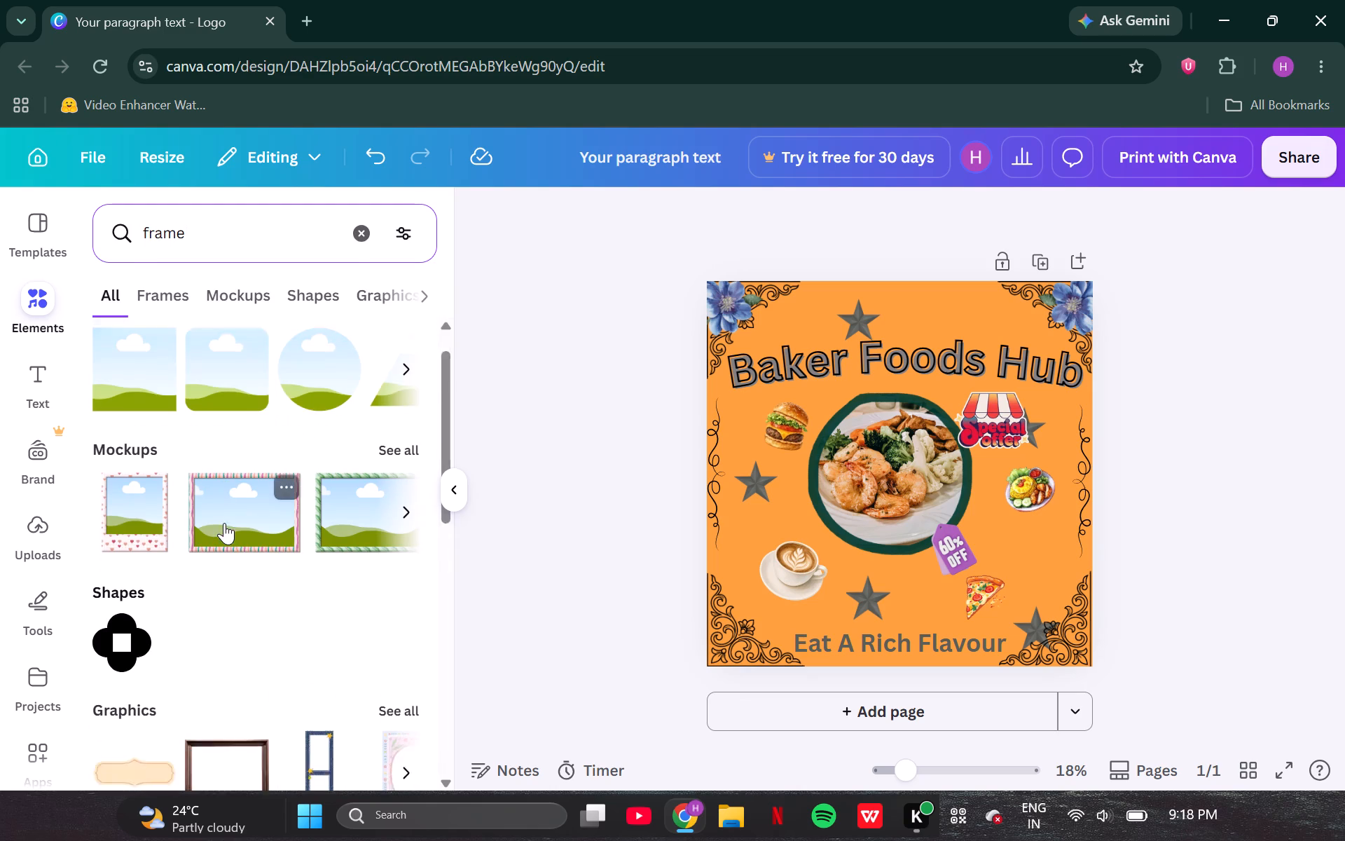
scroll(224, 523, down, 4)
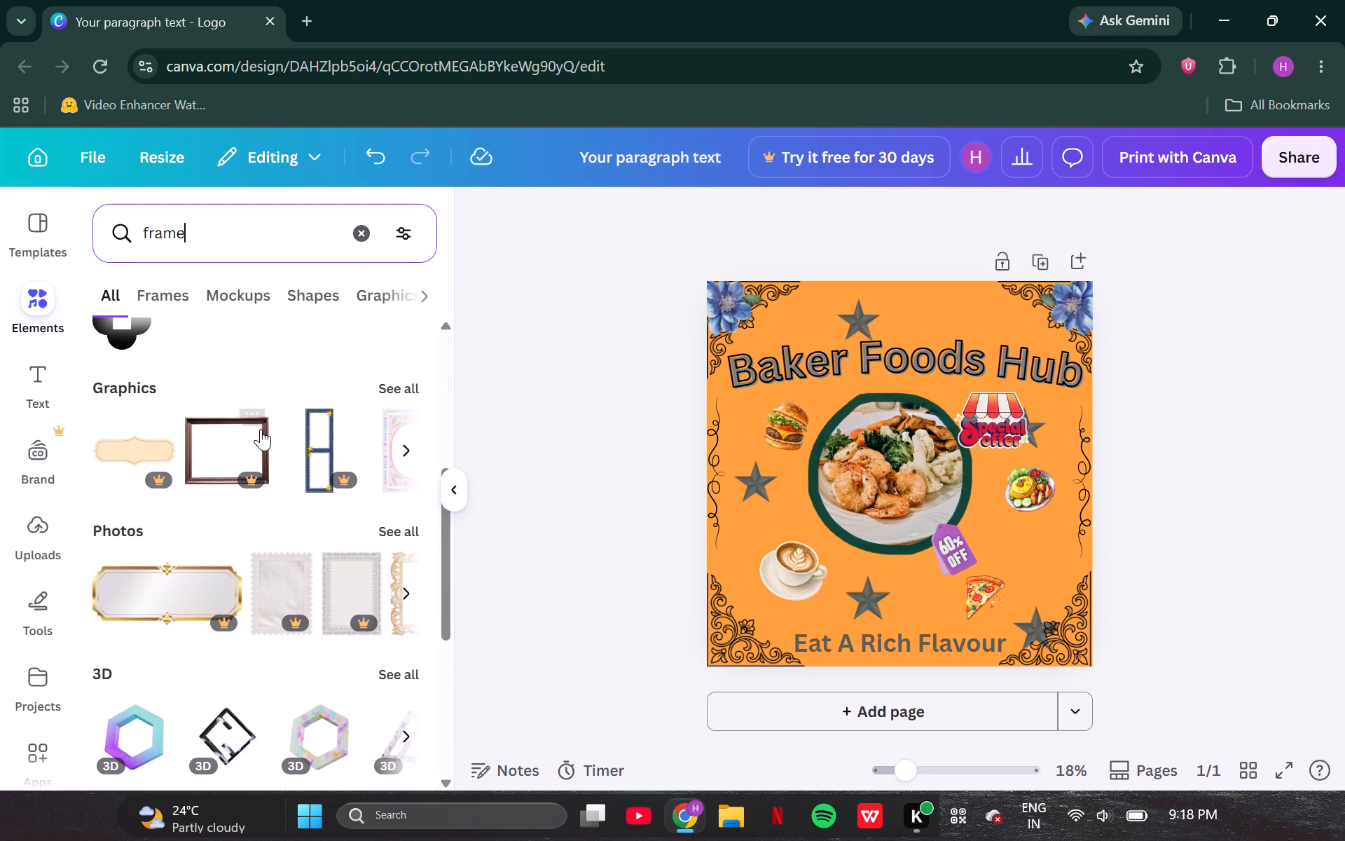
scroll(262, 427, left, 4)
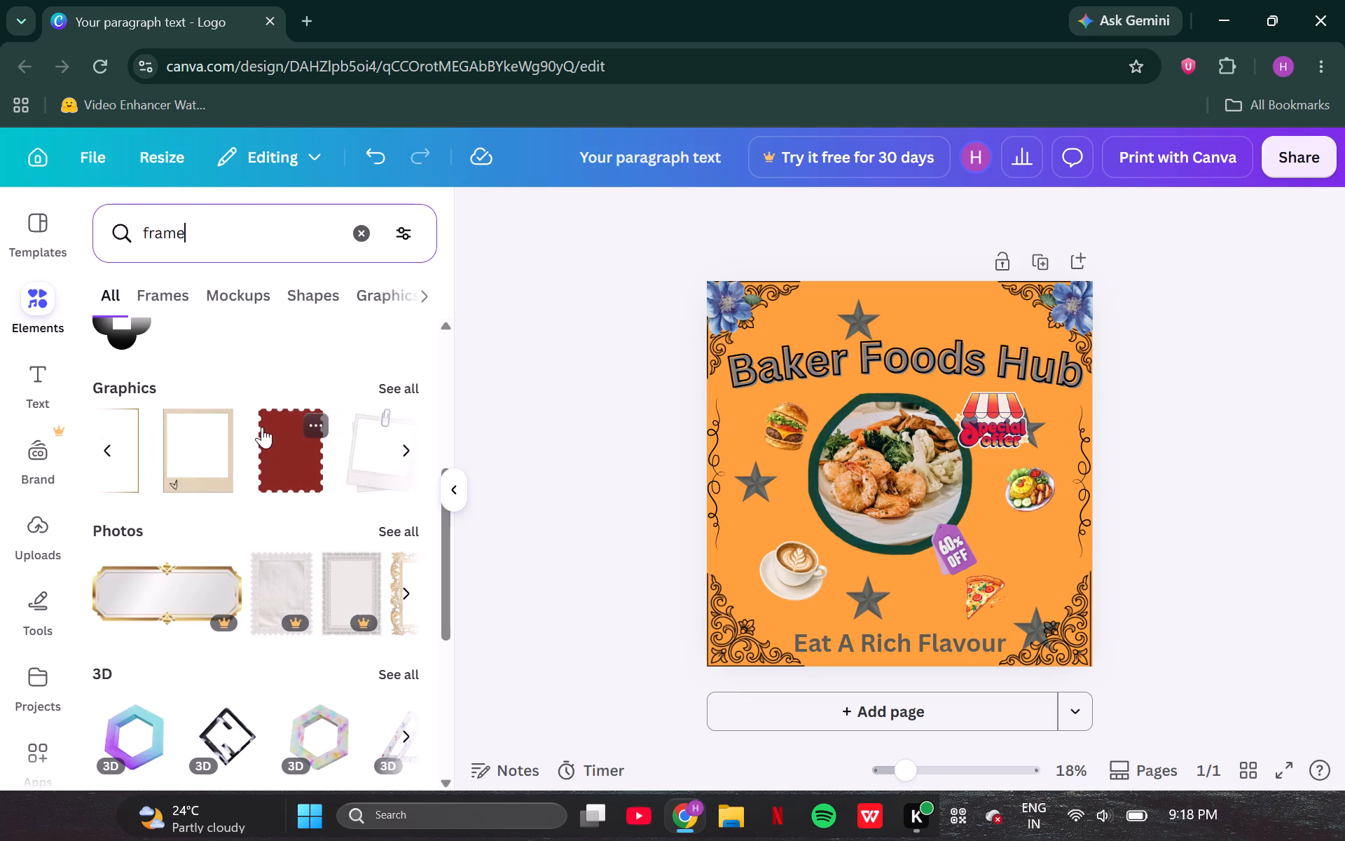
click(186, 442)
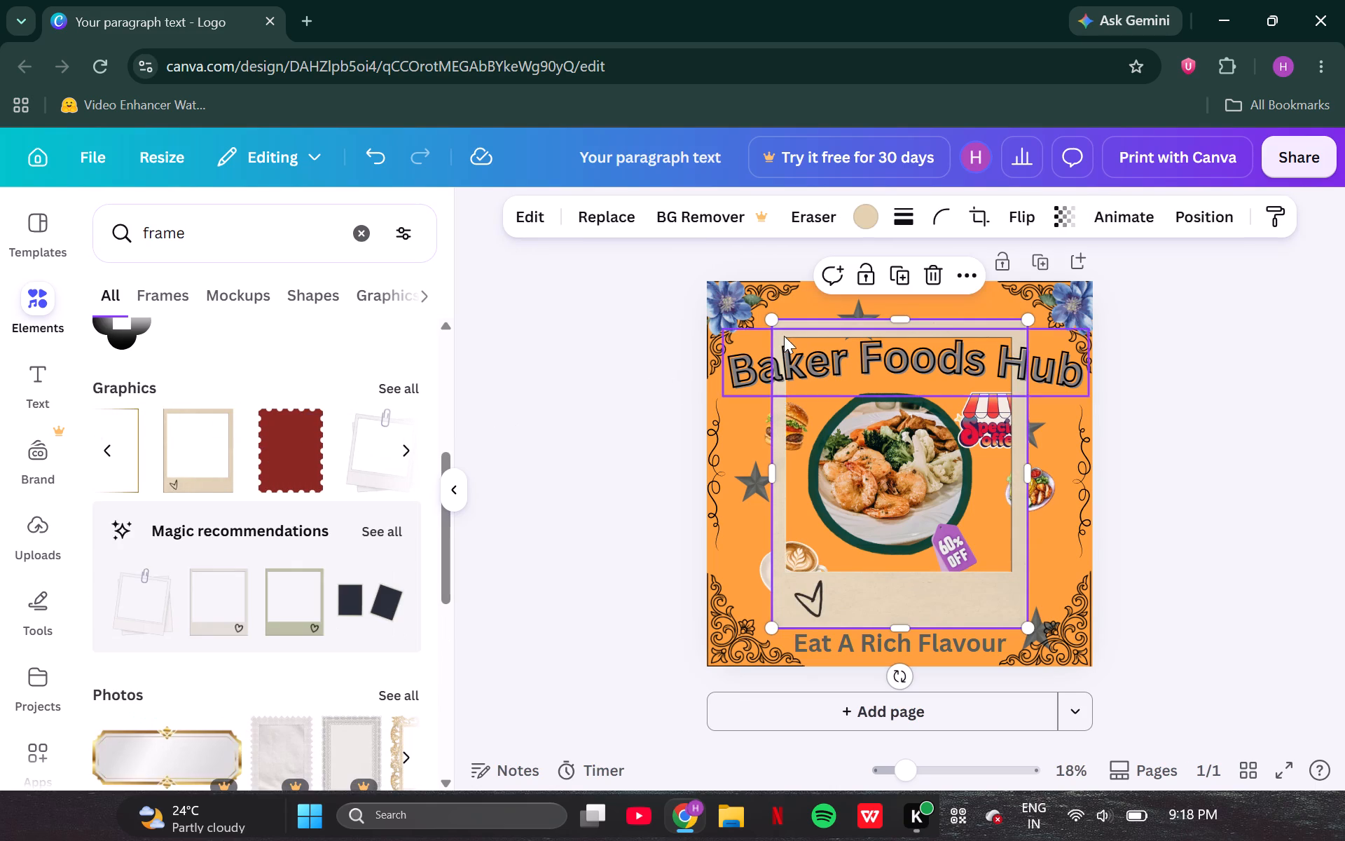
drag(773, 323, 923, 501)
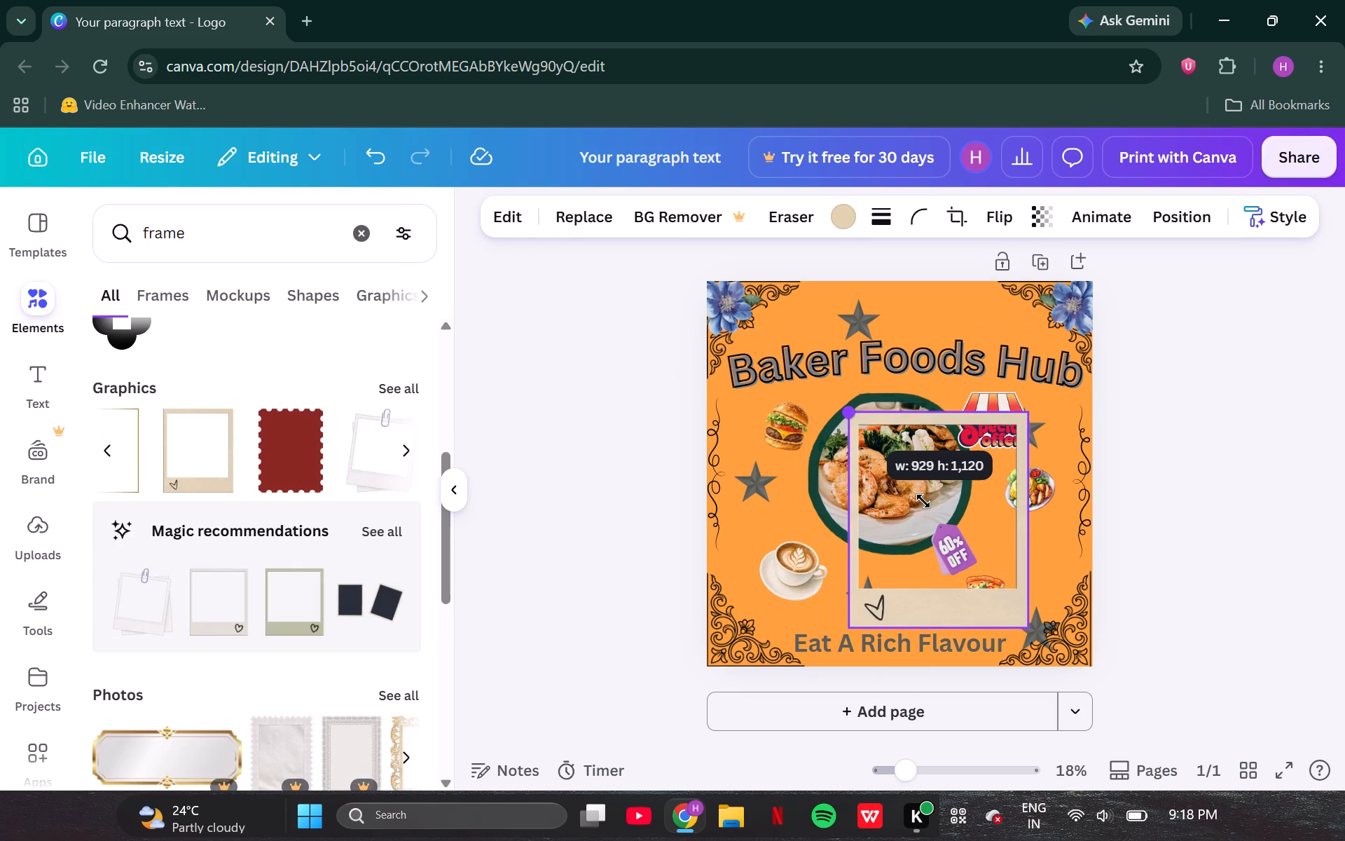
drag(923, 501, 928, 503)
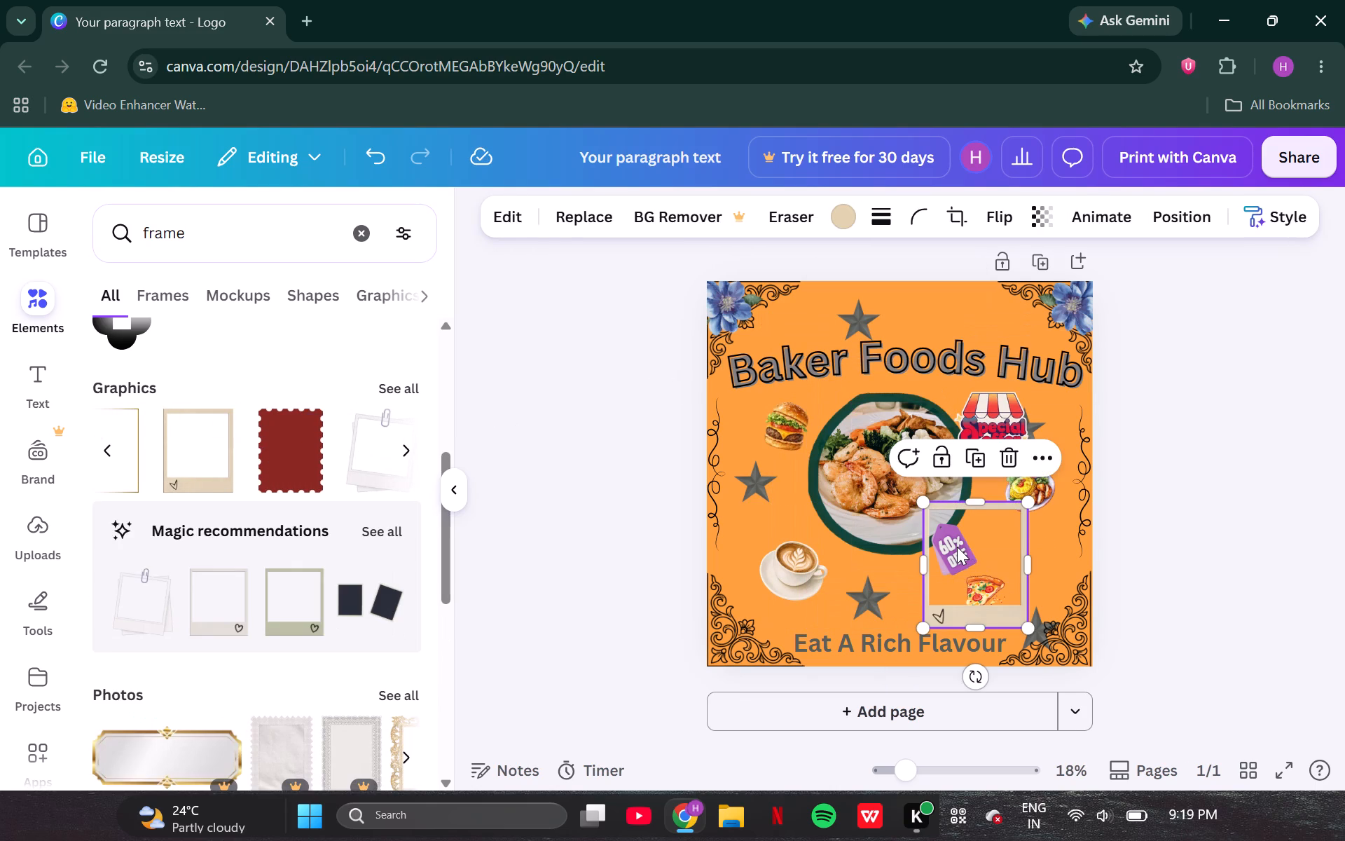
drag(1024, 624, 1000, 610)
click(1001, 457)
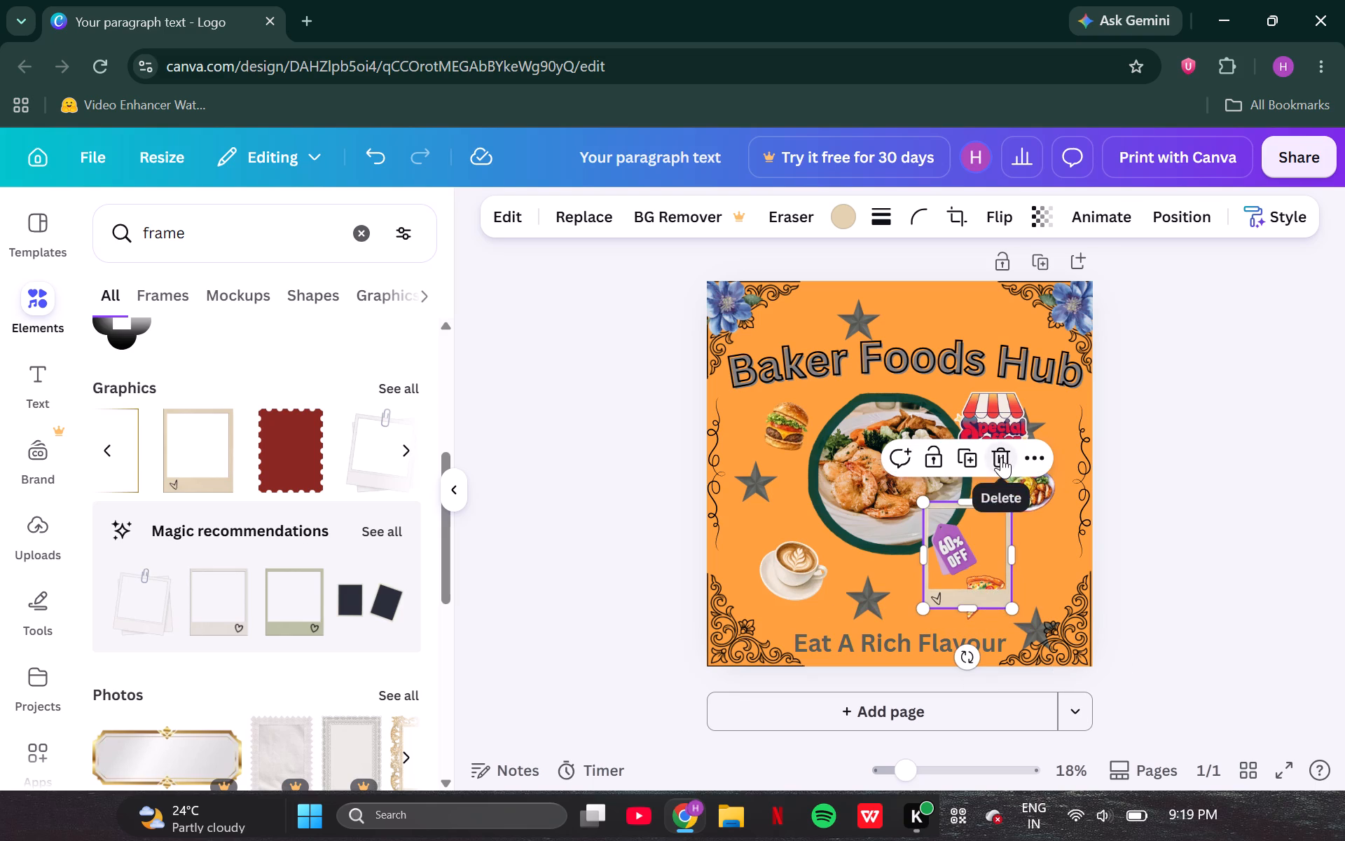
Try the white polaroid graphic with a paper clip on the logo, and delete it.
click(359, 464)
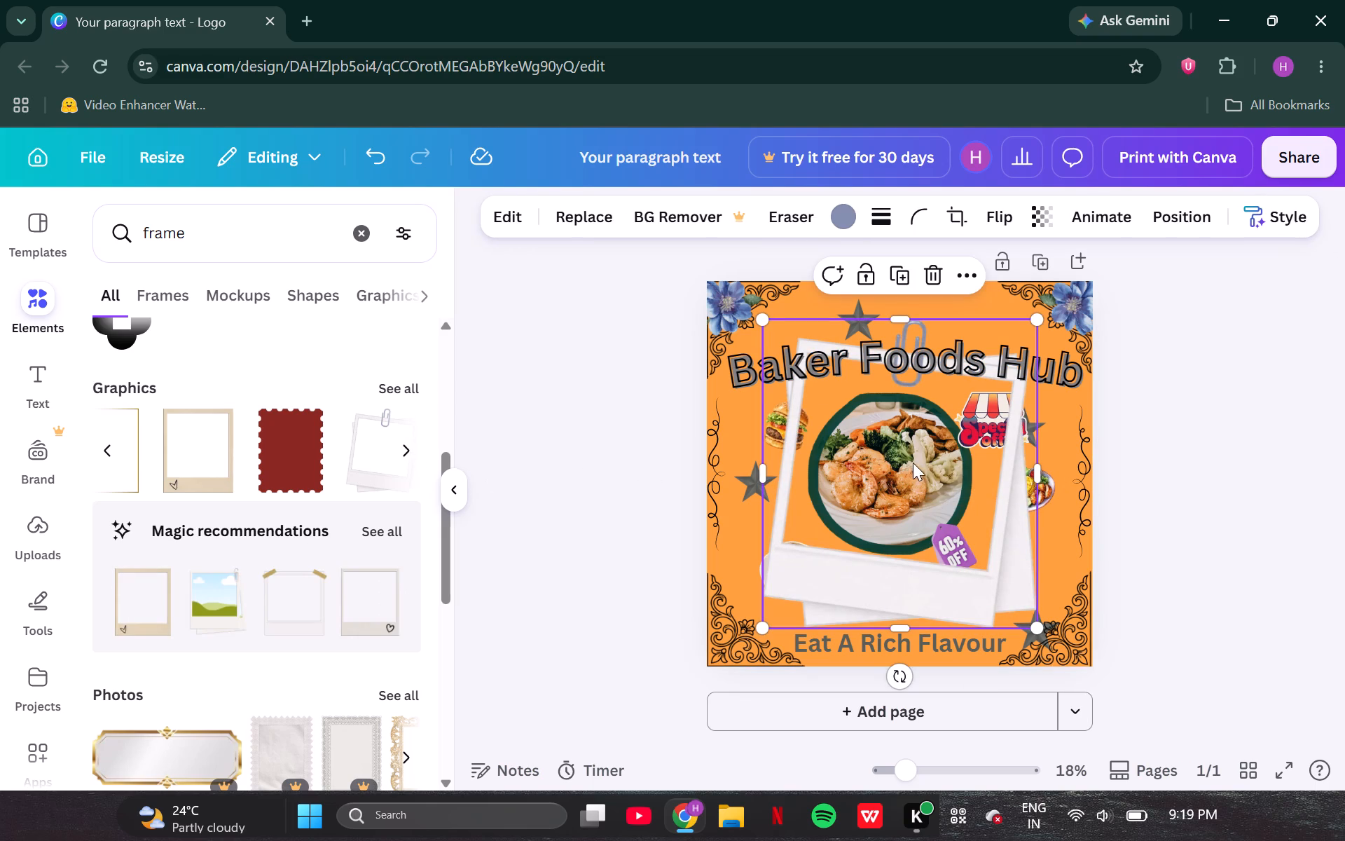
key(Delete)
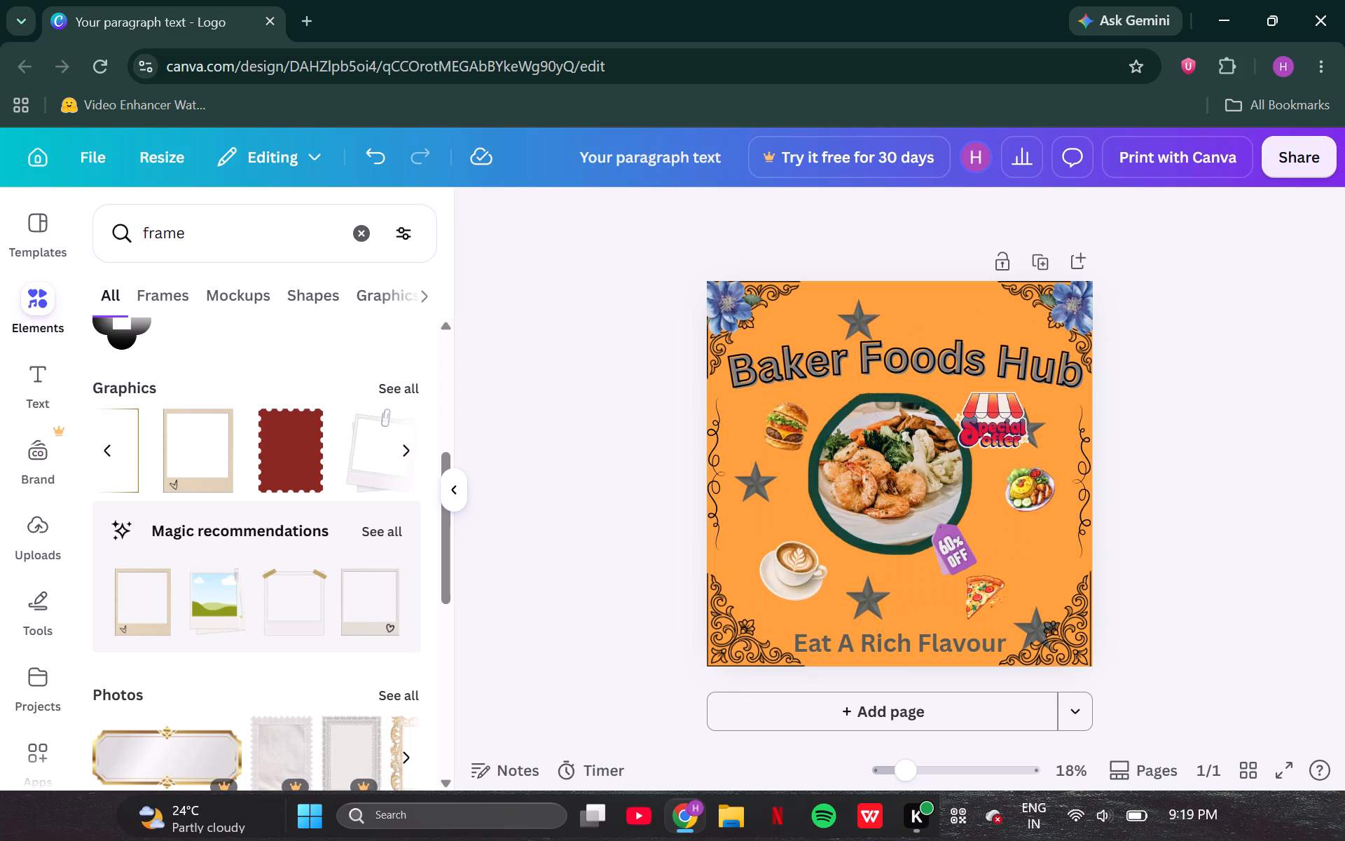
Browse further through the frame graphics and add the plain black rectangular frame with a white centre.
scroll(386, 449, left, 3)
click(411, 450)
click(411, 450)
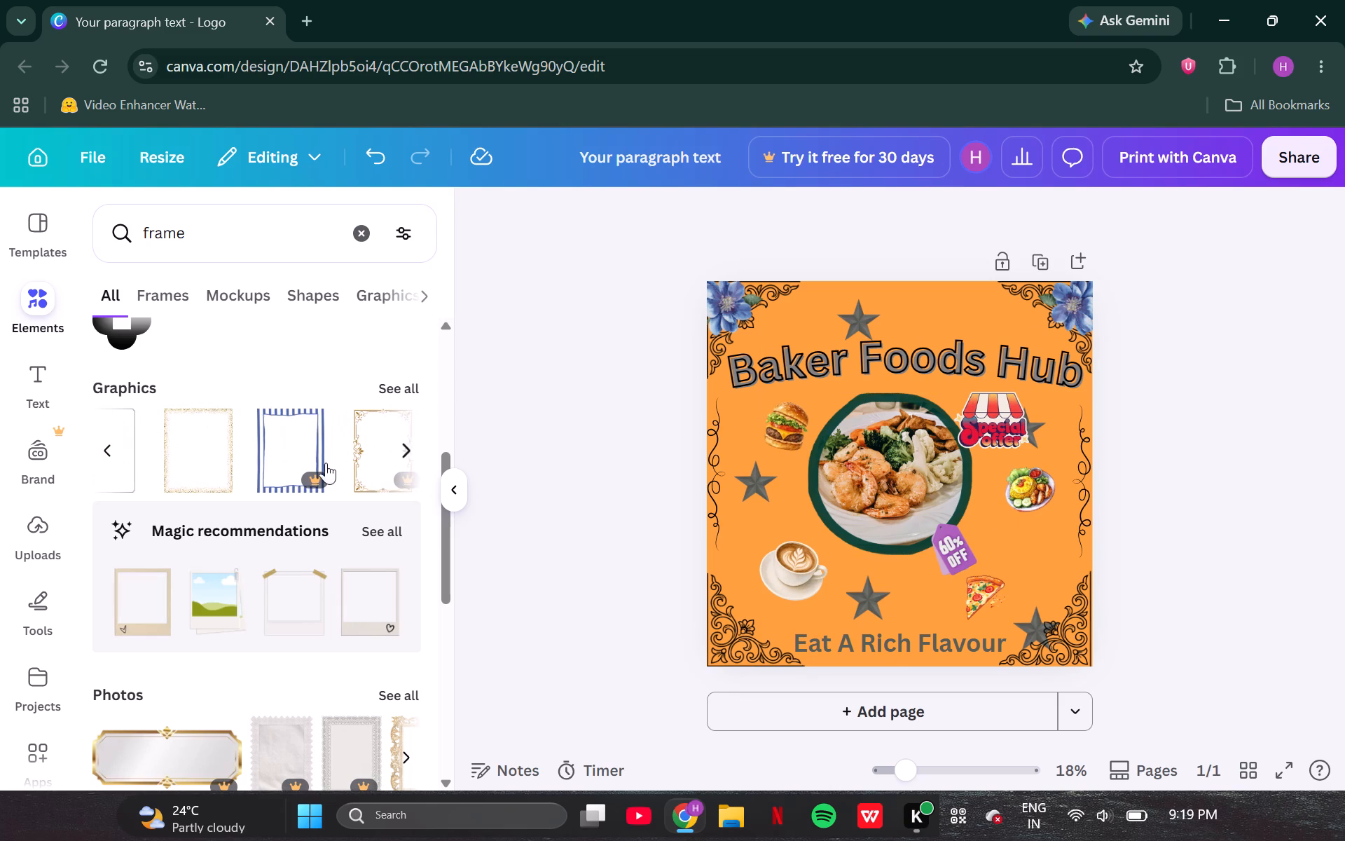
scroll(242, 453, left, 1)
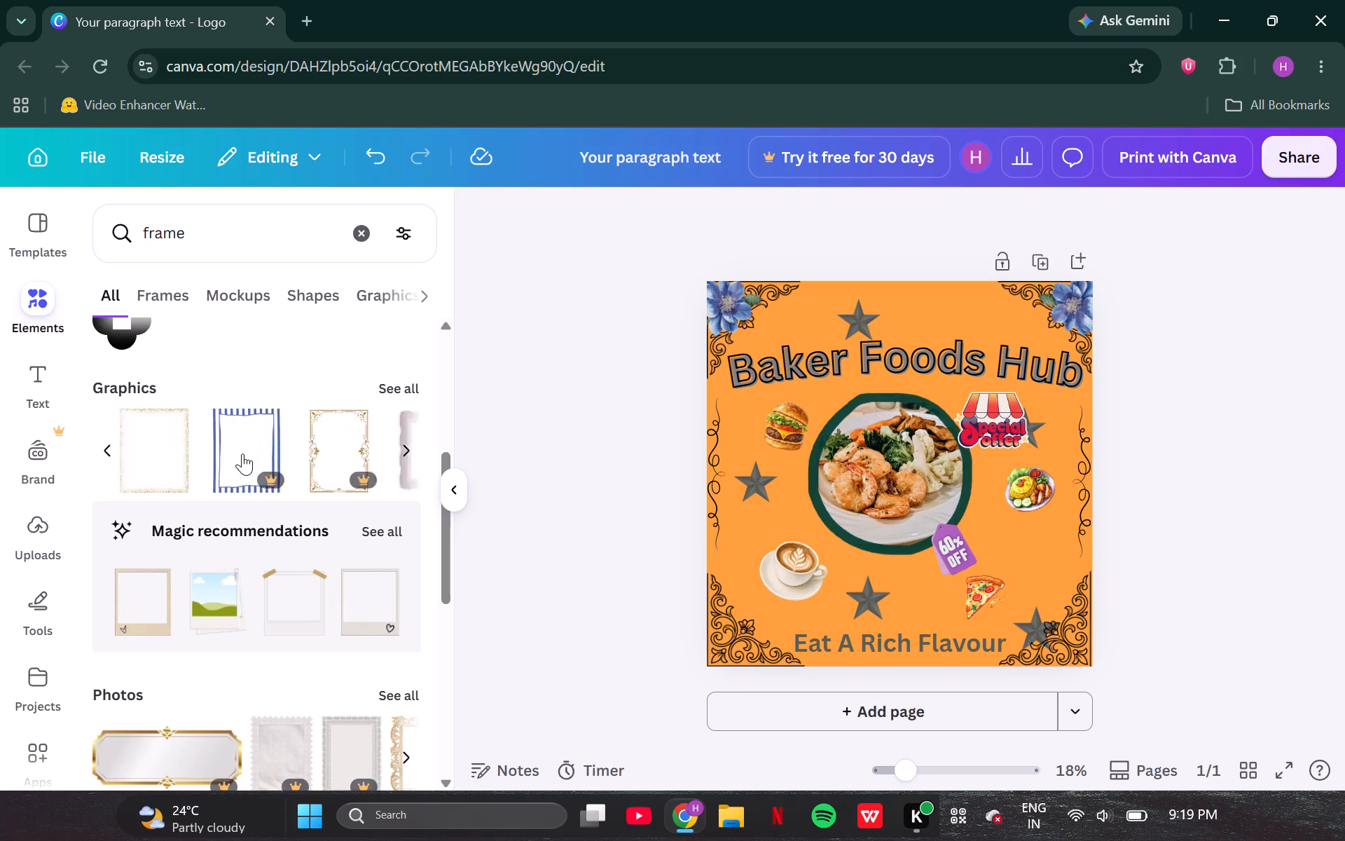
scroll(242, 453, left, 3)
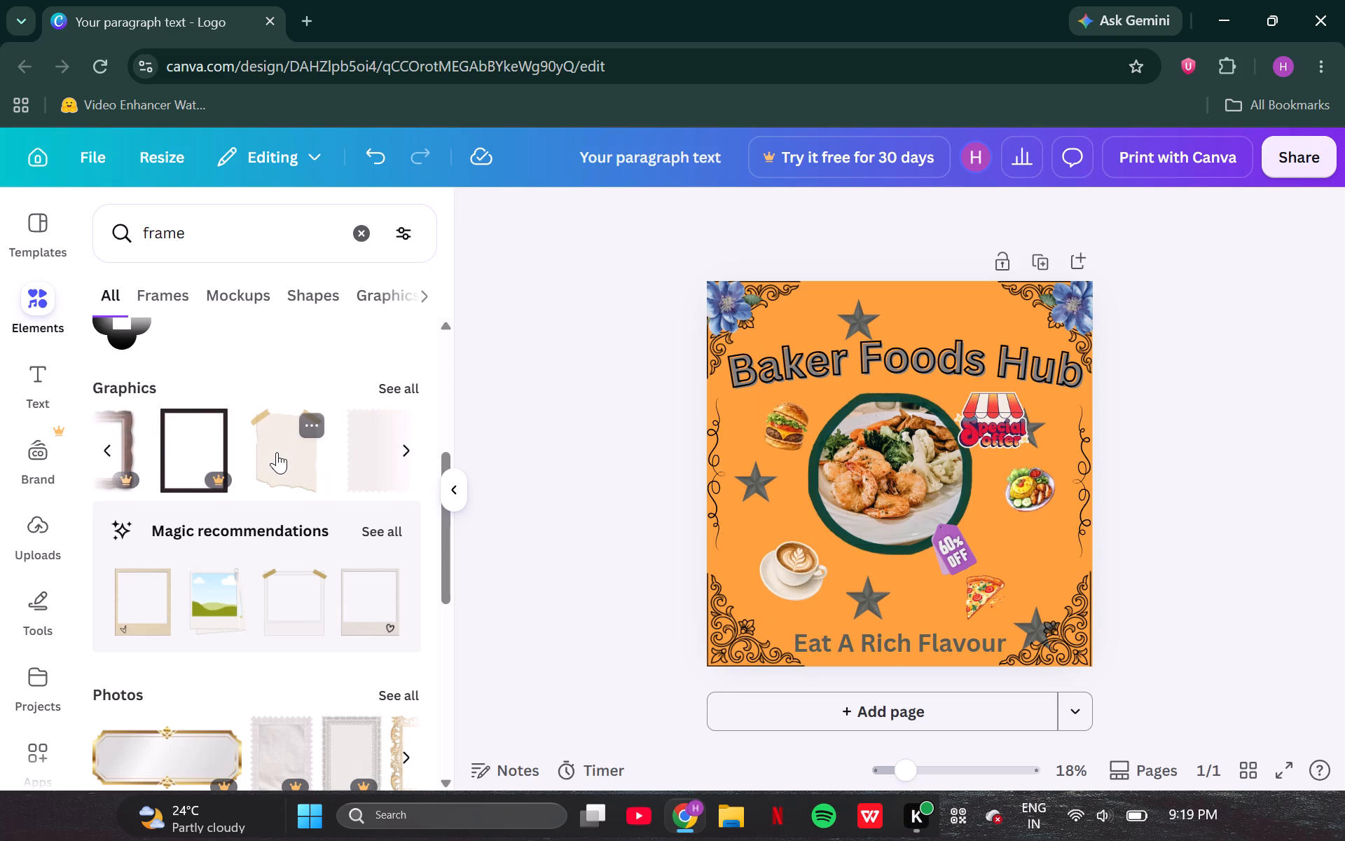
scroll(277, 452, left, 1)
click(212, 440)
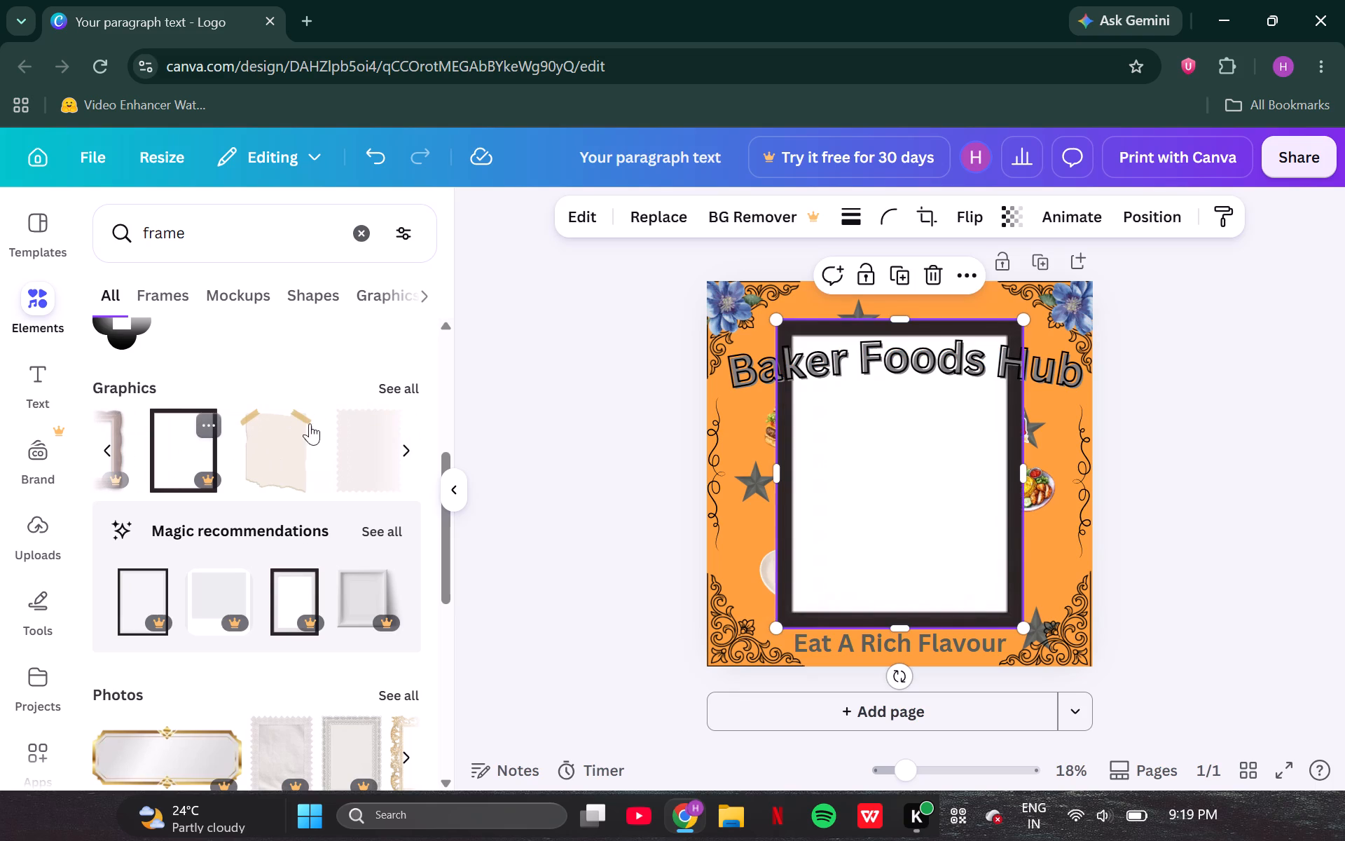
Shrink the black rectangular frame to a small size and place it beside the "60% OFF" tag, below the meal plate graphic.
drag(782, 321, 820, 357)
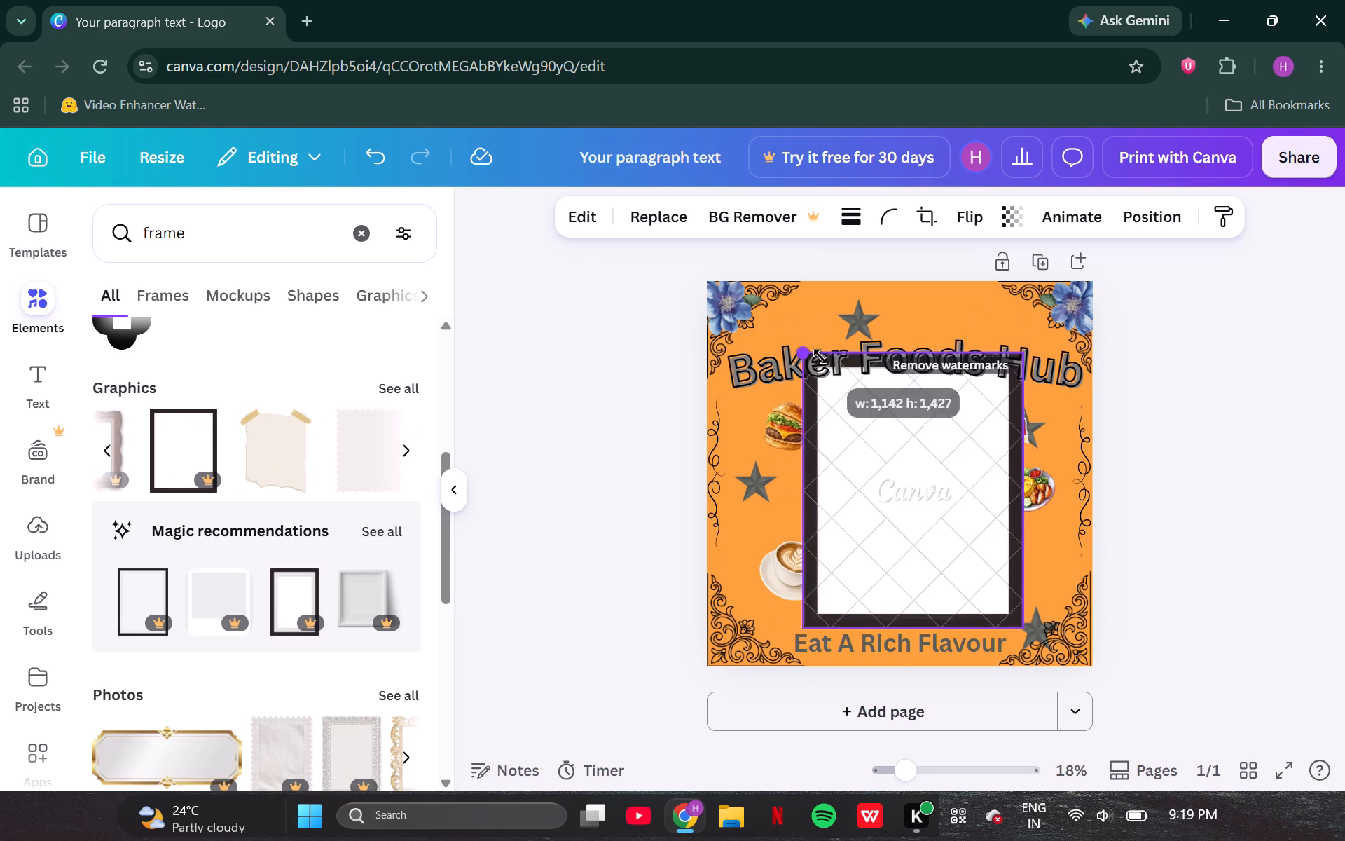
drag(820, 357, 965, 545)
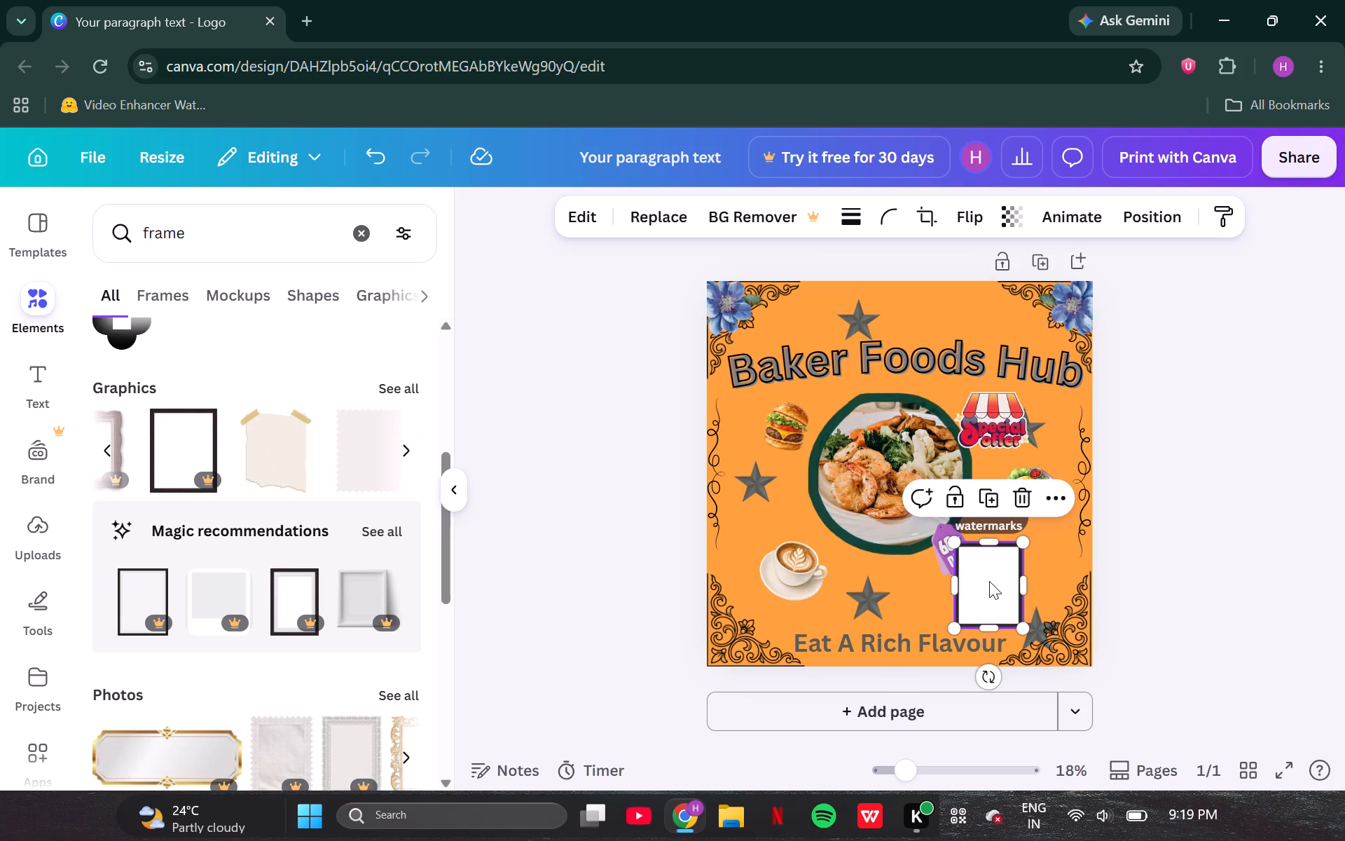
drag(989, 581, 1061, 484)
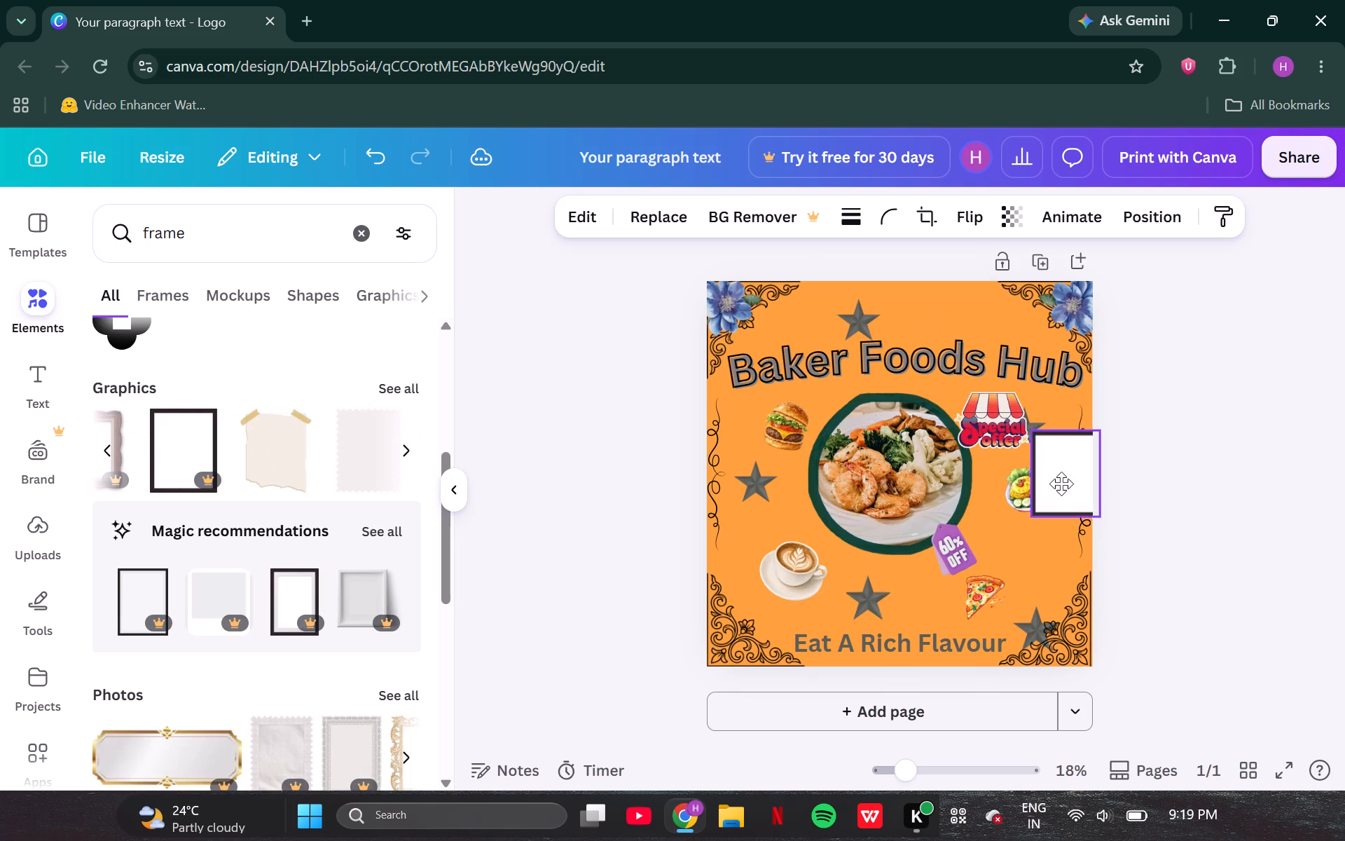
drag(1061, 484, 1038, 547)
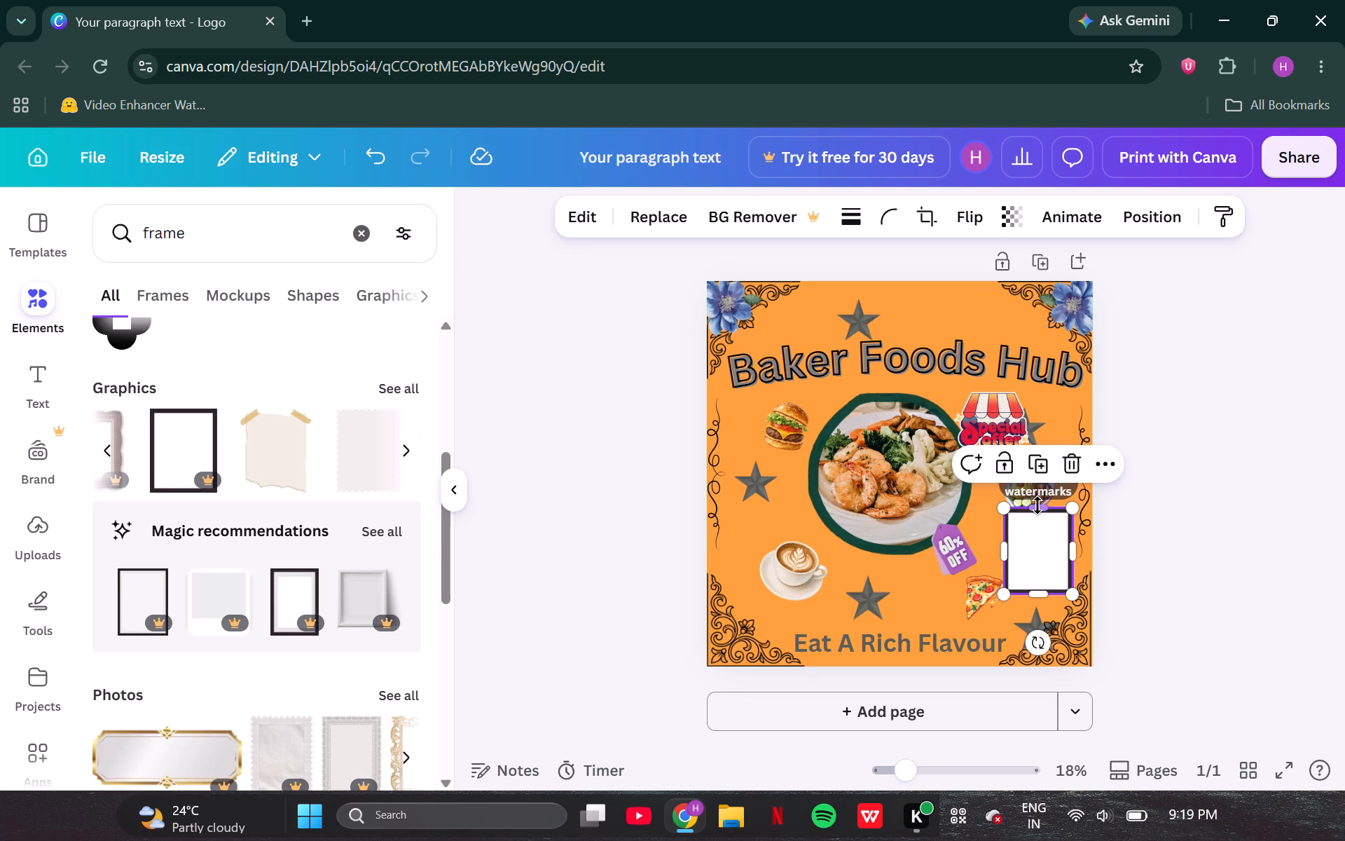
click(1164, 528)
Move the small meal plate graphic to the opposite side of the logo, between the burger and the coffee cup.
click(1030, 486)
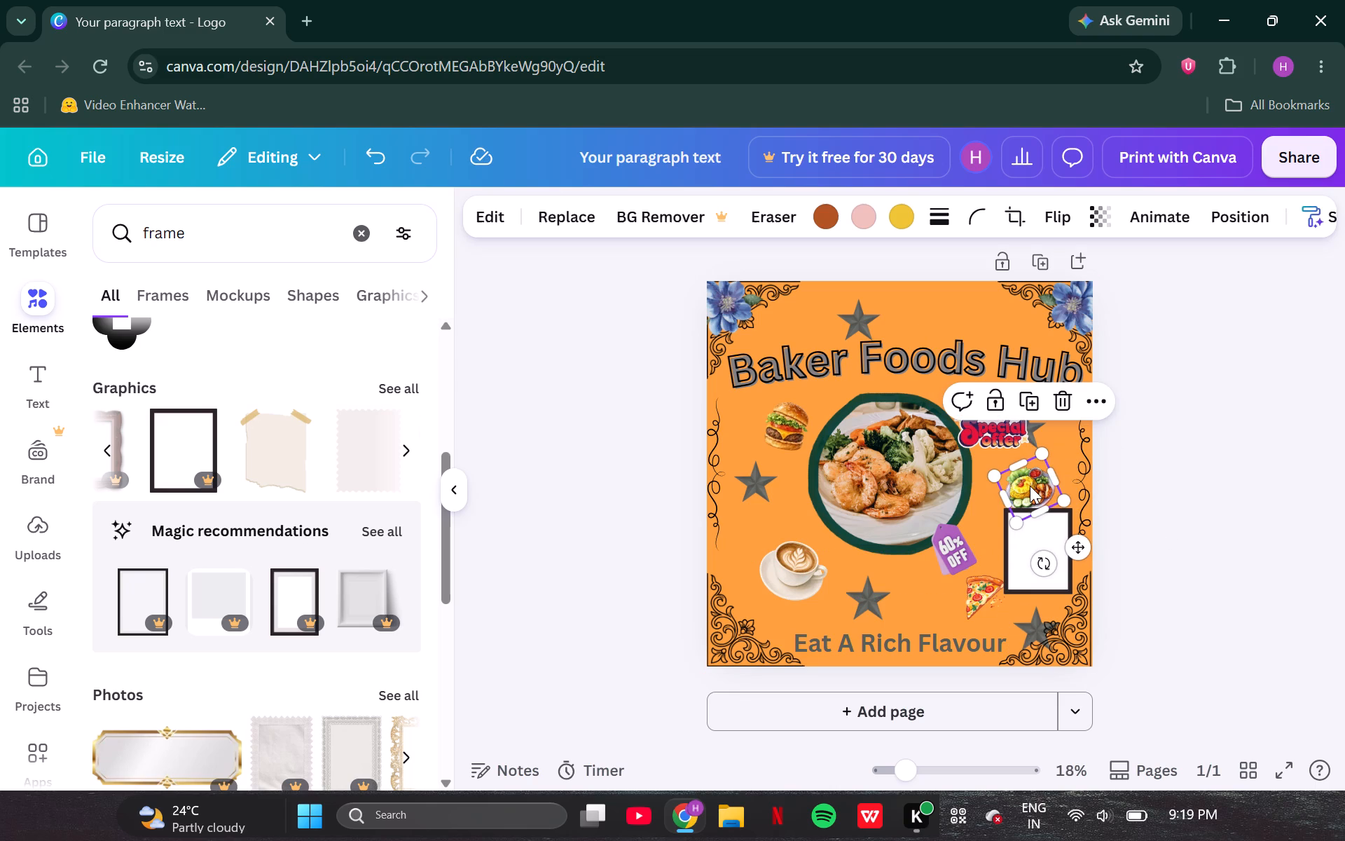
drag(1030, 486, 768, 505)
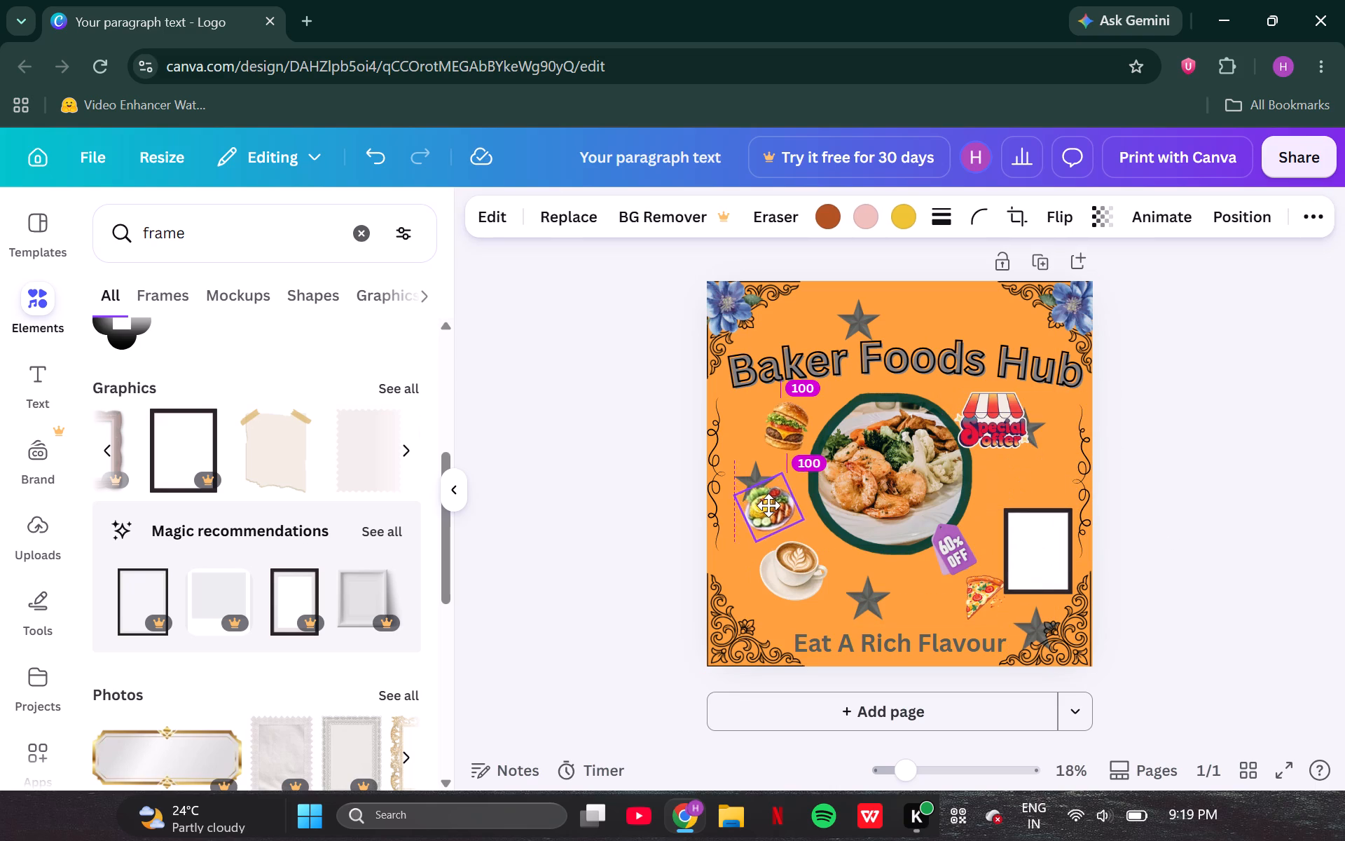
drag(768, 505, 764, 507)
Move the black frame up under the "Special Offer" badge and enlarge it slightly to fill the space beside the round meal photo.
drag(1028, 532, 1011, 500)
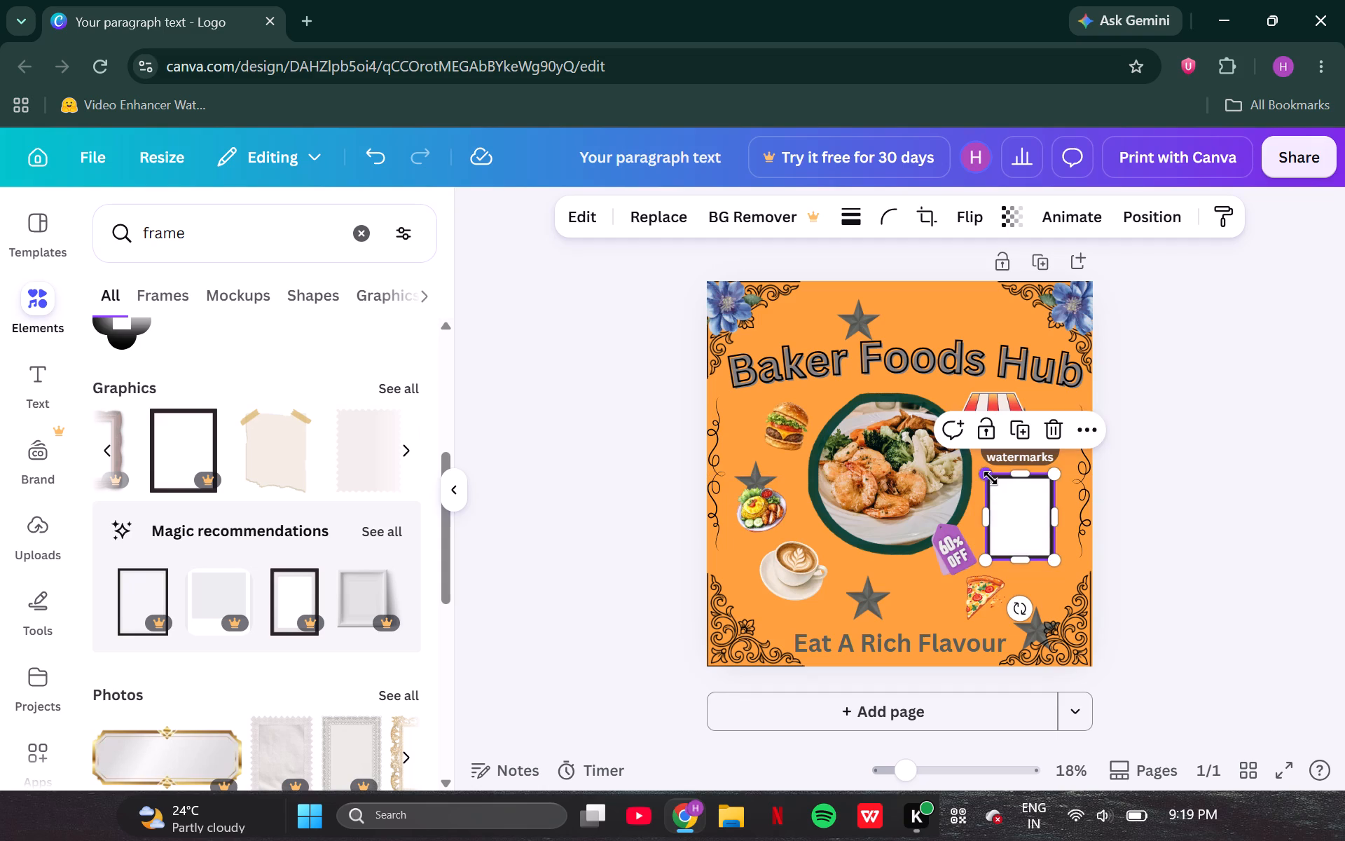
drag(991, 478, 979, 469)
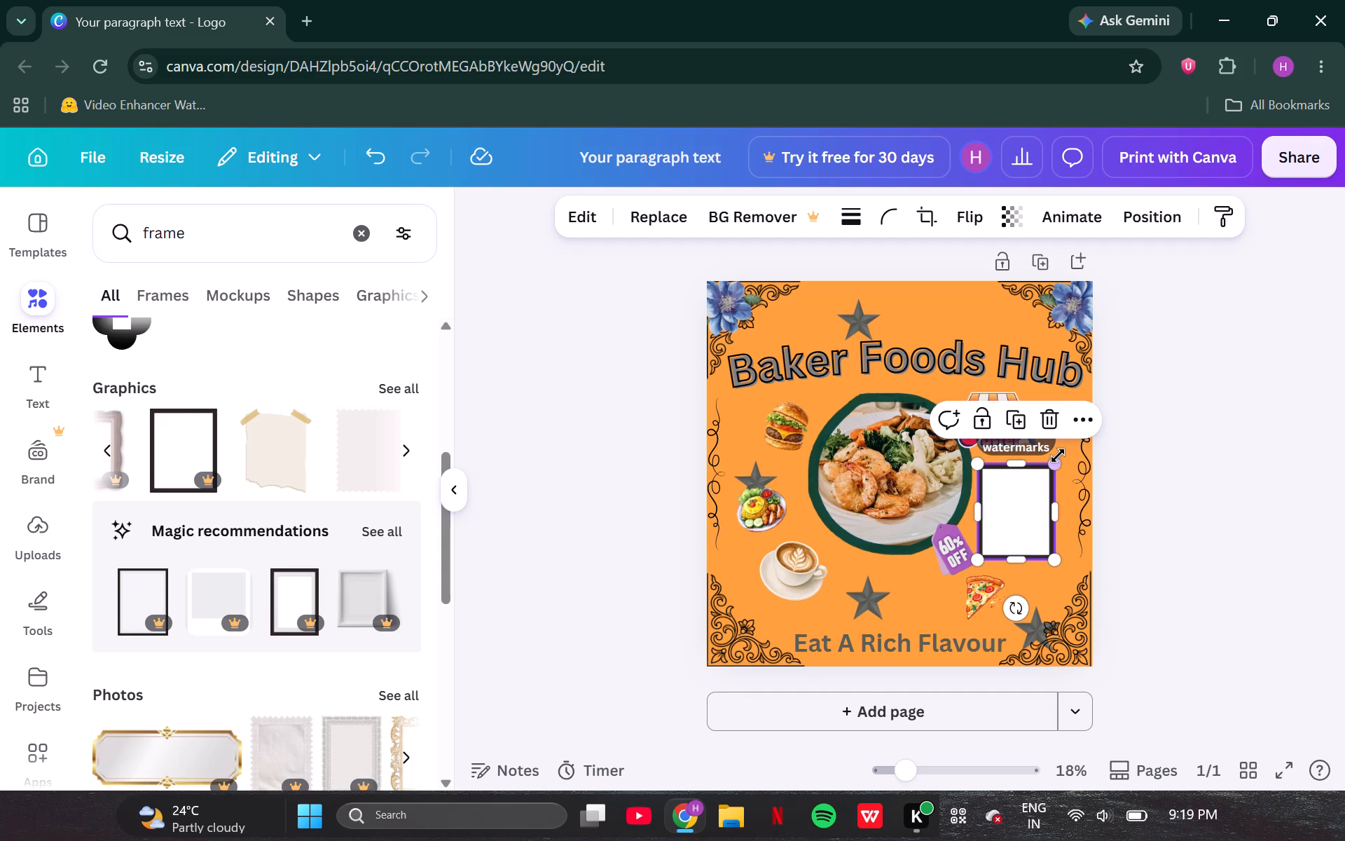
drag(1058, 456, 1069, 449)
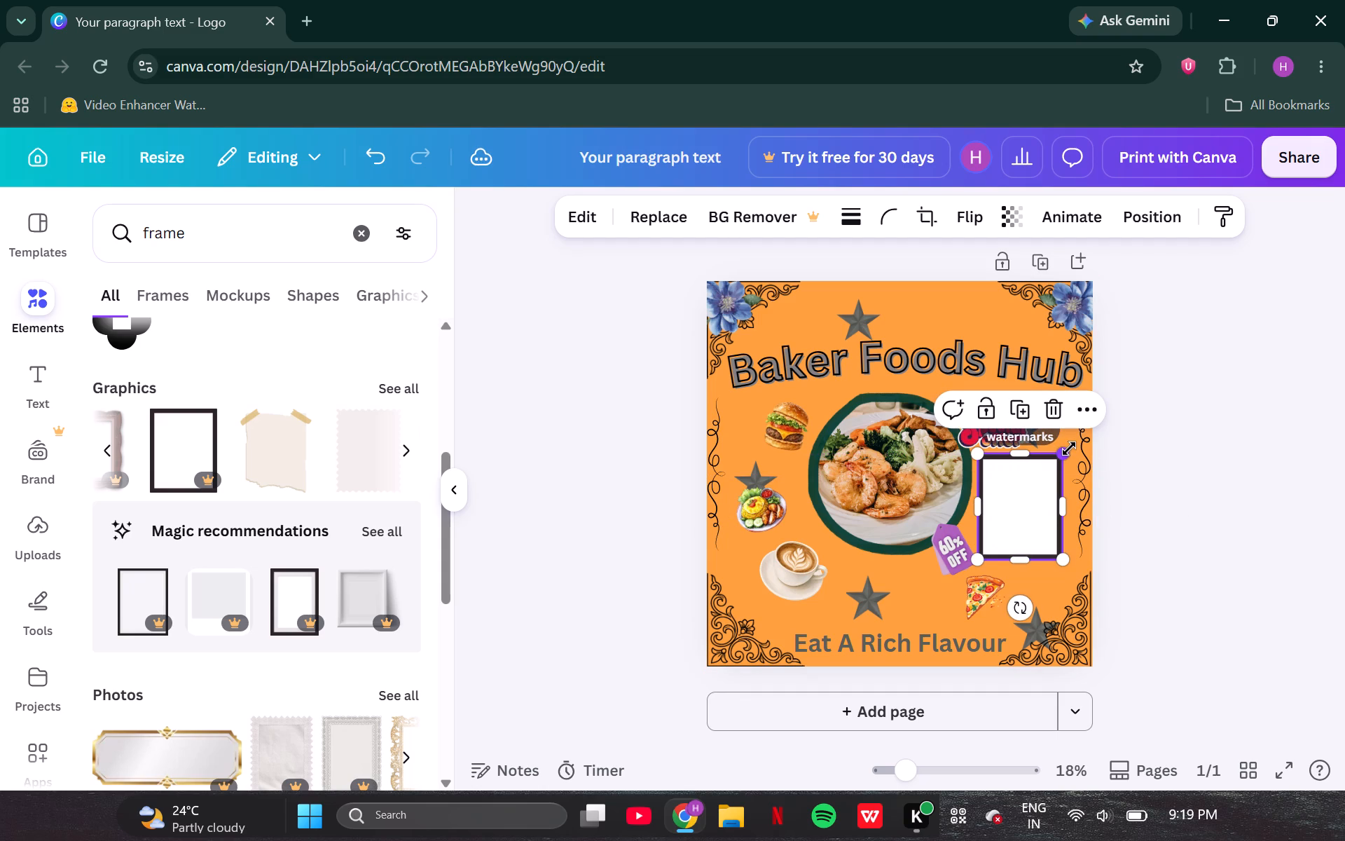
click(1169, 483)
Add a body text box reading "Food List" near the black frame.
click(1034, 494)
drag(897, 767, 932, 766)
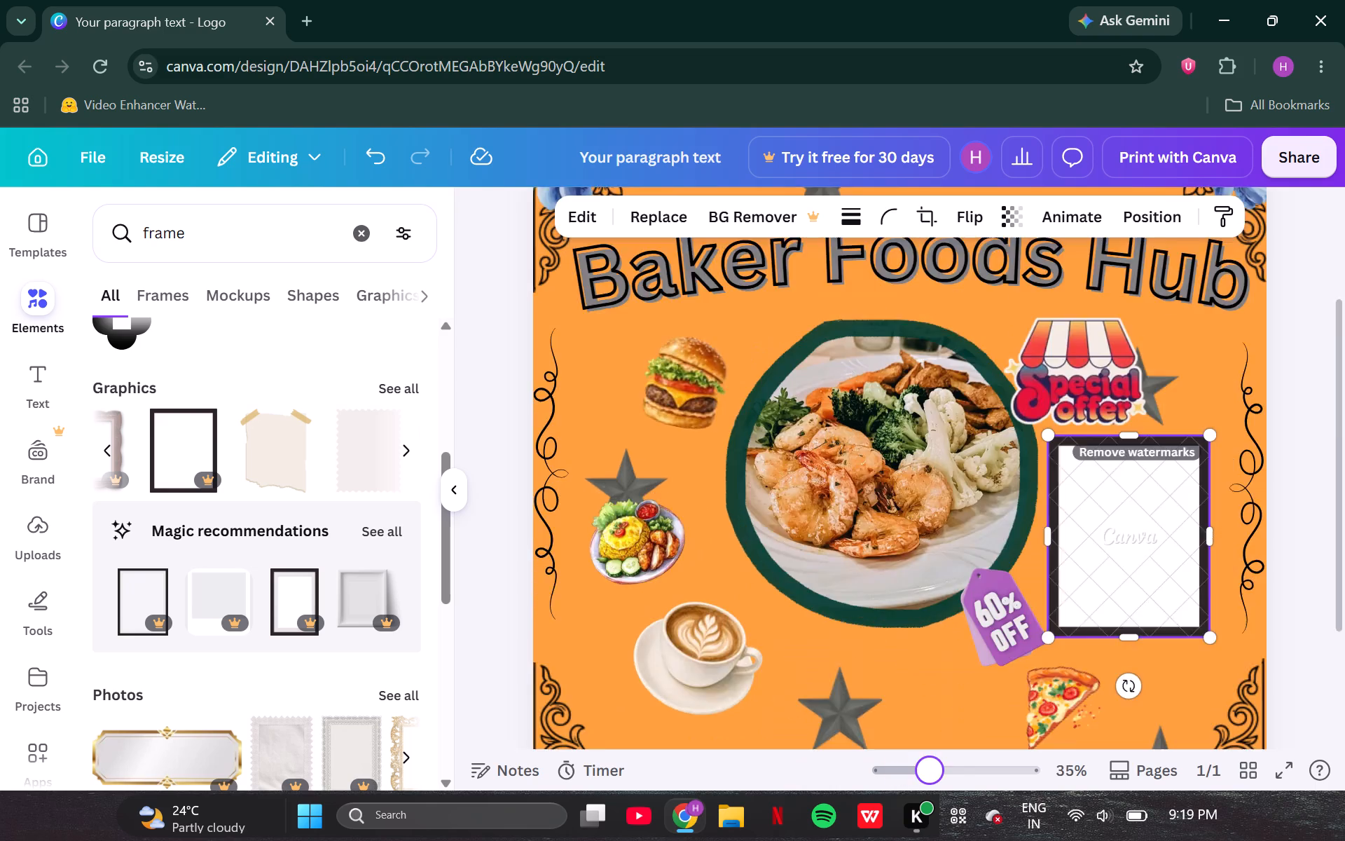
drag(932, 766, 957, 764)
scroll(957, 764, left, 1)
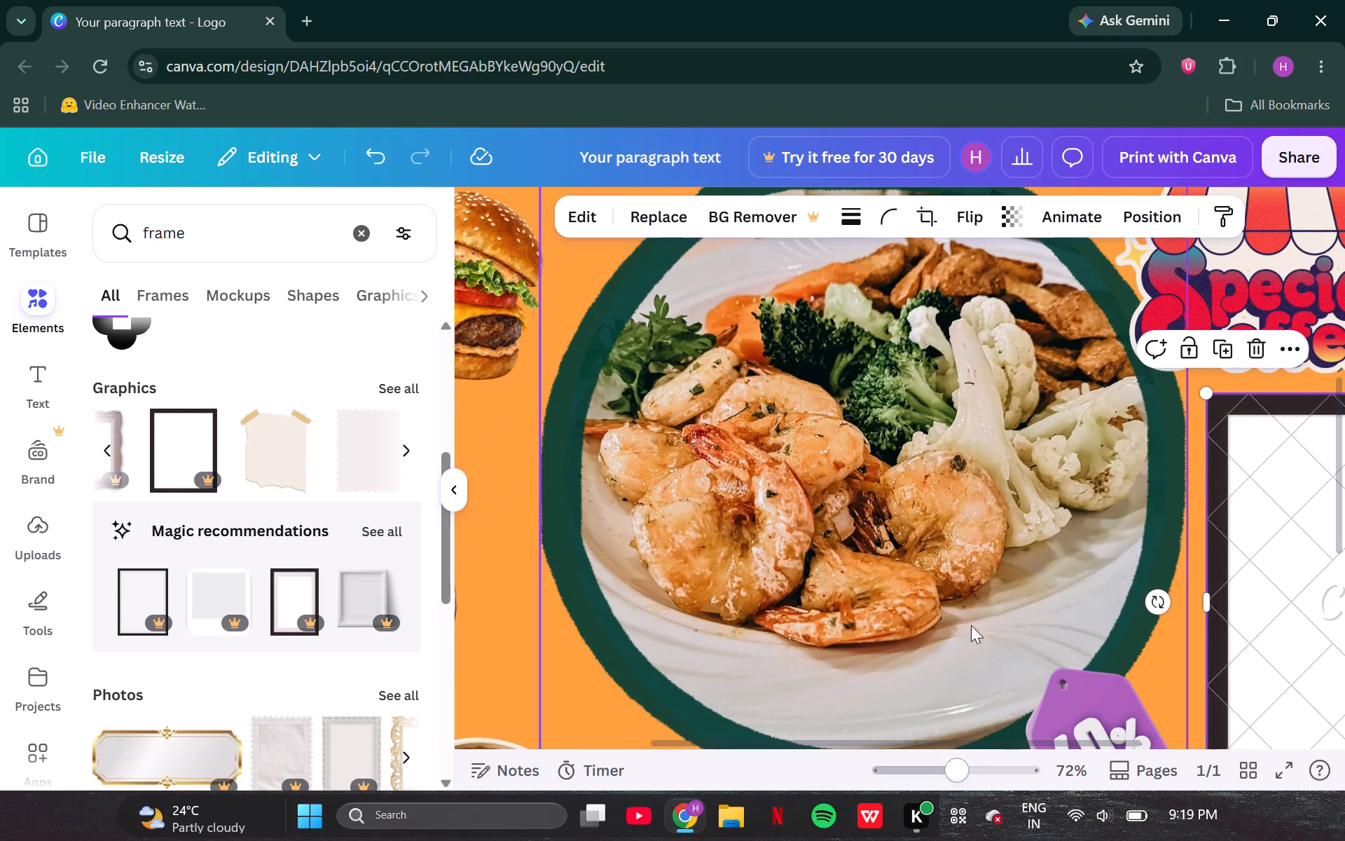
scroll(988, 592, left, 4)
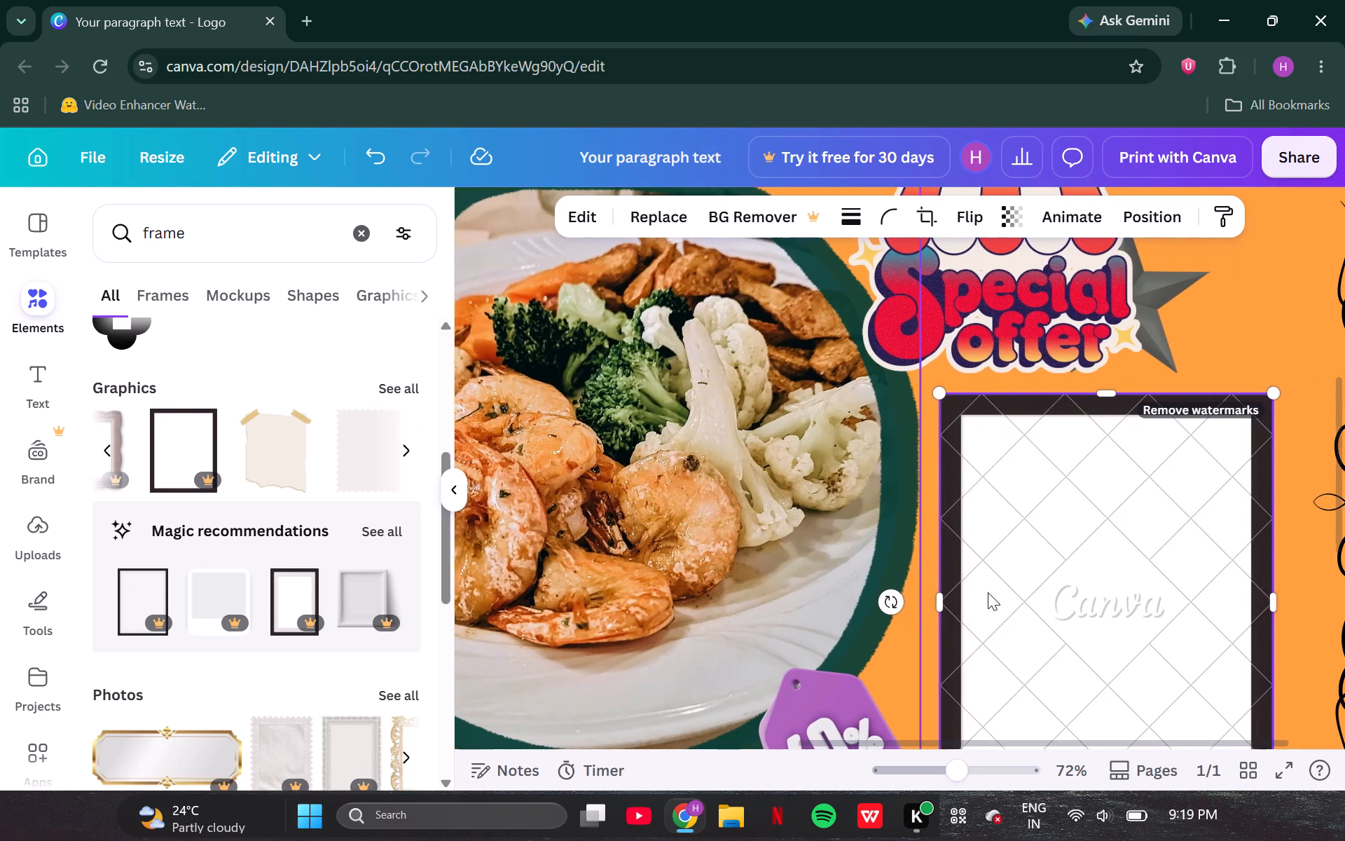
scroll(988, 592, left, 1)
scroll(988, 592, down, 2)
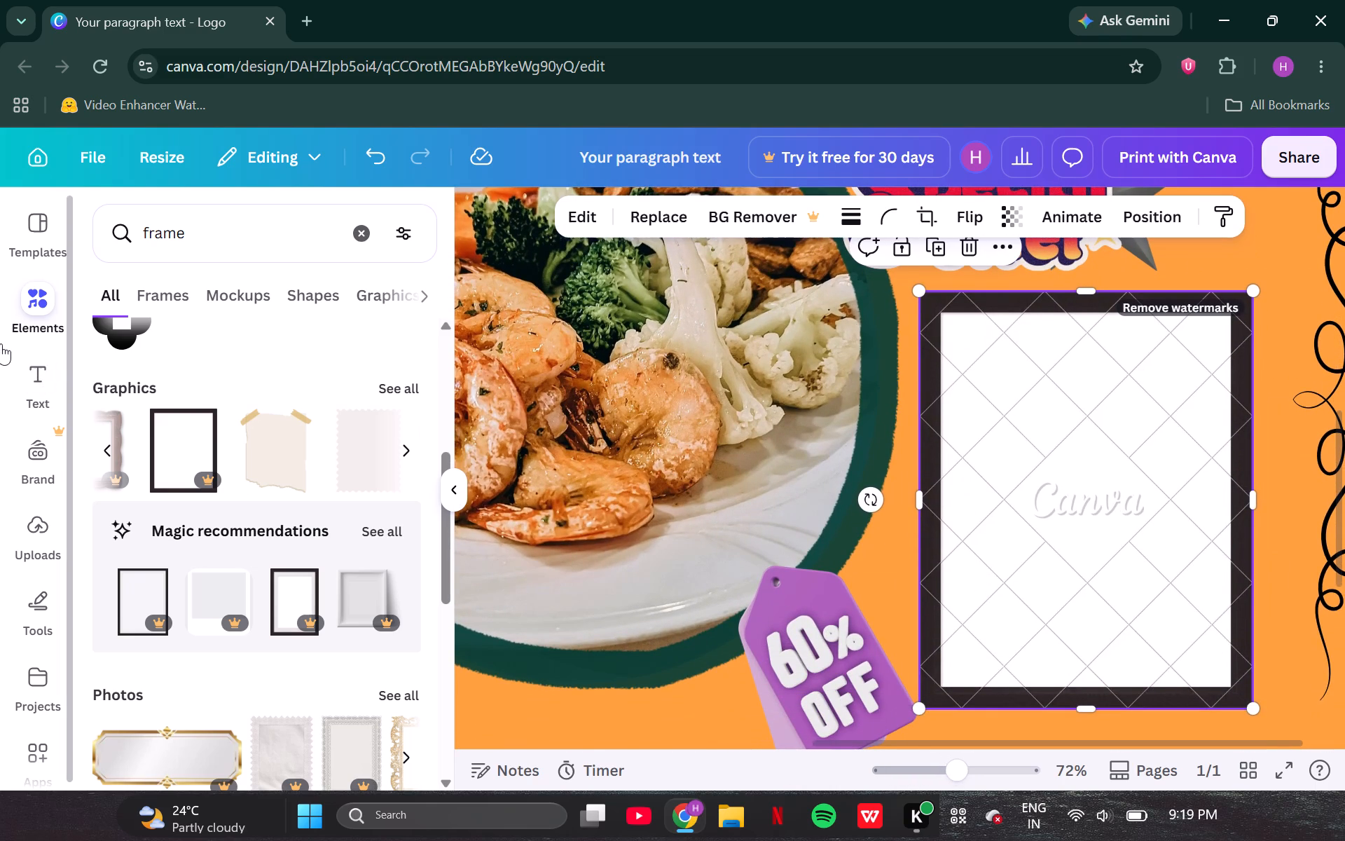
click(25, 359)
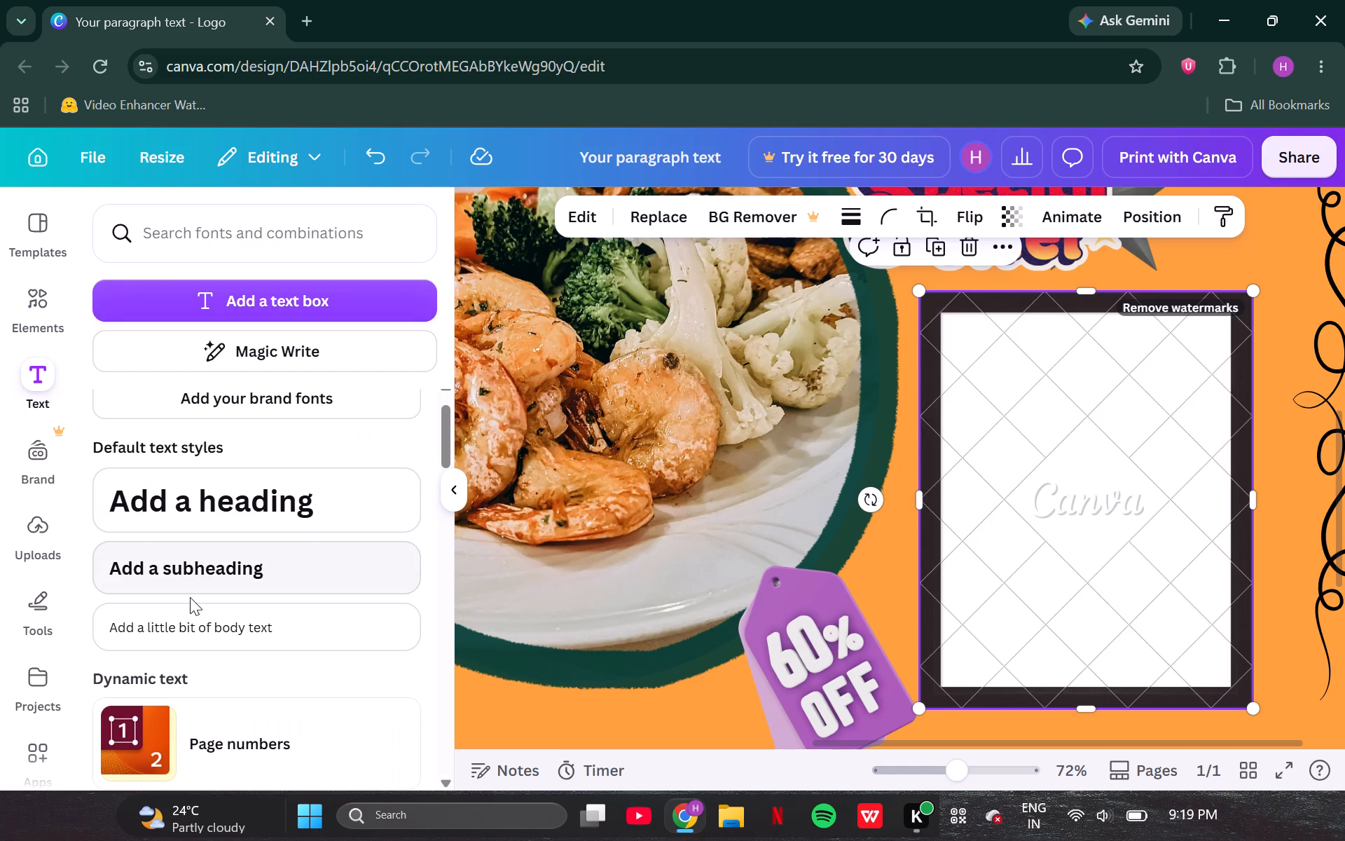
click(186, 625)
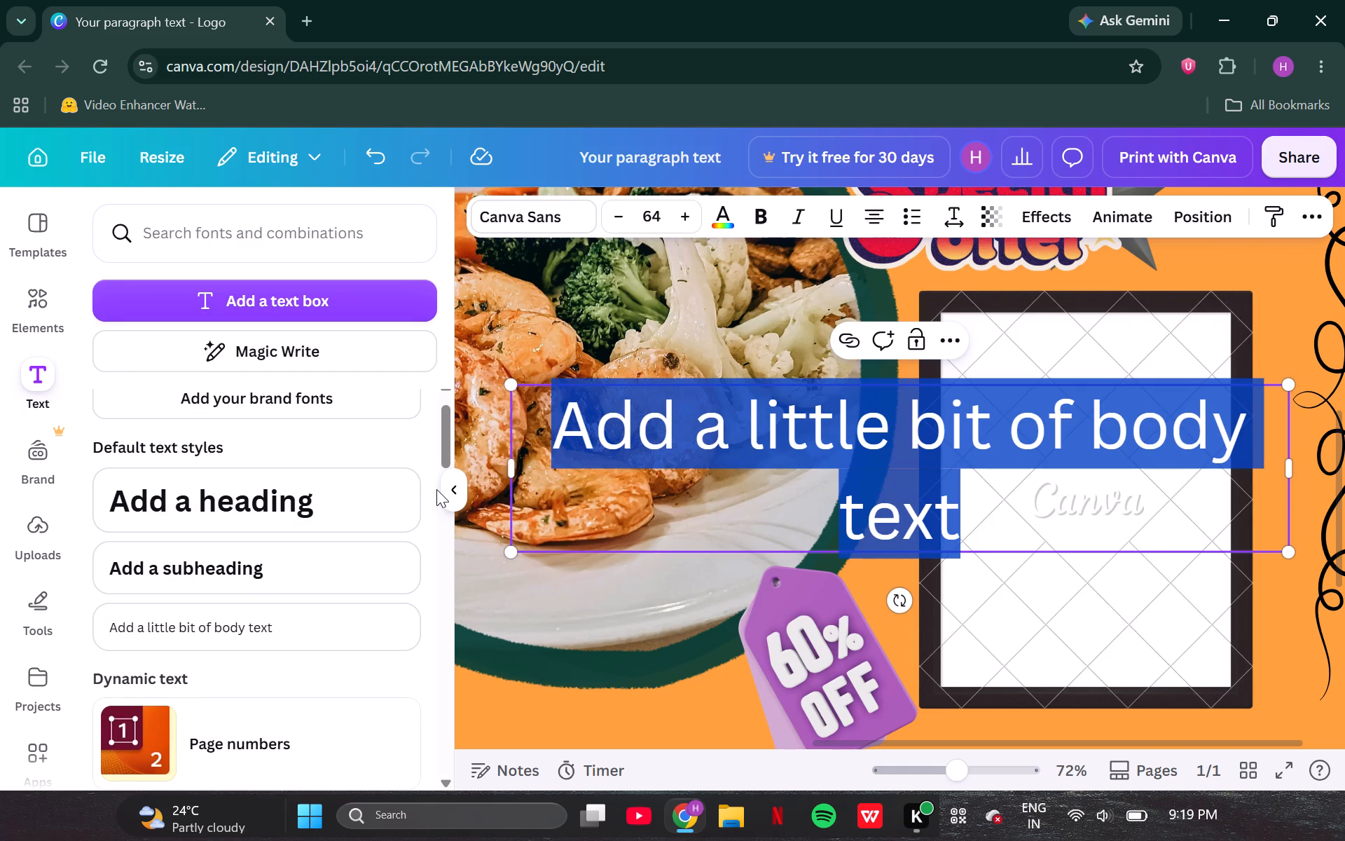
key(shift+m)
text(ai)
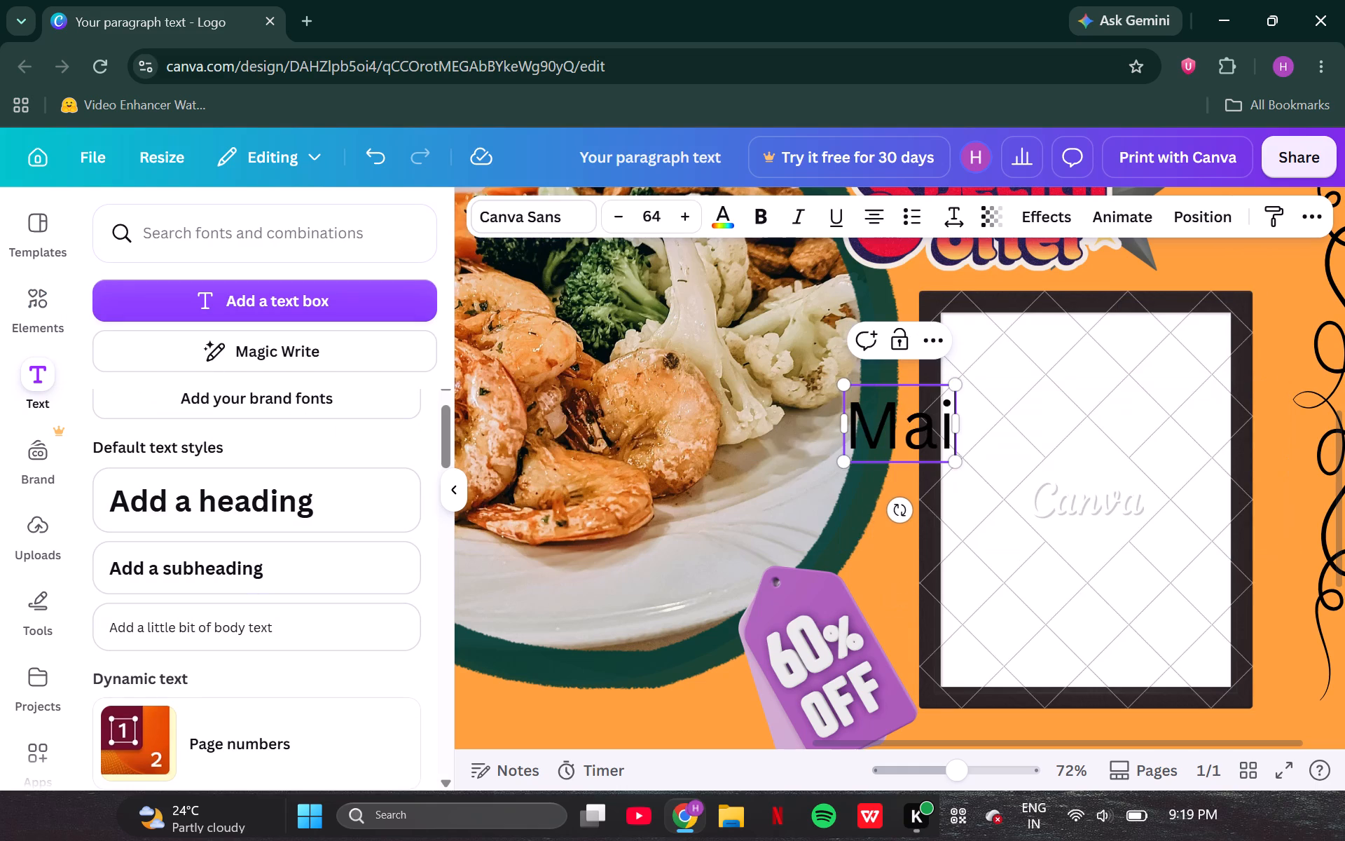
key(n)
key(BackSpace)
key(BackSpace)
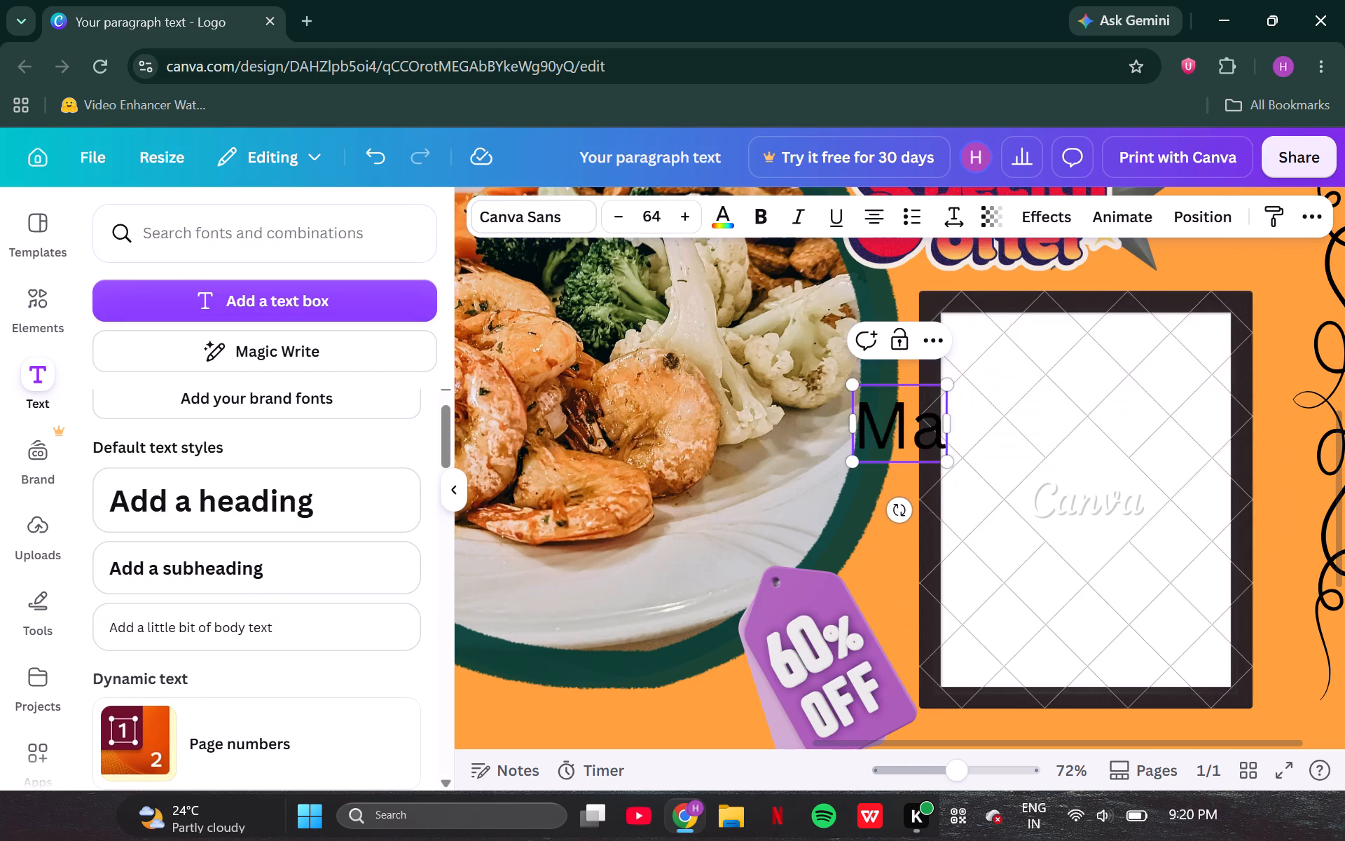
key(BackSpace)
key(BackSpace)
text(Food List)
key(Return)
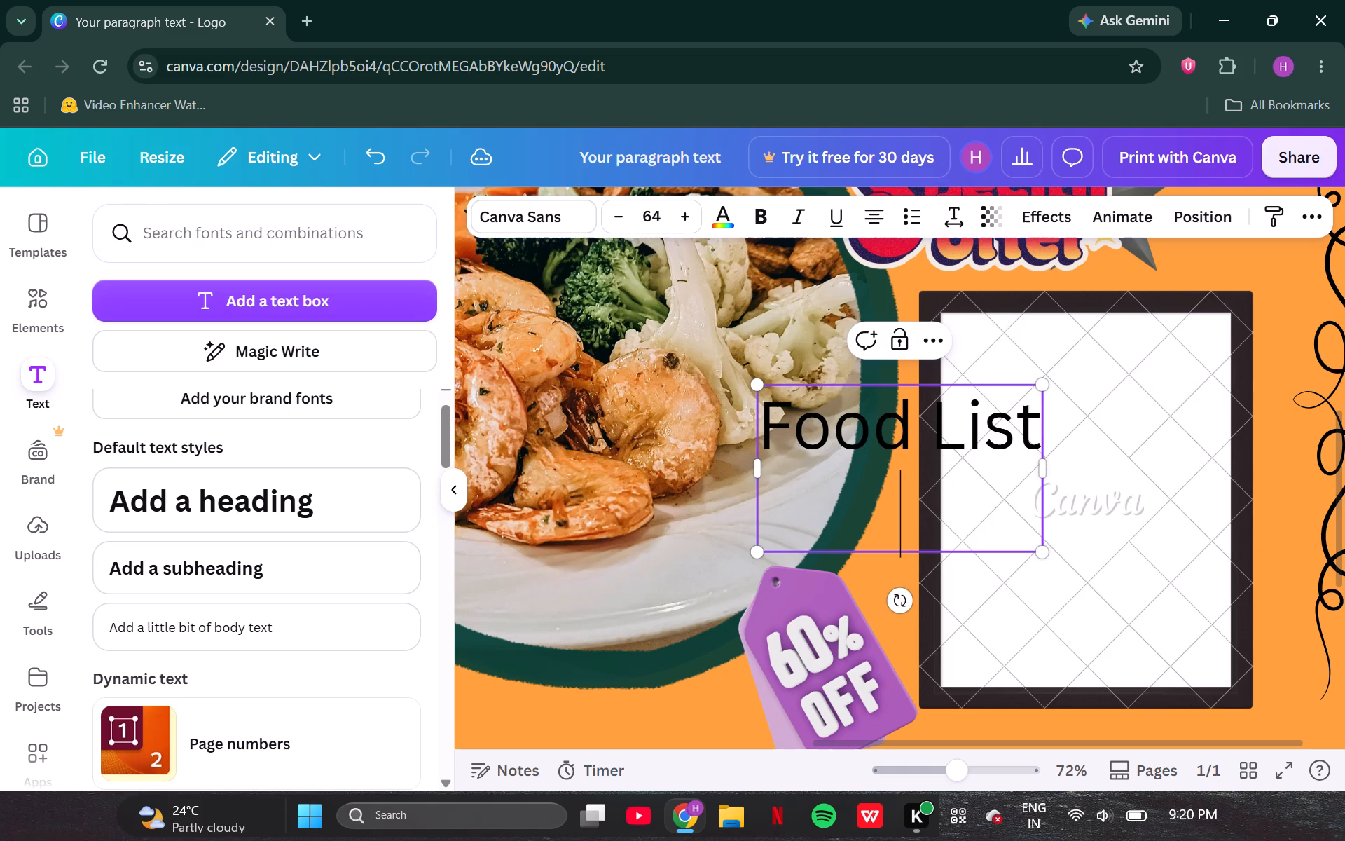
key(BackSpace)
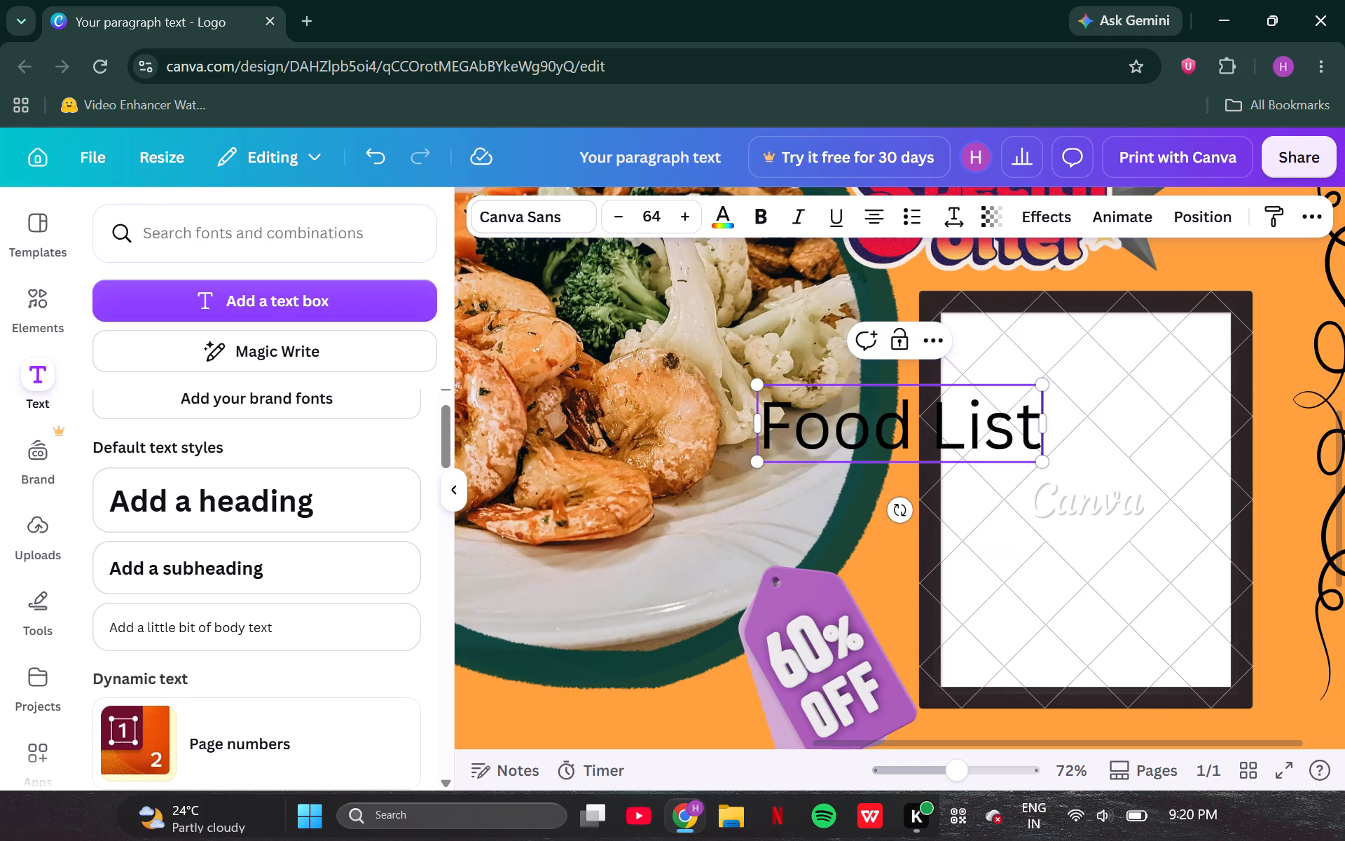
Position the "Food List" text as a heading across the top of the white area inside the black frame.
click(858, 428)
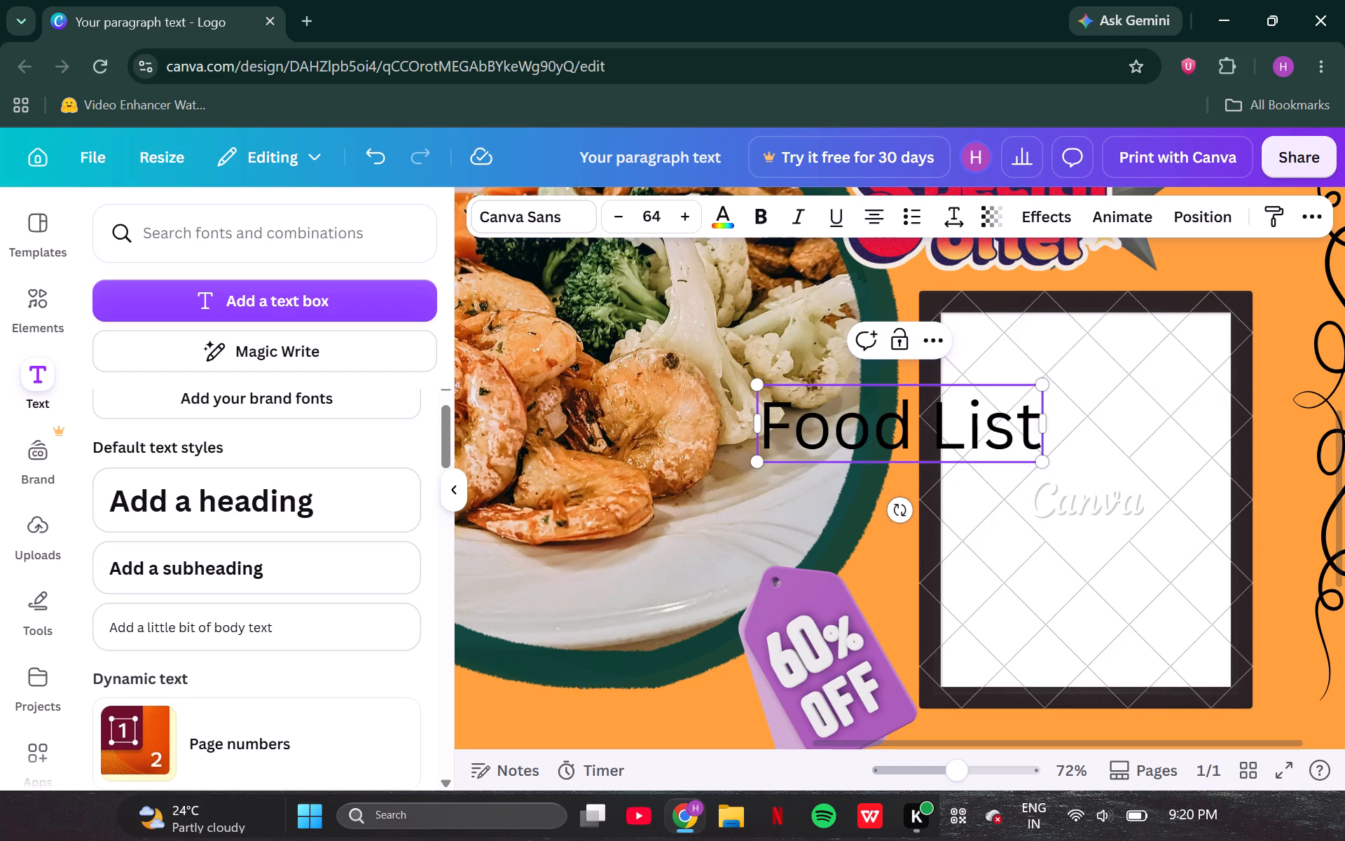
click(906, 459)
drag(909, 465, 1070, 402)
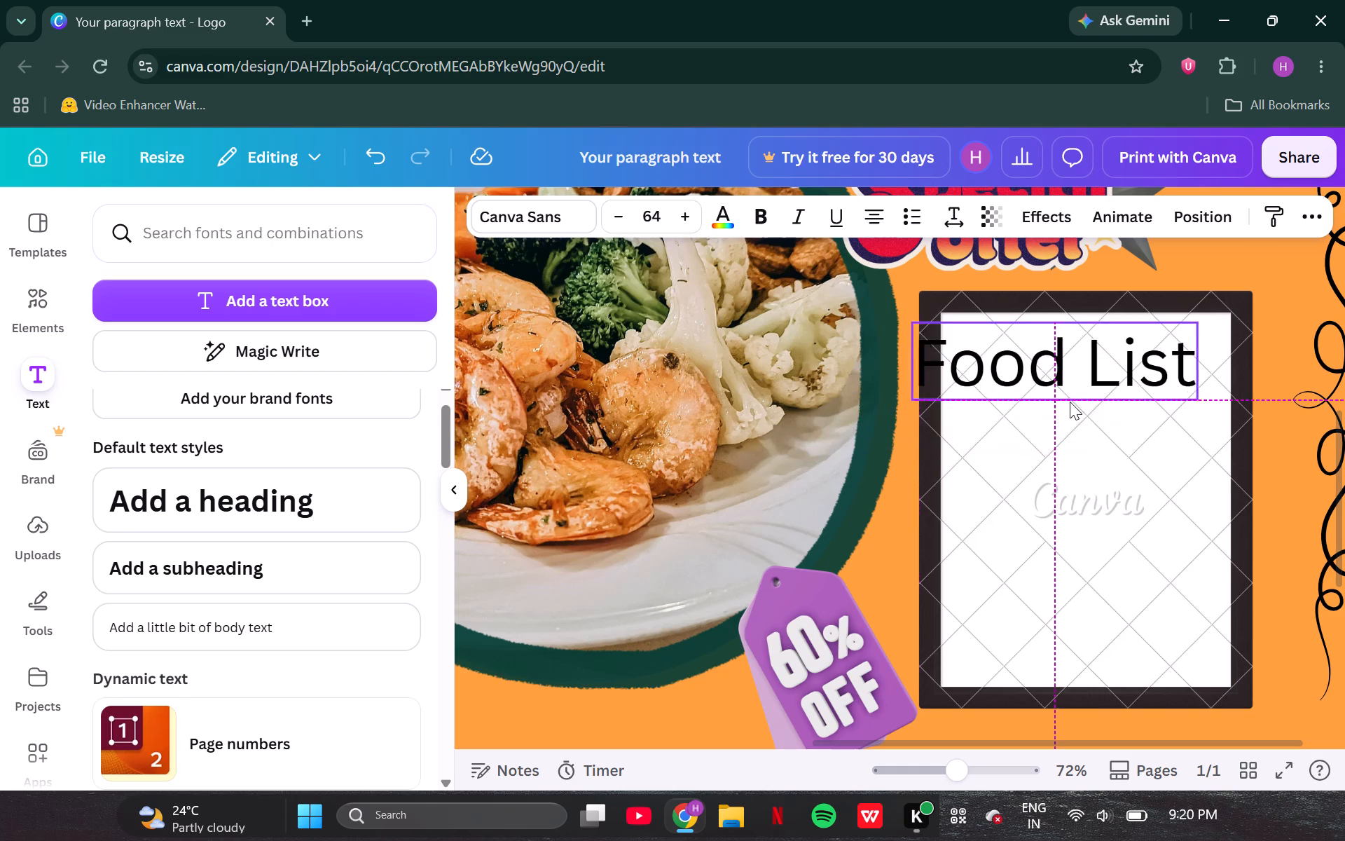
drag(1070, 402, 1092, 395)
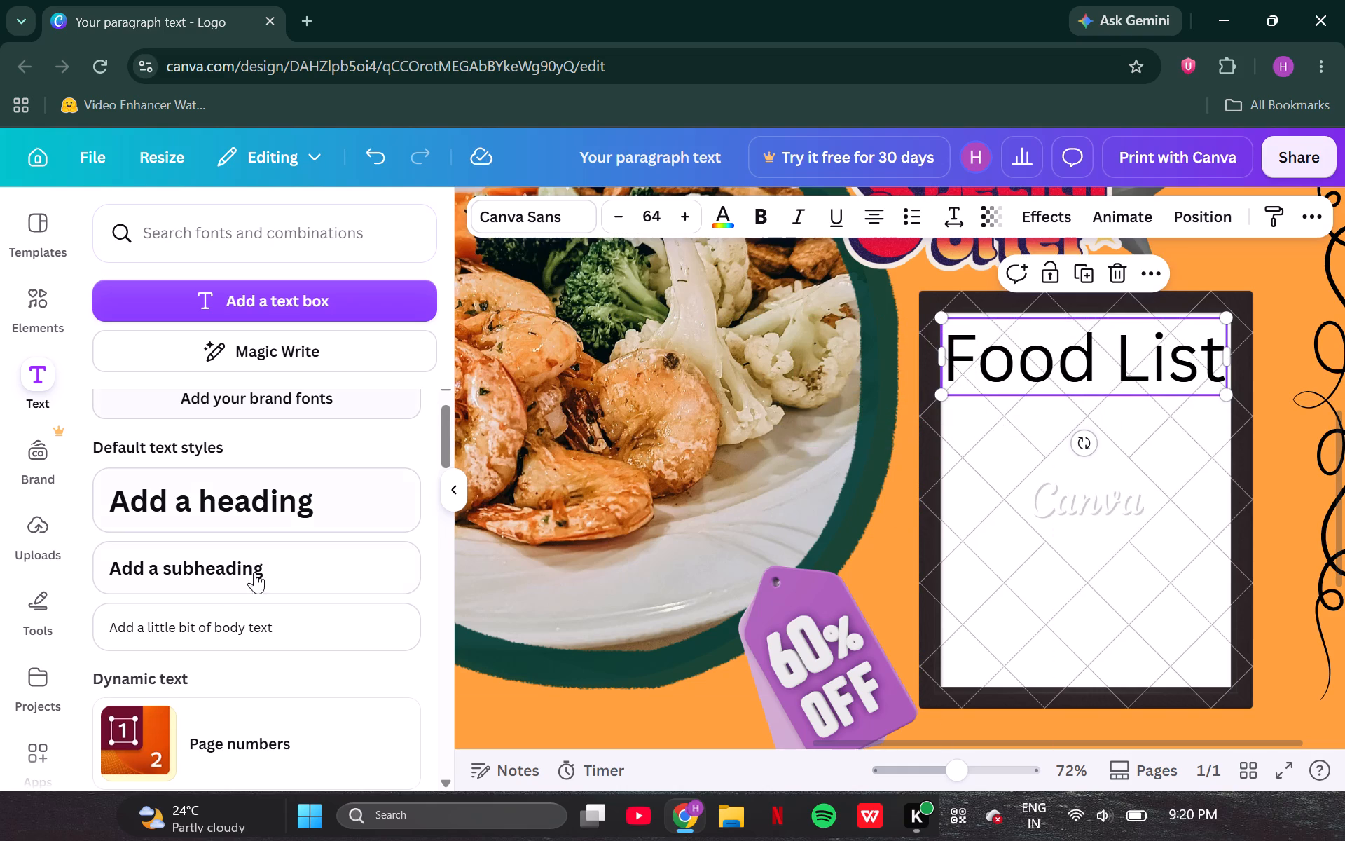
Add body text "Pizza", reduce it to about size 30.5, and place it under the left part of the "Food List" heading.
click(164, 612)
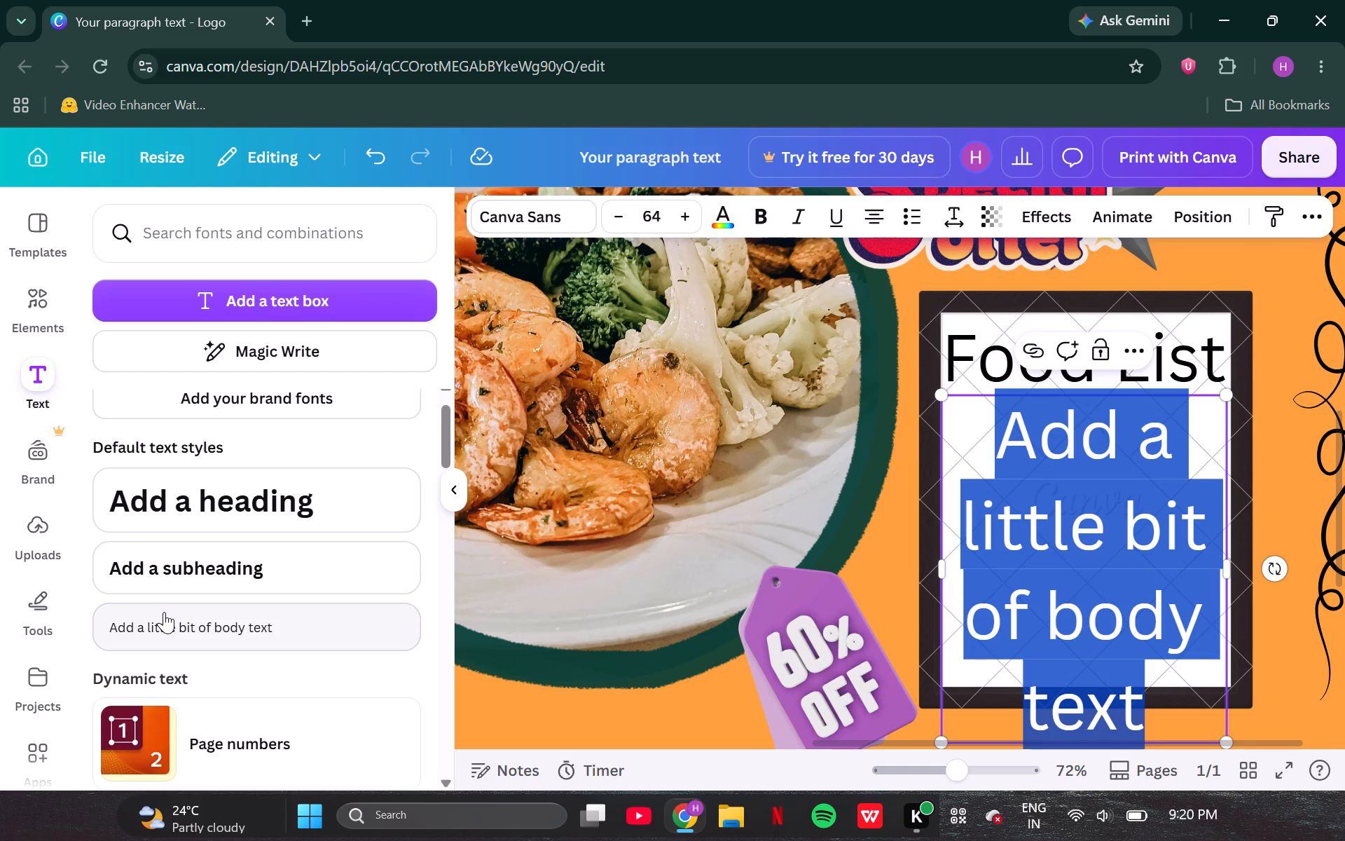
text(Pi)
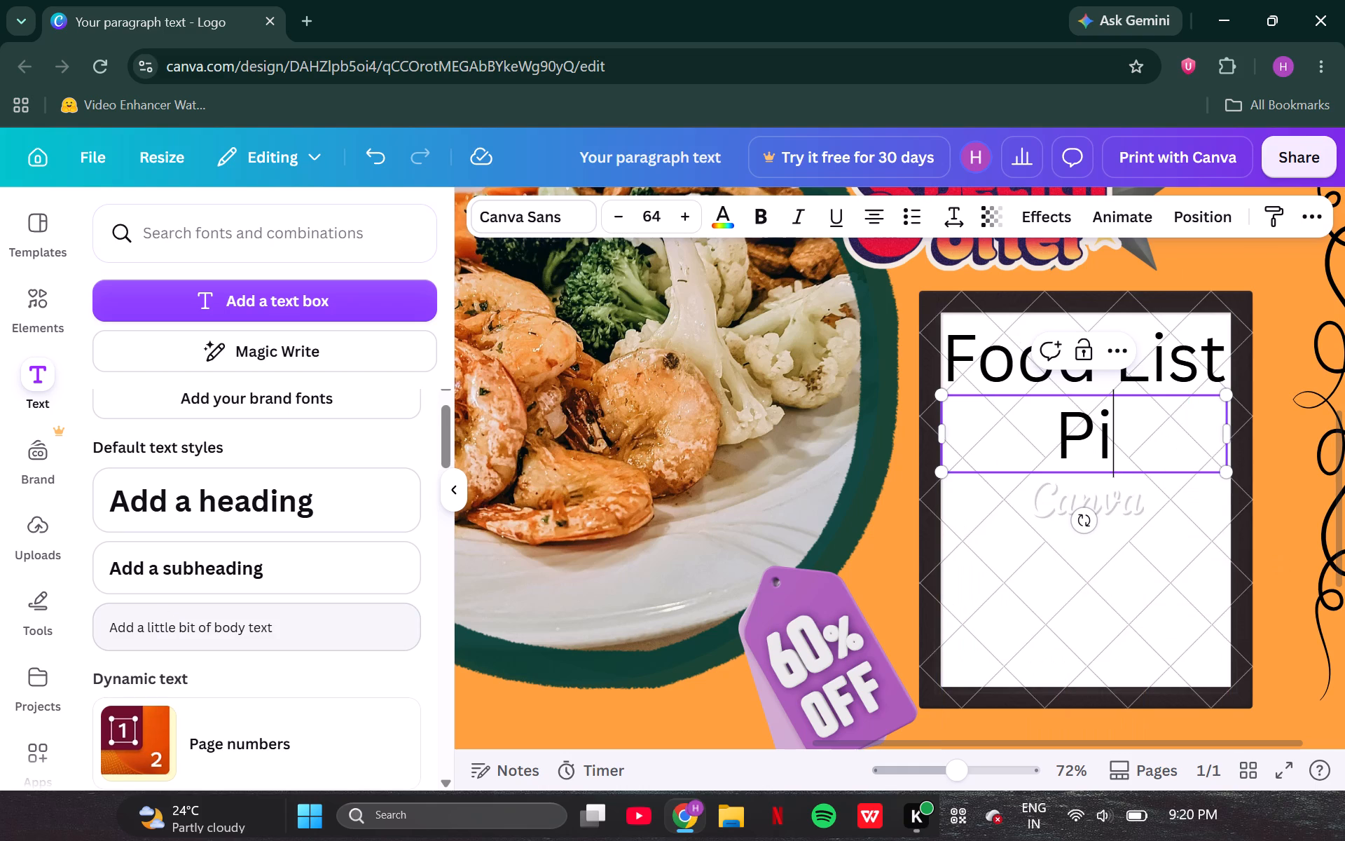
text(zza)
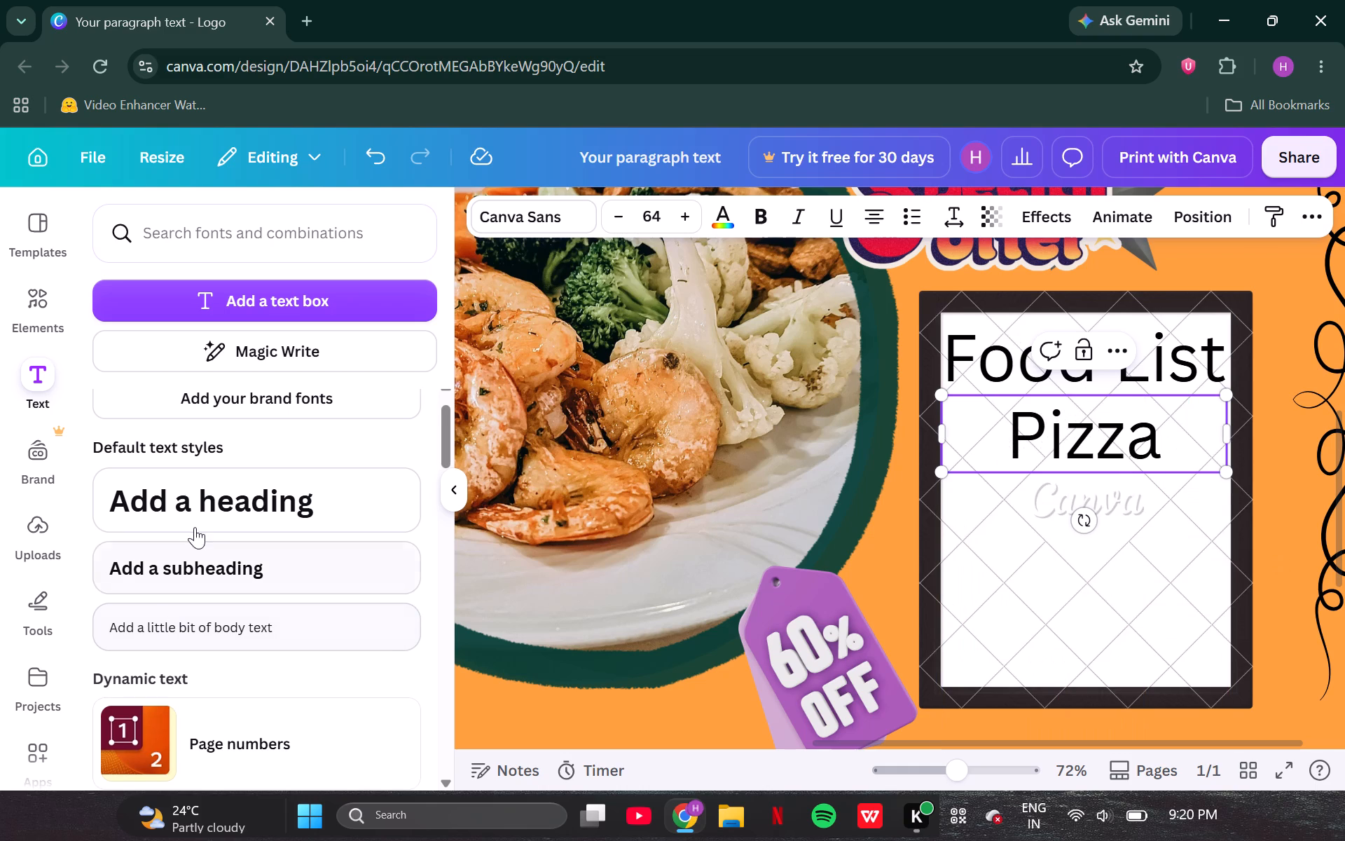
drag(935, 395, 990, 413)
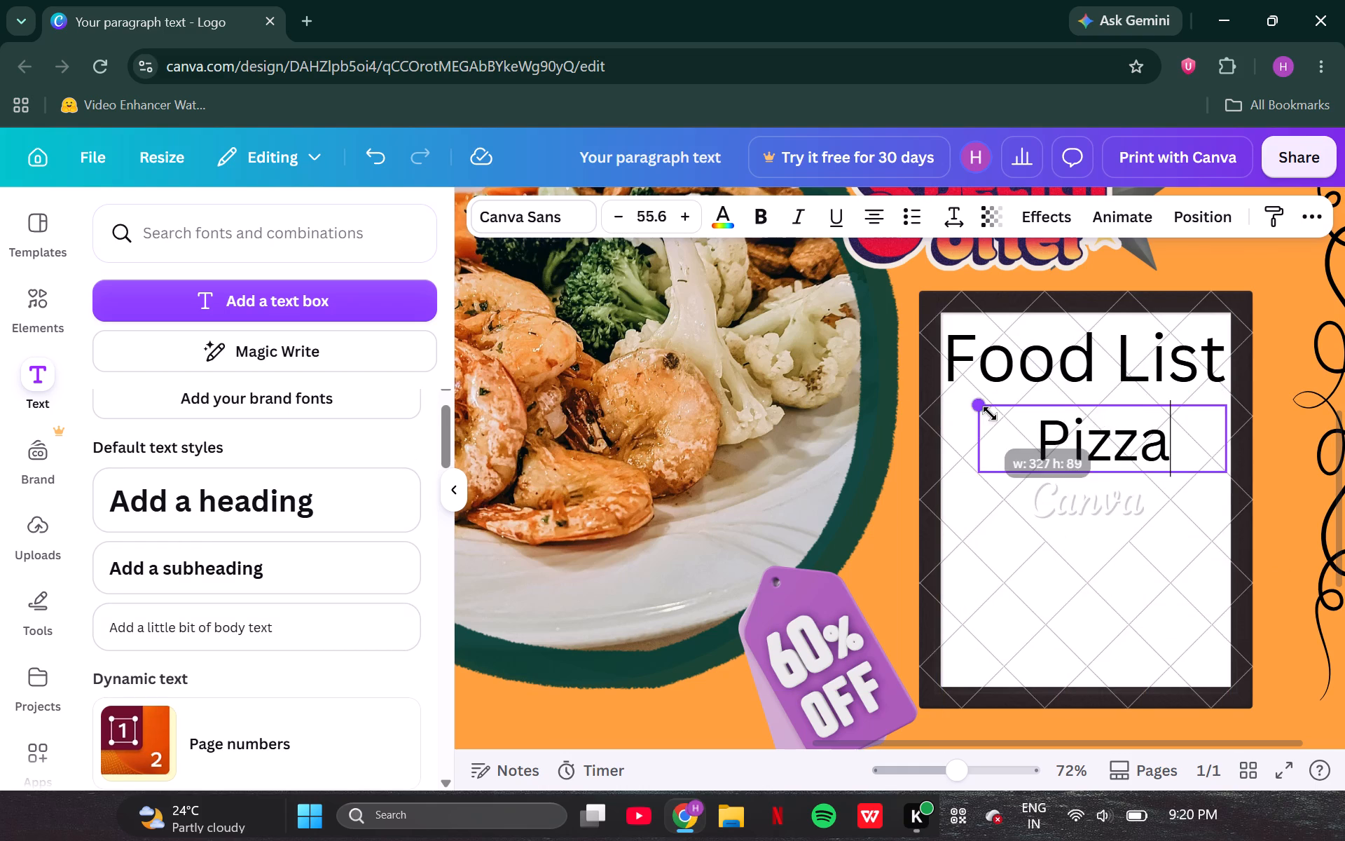
drag(990, 413, 1085, 436)
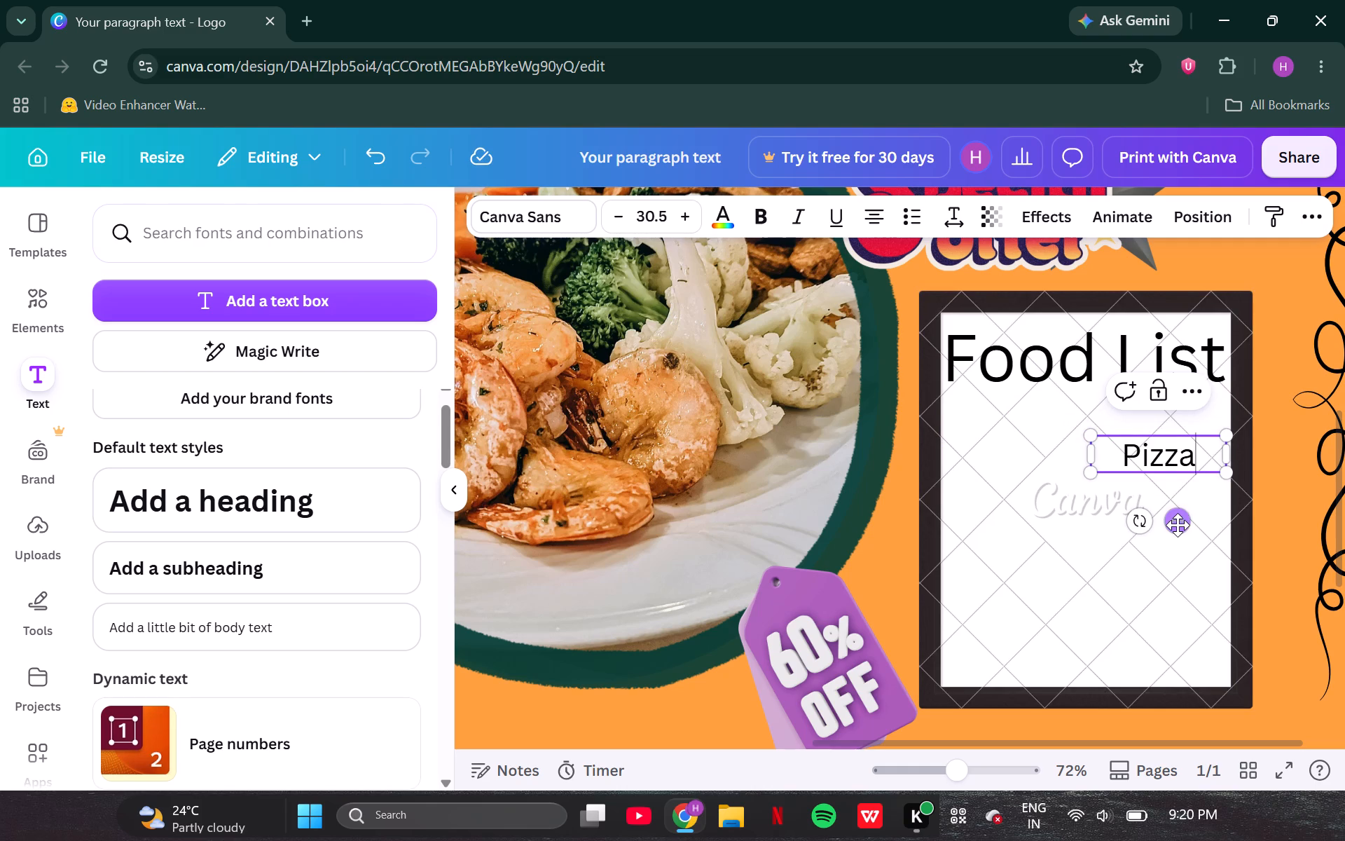
drag(1178, 525, 1042, 506)
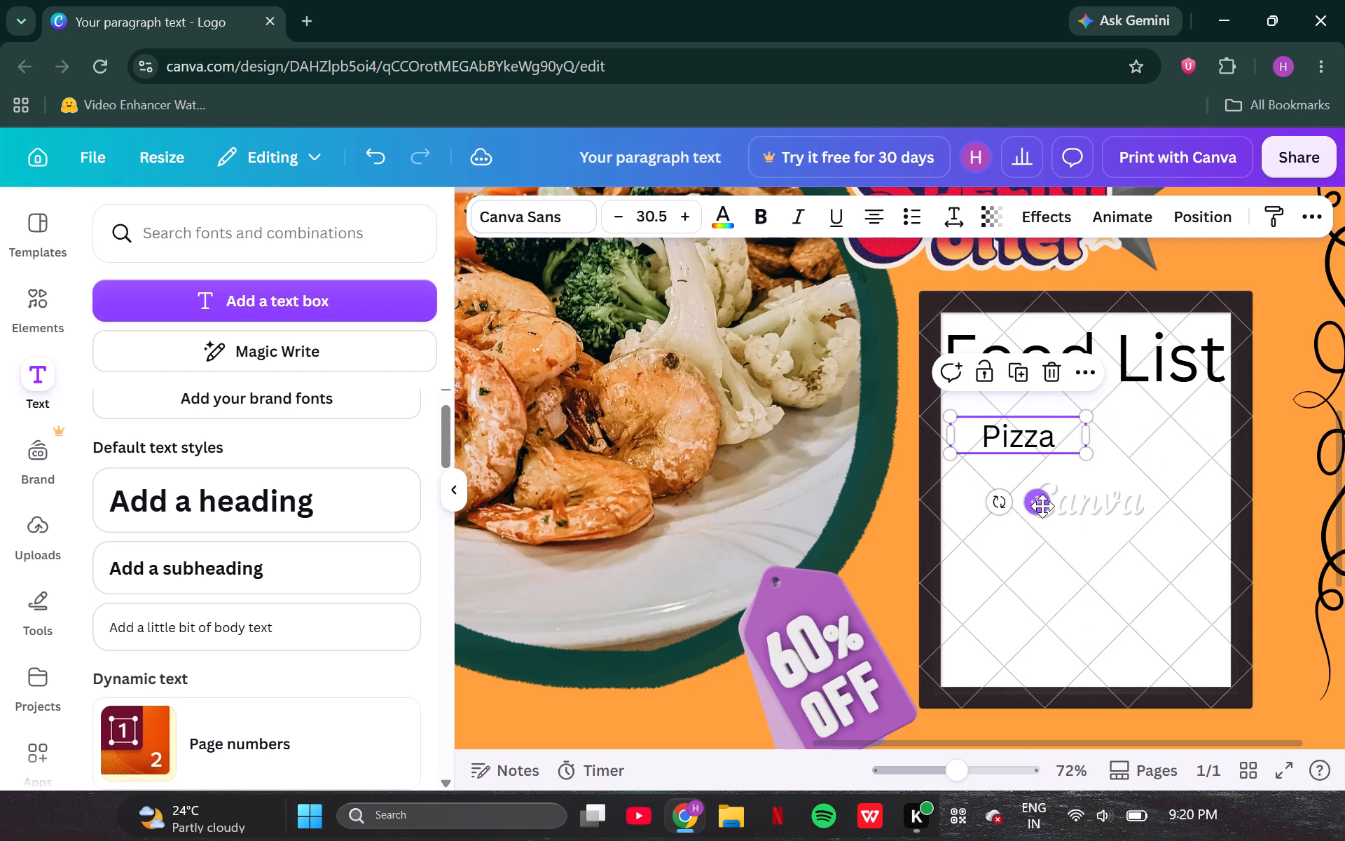
Add body text "Burger", reduce it to about size 31.6, and place it centred directly below "Pizza" in the frame.
click(248, 647)
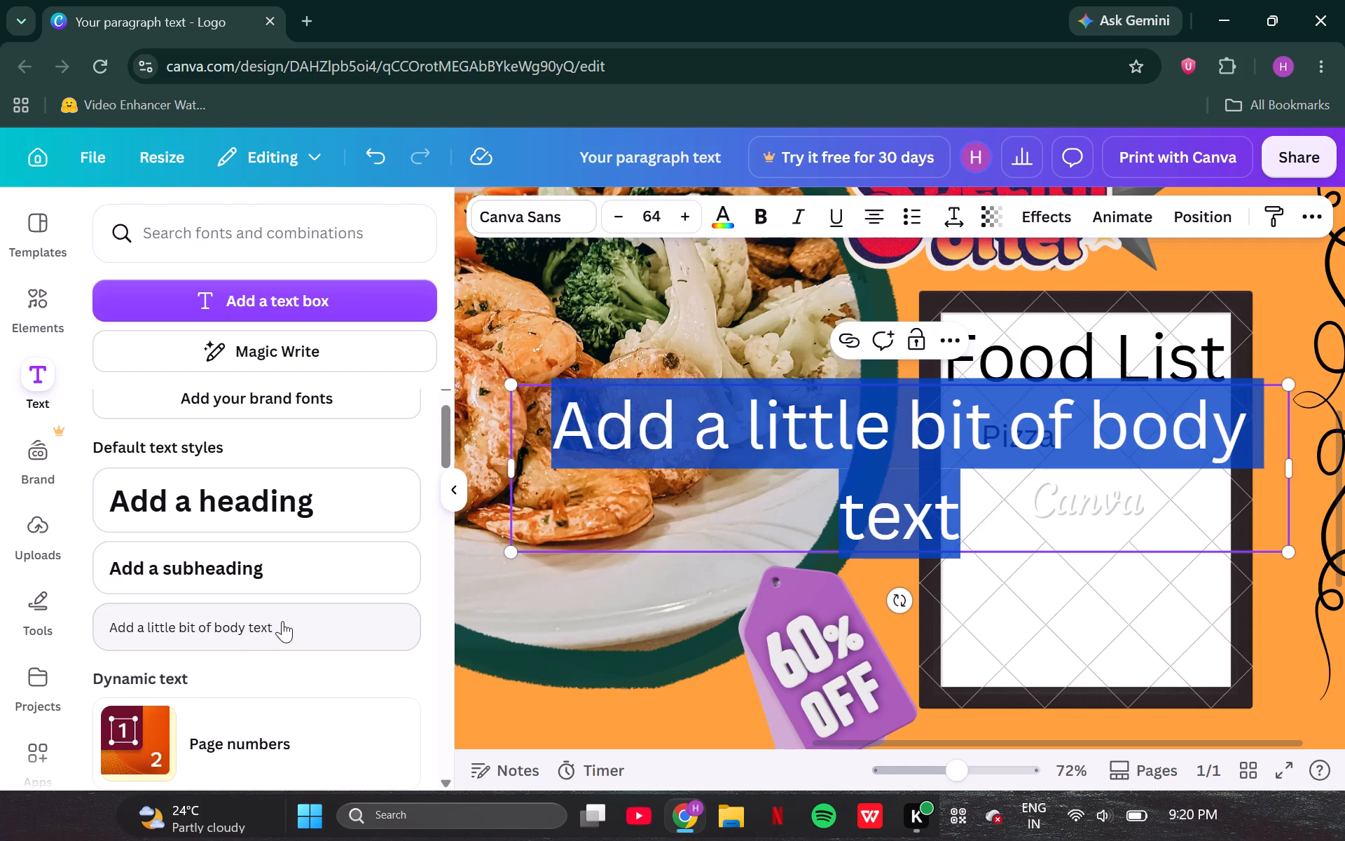
text(Burger)
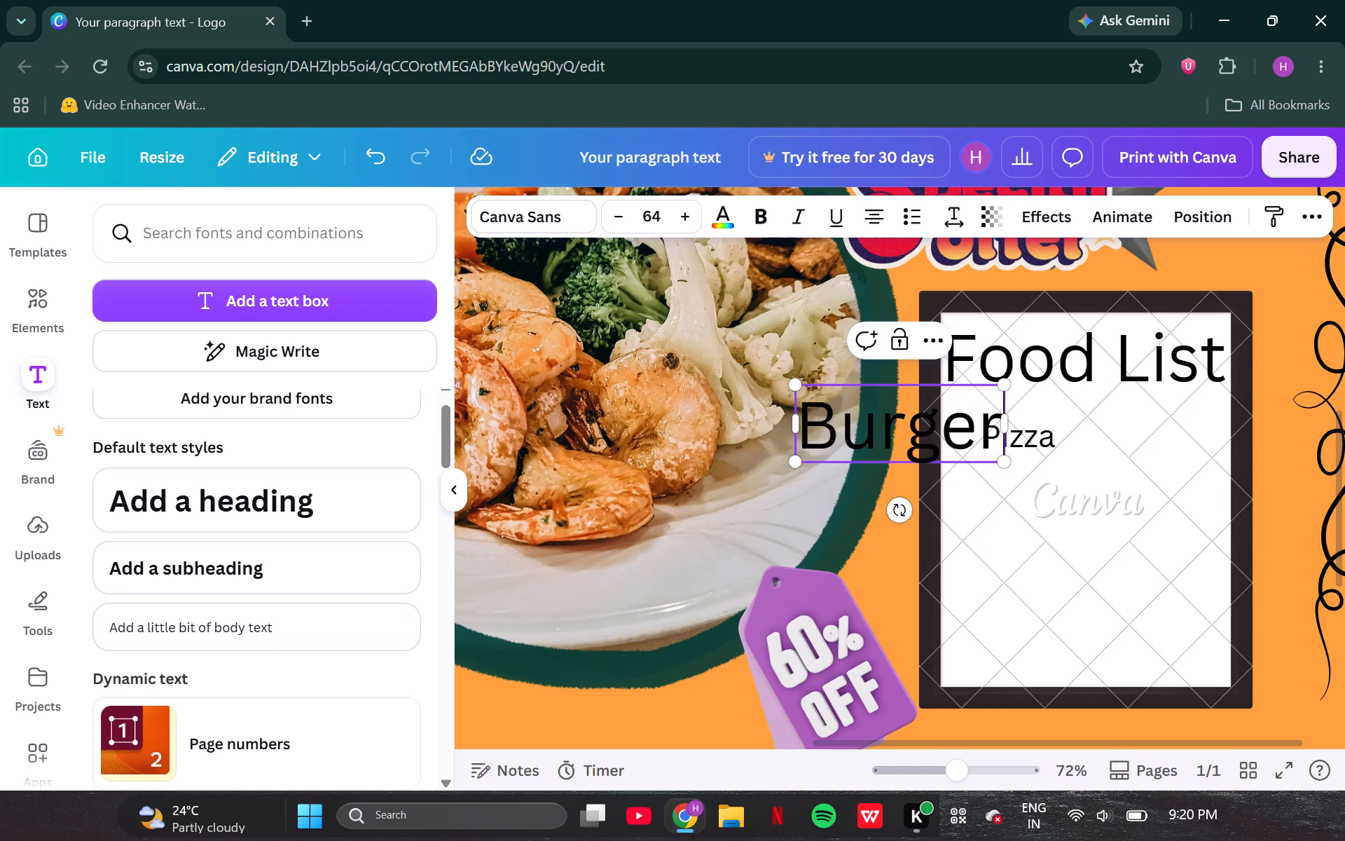
drag(801, 459, 892, 426)
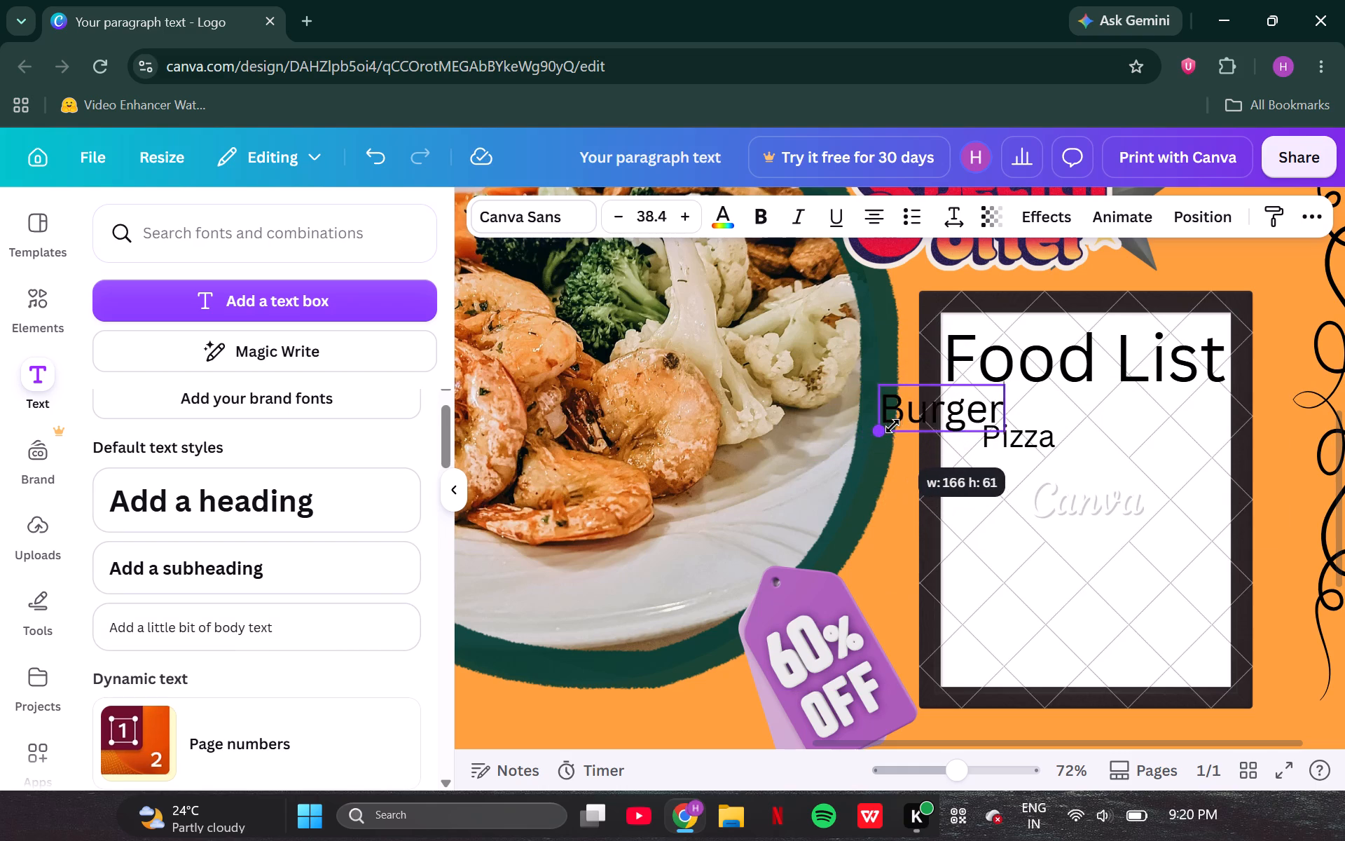
drag(892, 426, 904, 412)
drag(972, 465, 1002, 502)
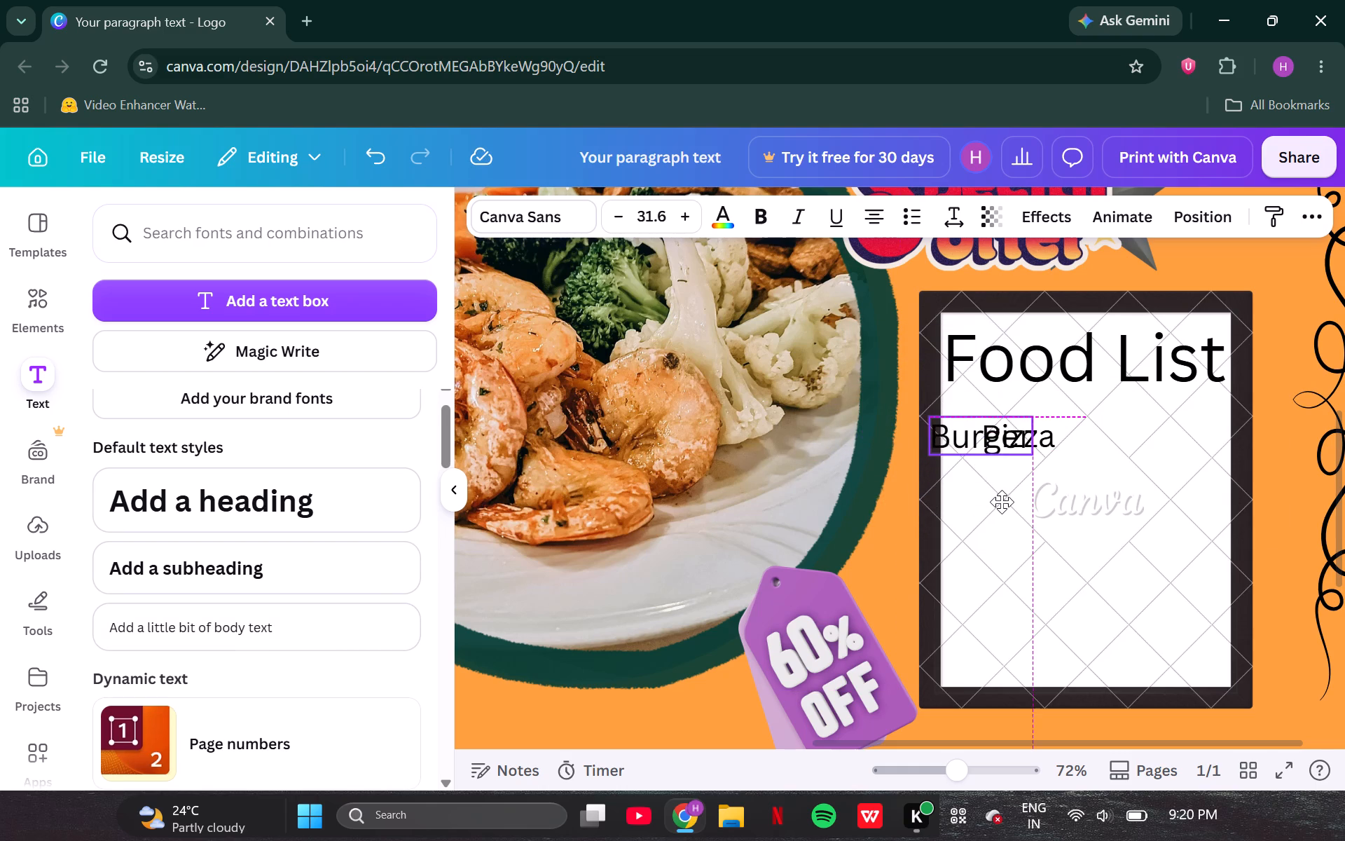
drag(1002, 502, 1041, 547)
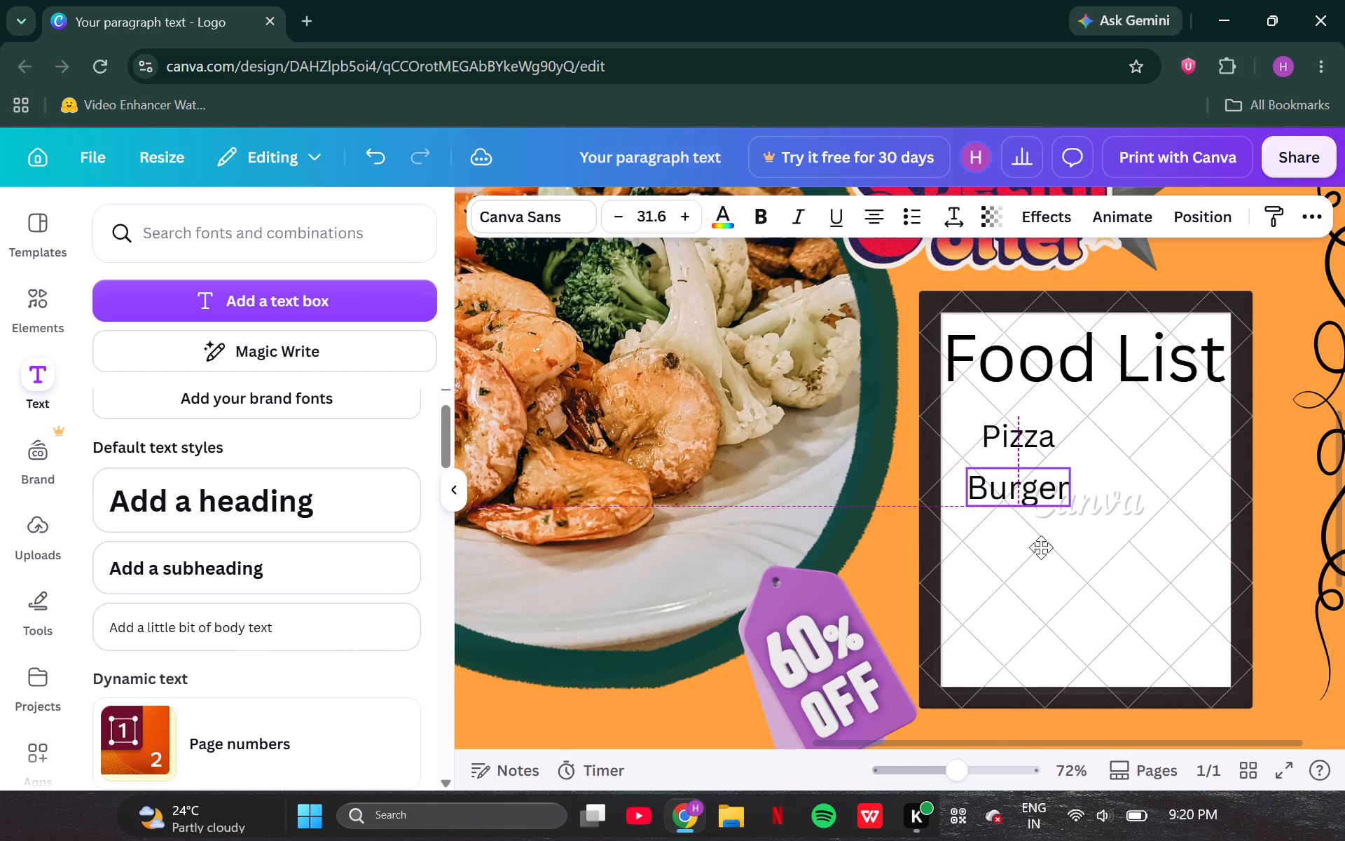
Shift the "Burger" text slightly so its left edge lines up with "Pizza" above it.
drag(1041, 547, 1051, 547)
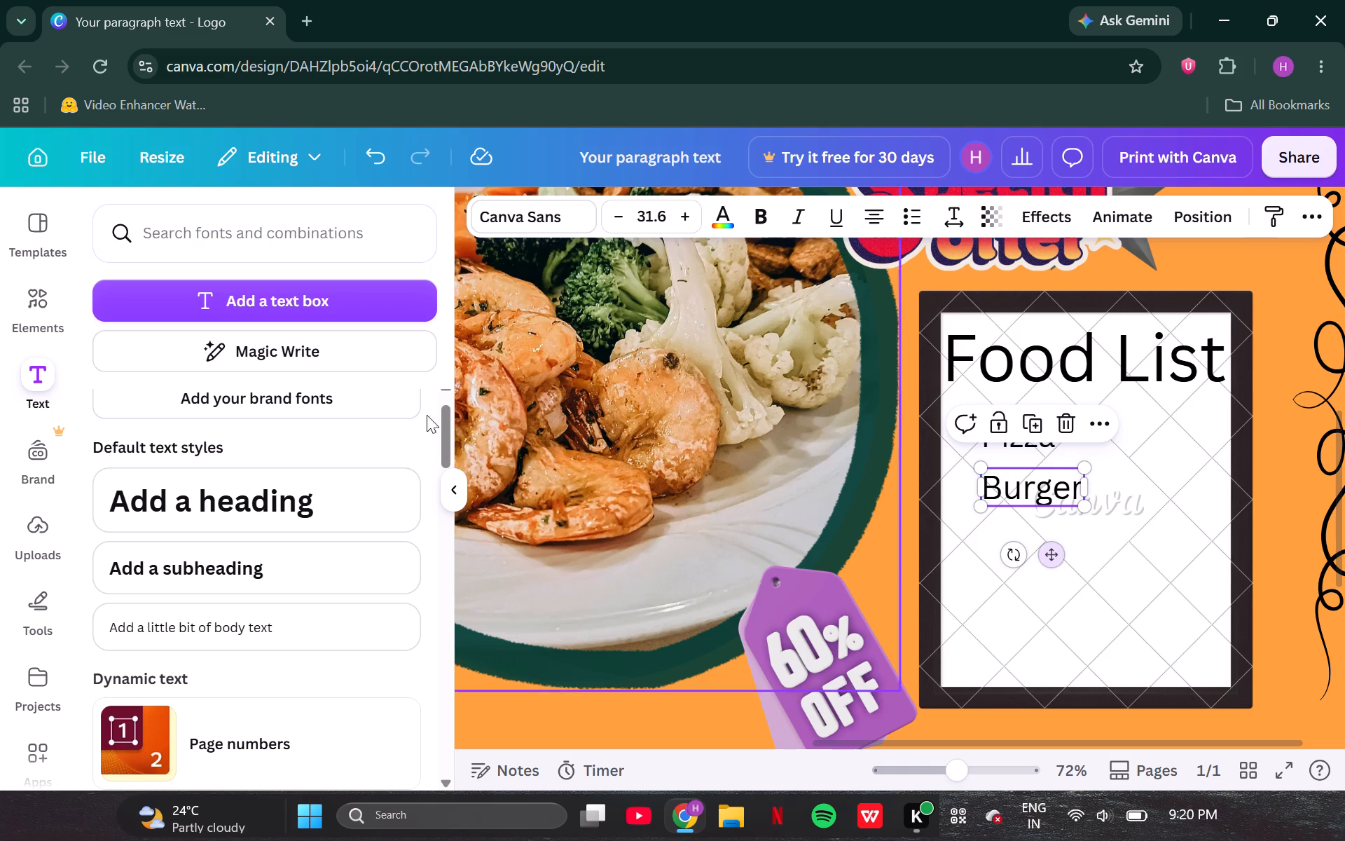
Add a body text box reading "Many More".
click(206, 613)
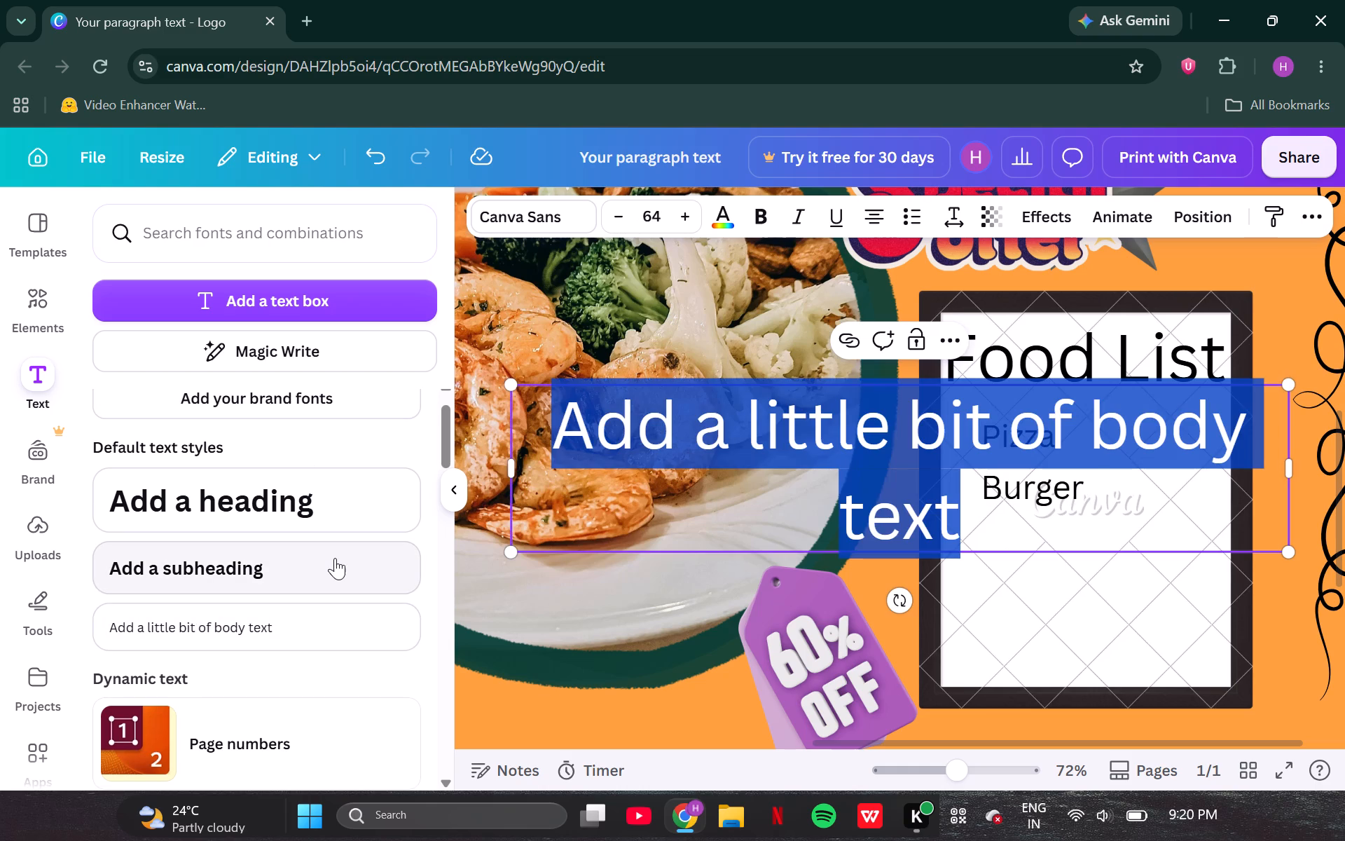
key(shift+m)
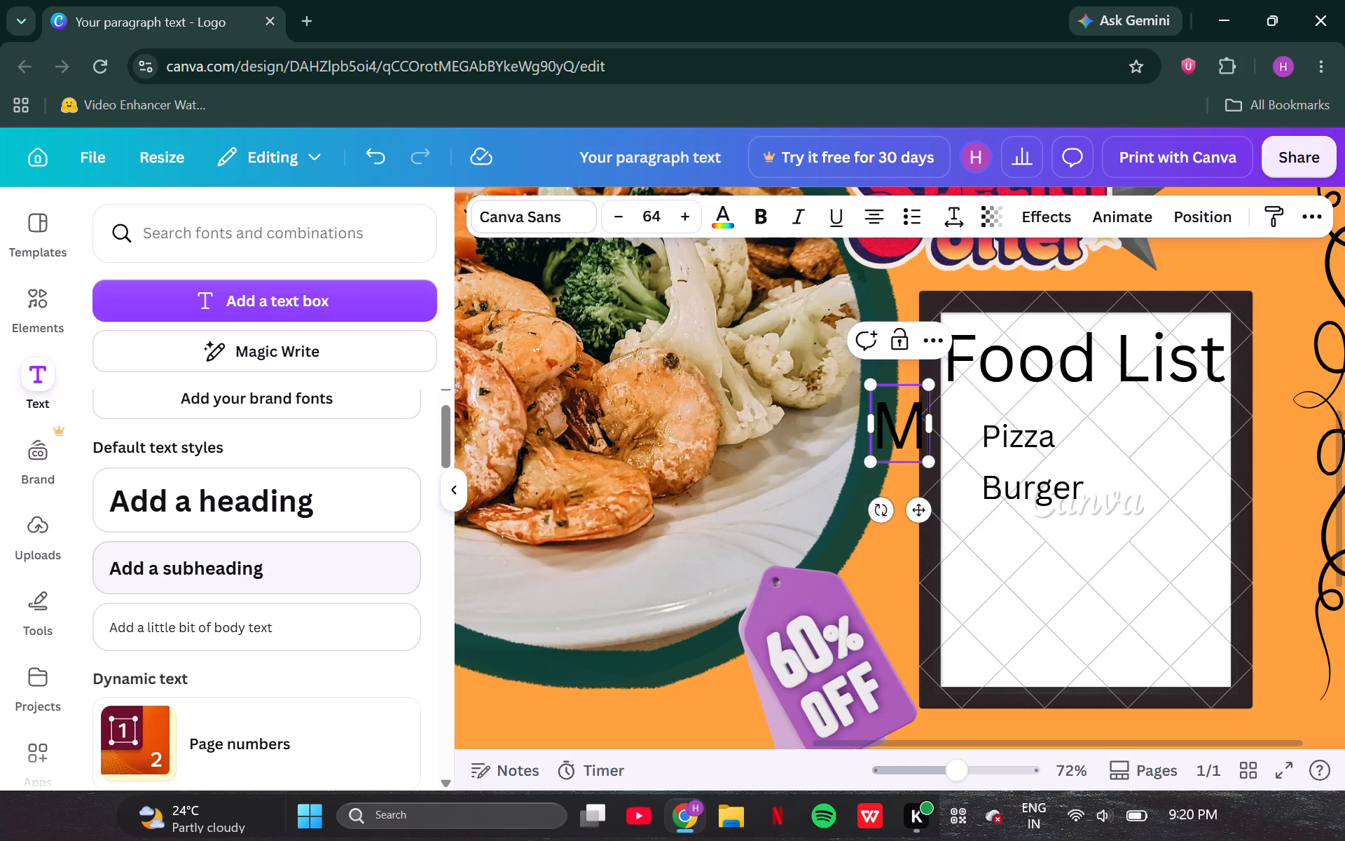
text(ai)
key(BackSpace)
text(nt)
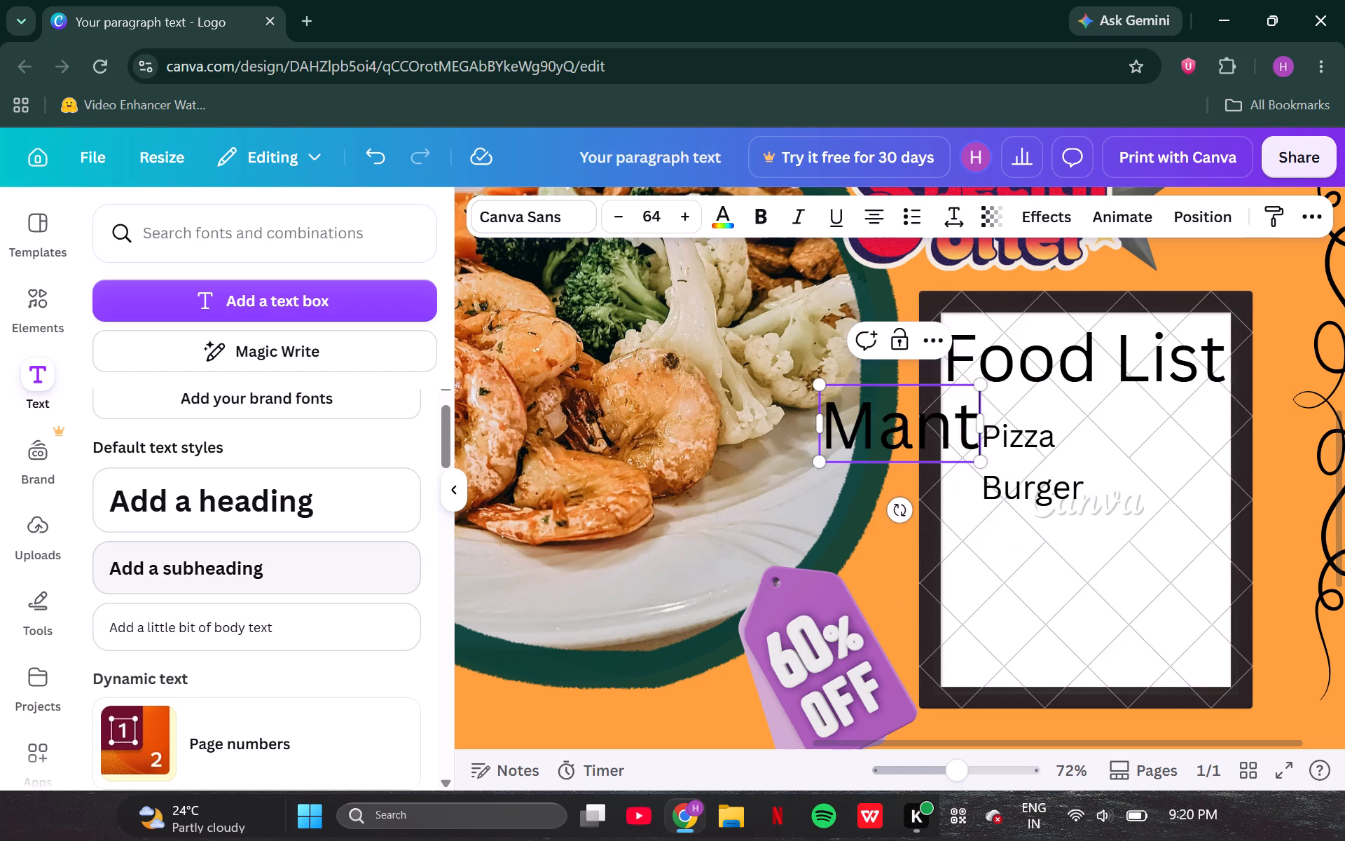
key(space)
key(BackSpace)
key(BackSpace)
key(t)
key(BackSpace)
text(y)
key(space)
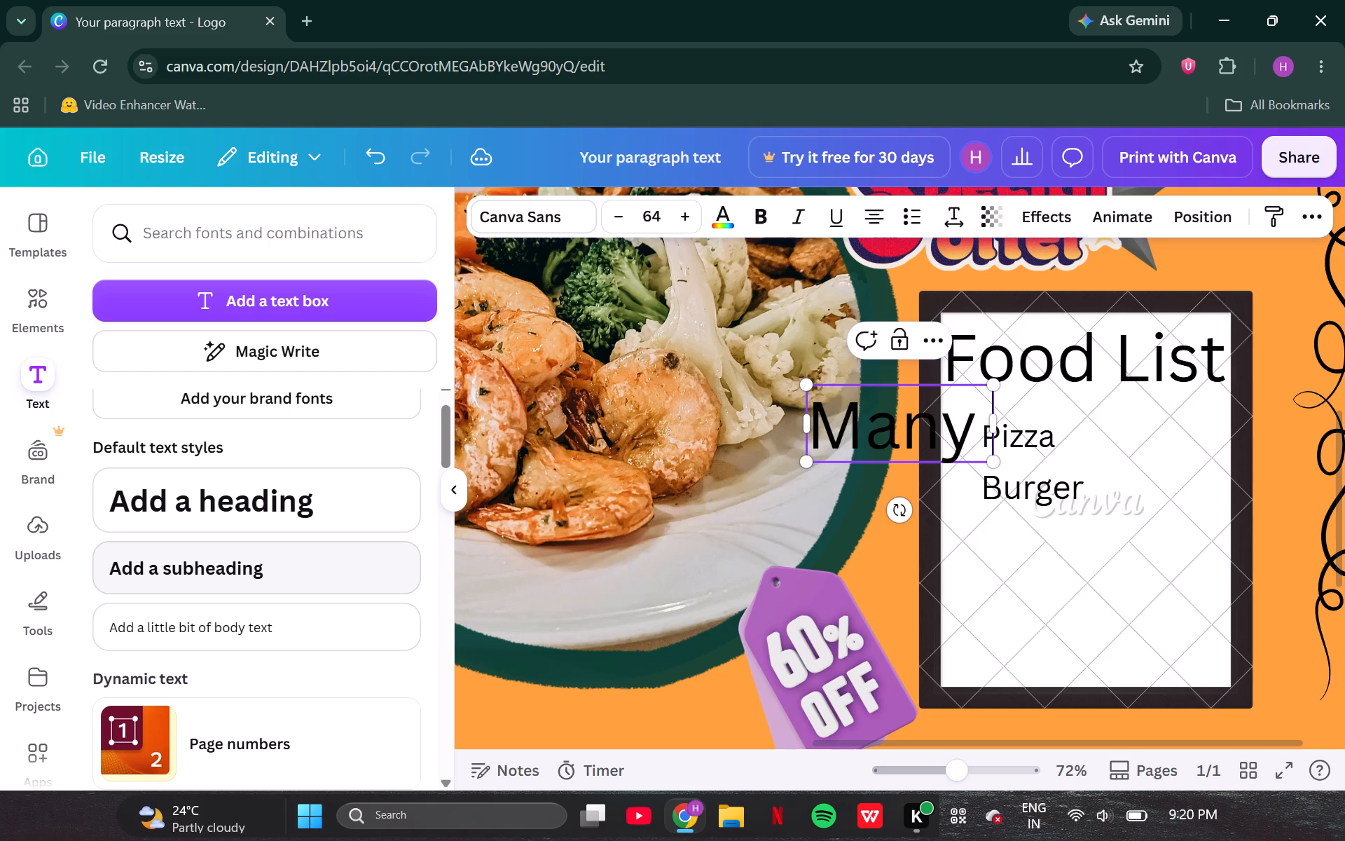
text(More)
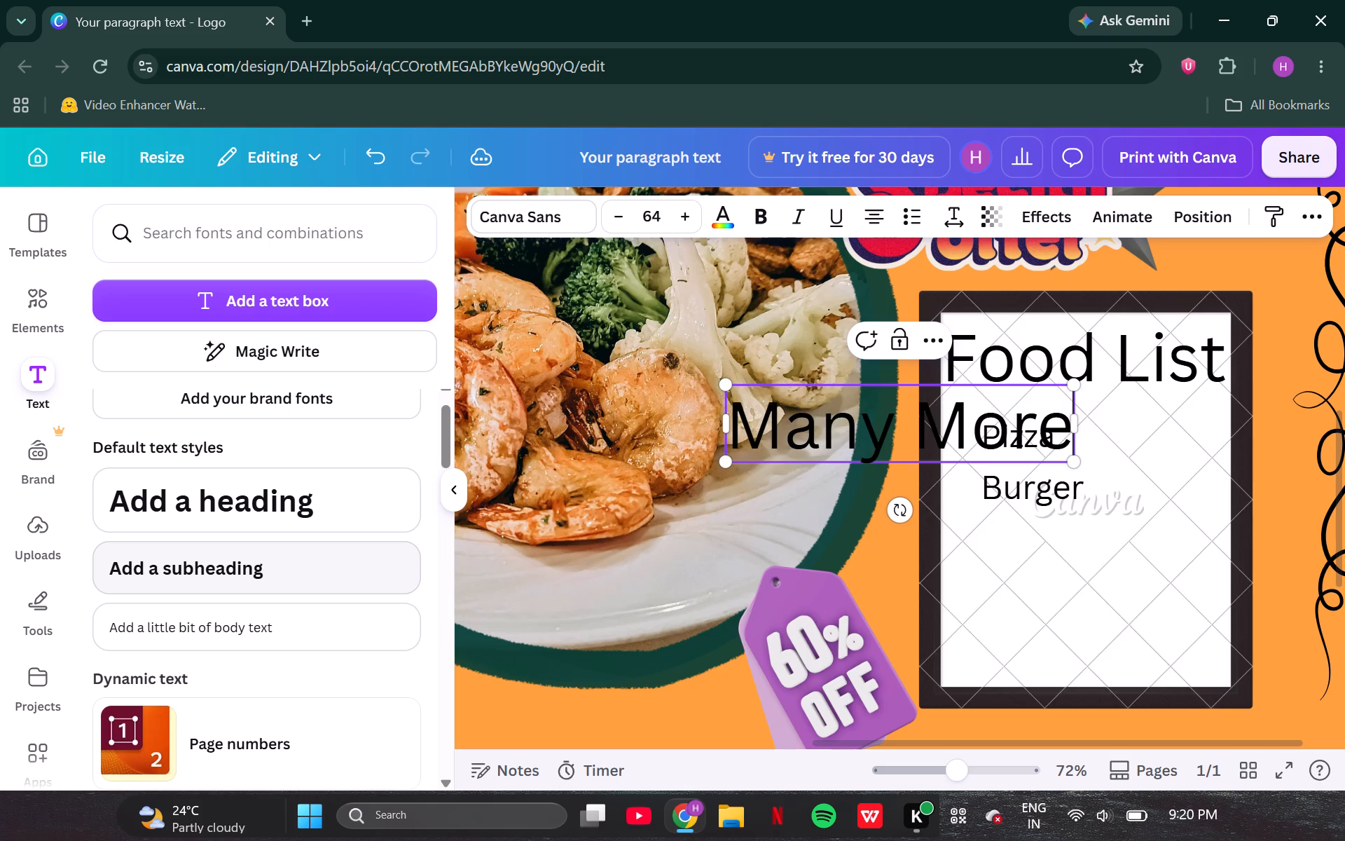
key(Return)
key(BackSpace)
Reduce the "Many More" text to about size 39.7 and place it near the bottom of the white area inside the black frame.
drag(729, 389, 762, 397)
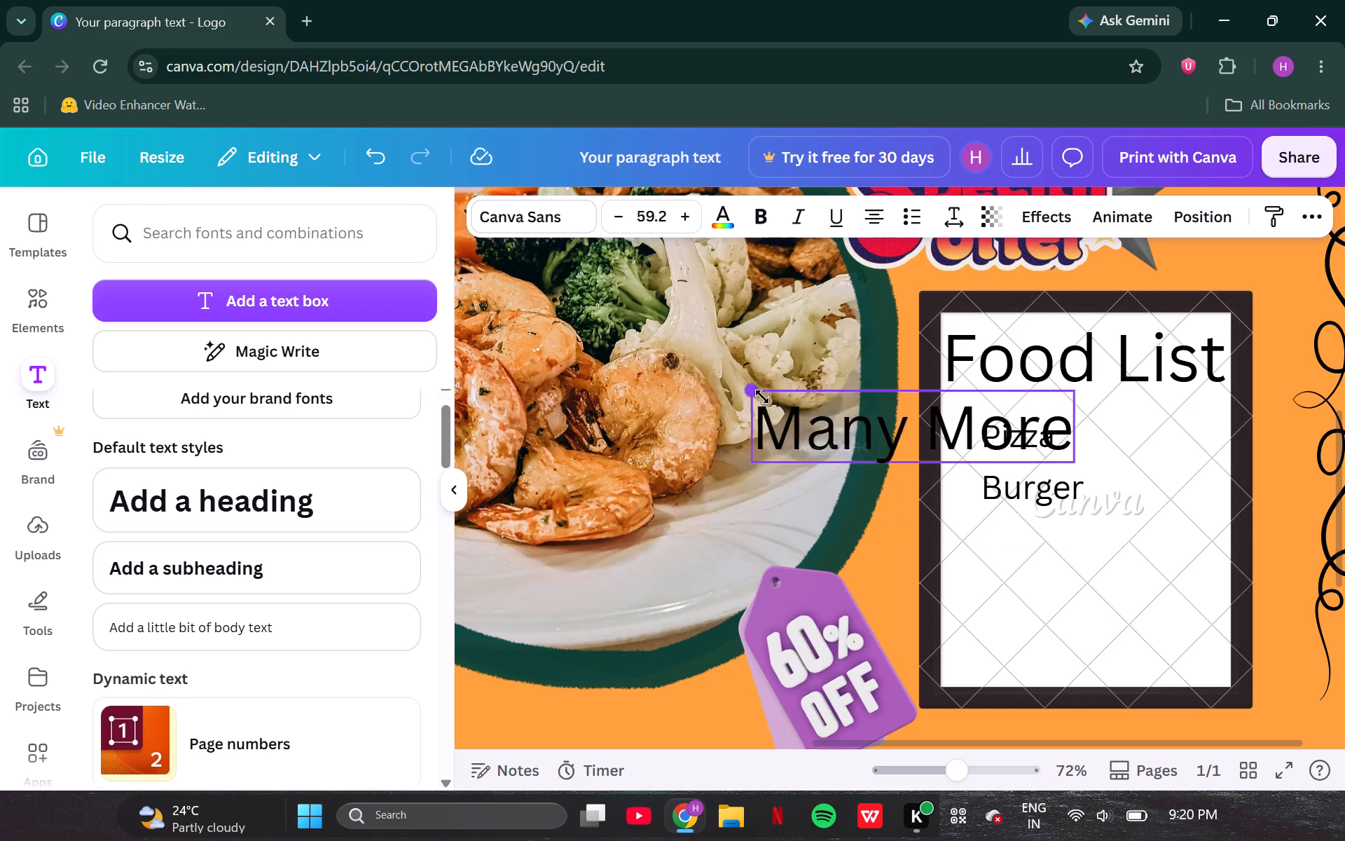
drag(762, 397, 859, 432)
drag(986, 506, 1012, 551)
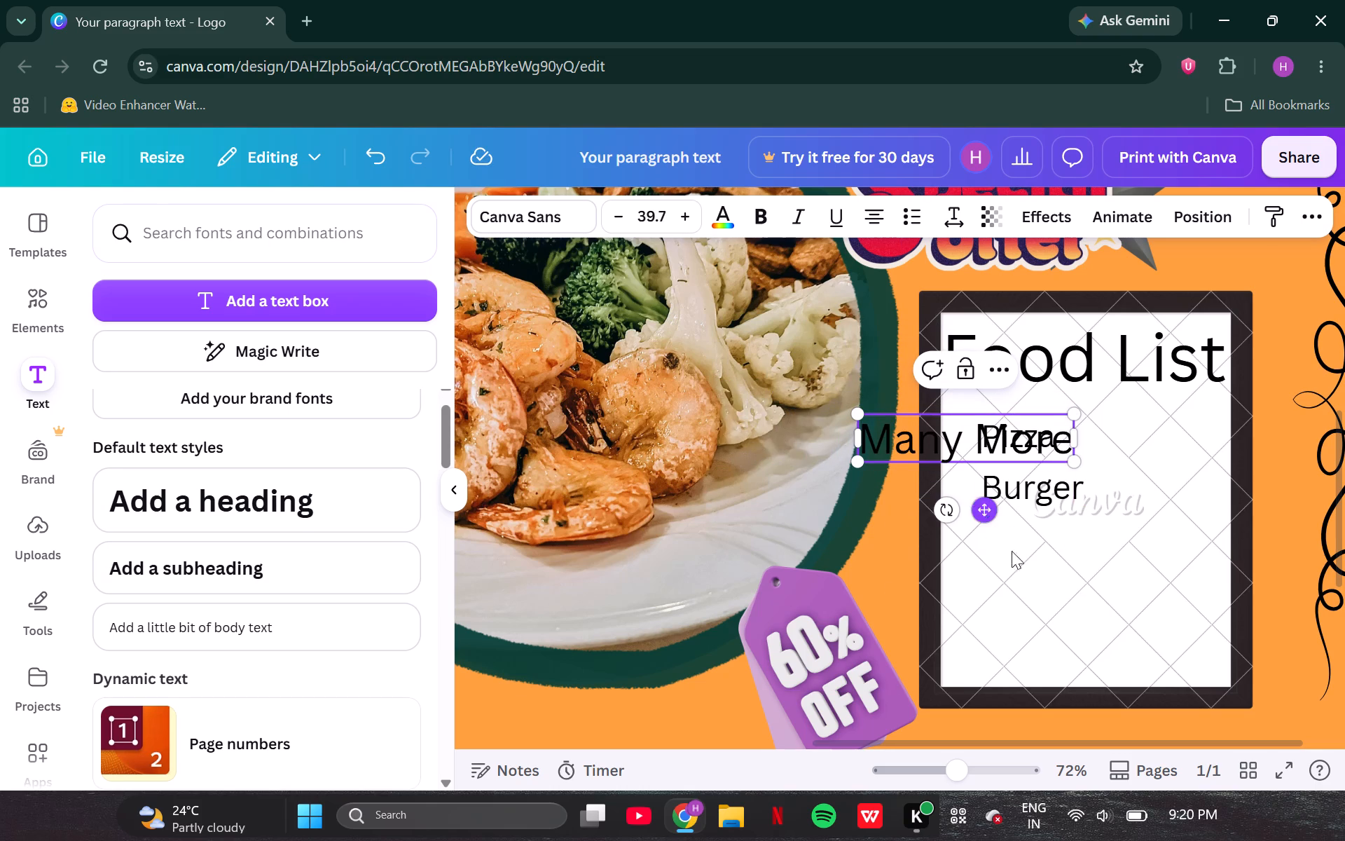
drag(1012, 551, 1084, 695)
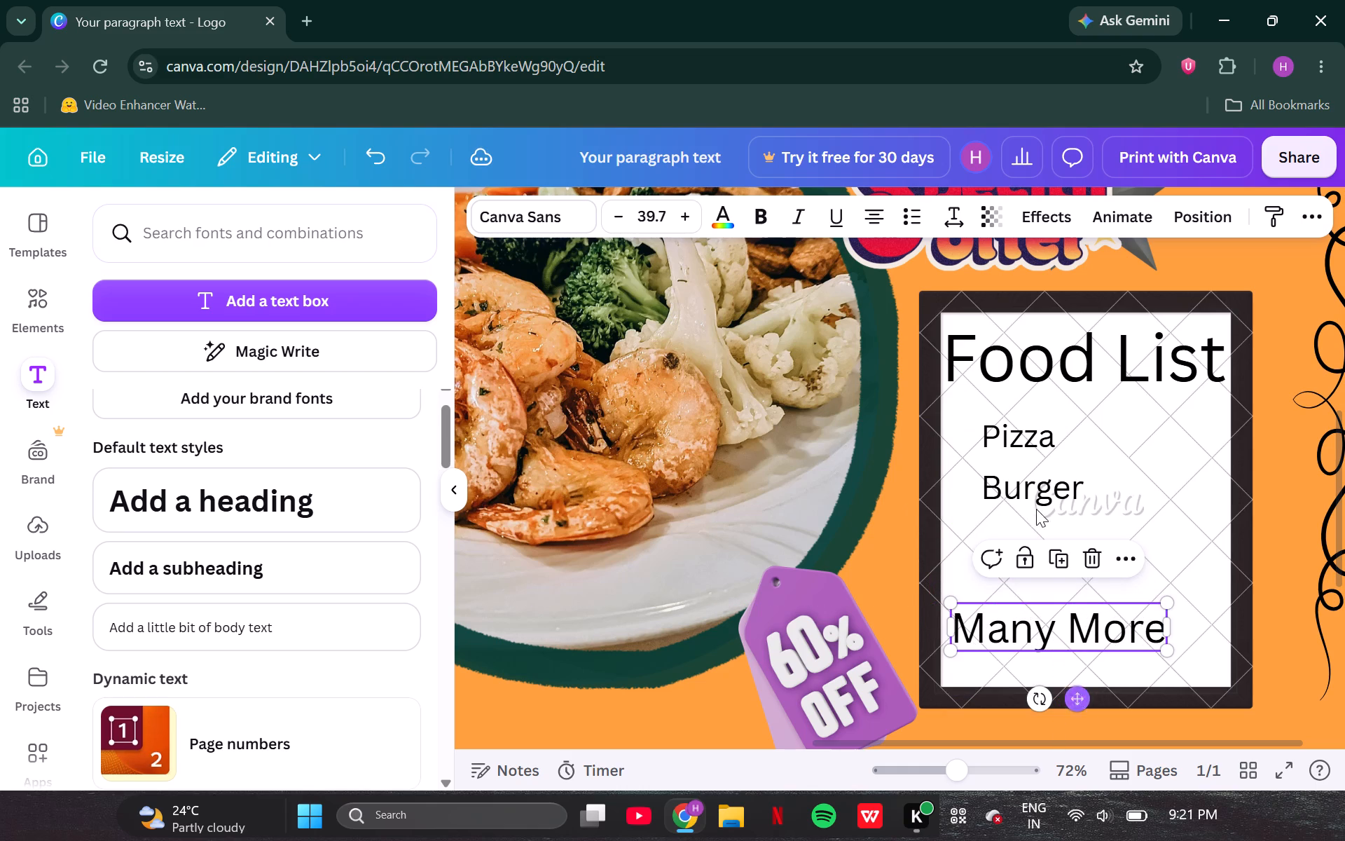
Enlarge the "Burger" text to about size 47.7 and move it down to just above "Many More".
click(1035, 503)
drag(1079, 505, 1129, 523)
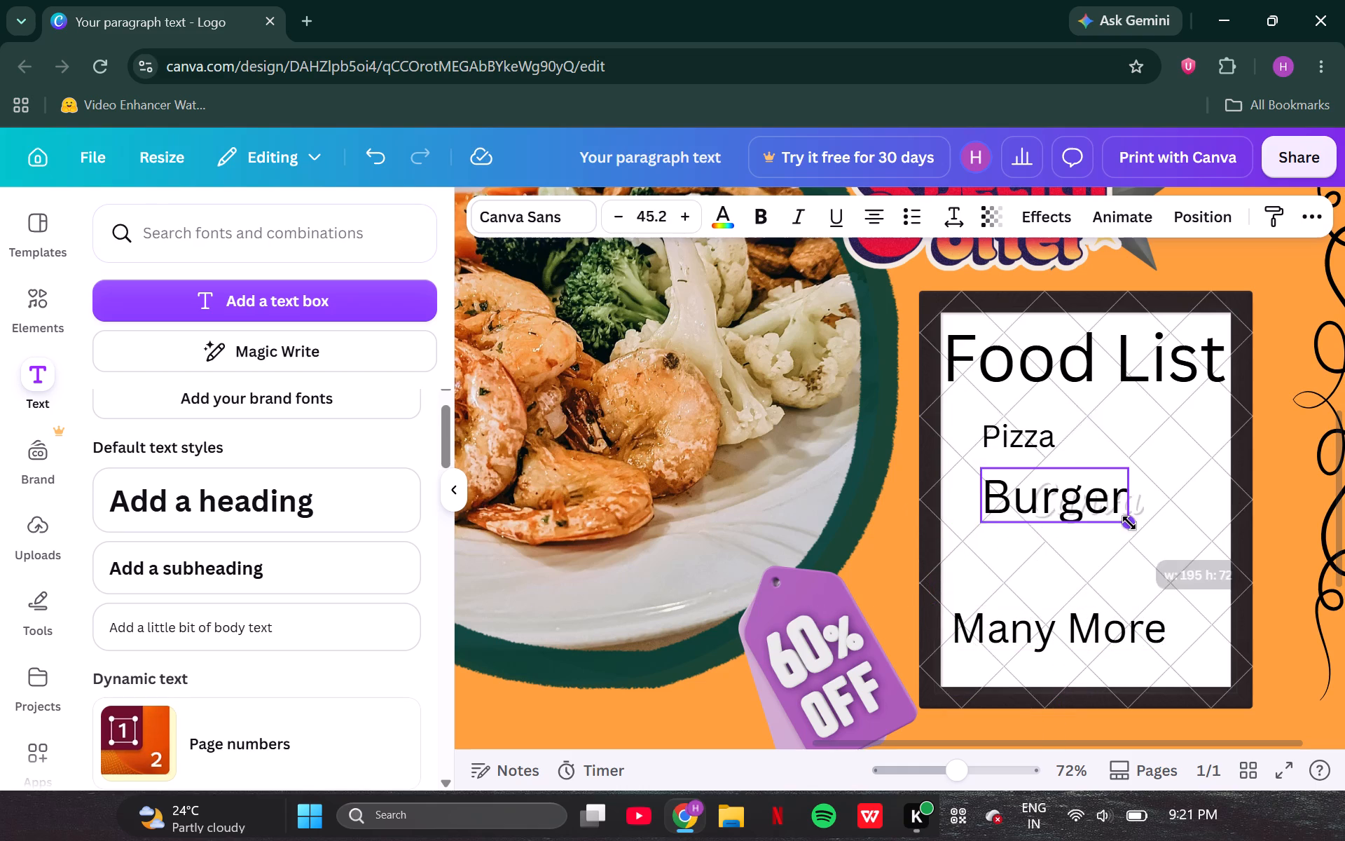
drag(1129, 523, 1131, 524)
drag(1082, 567, 1060, 627)
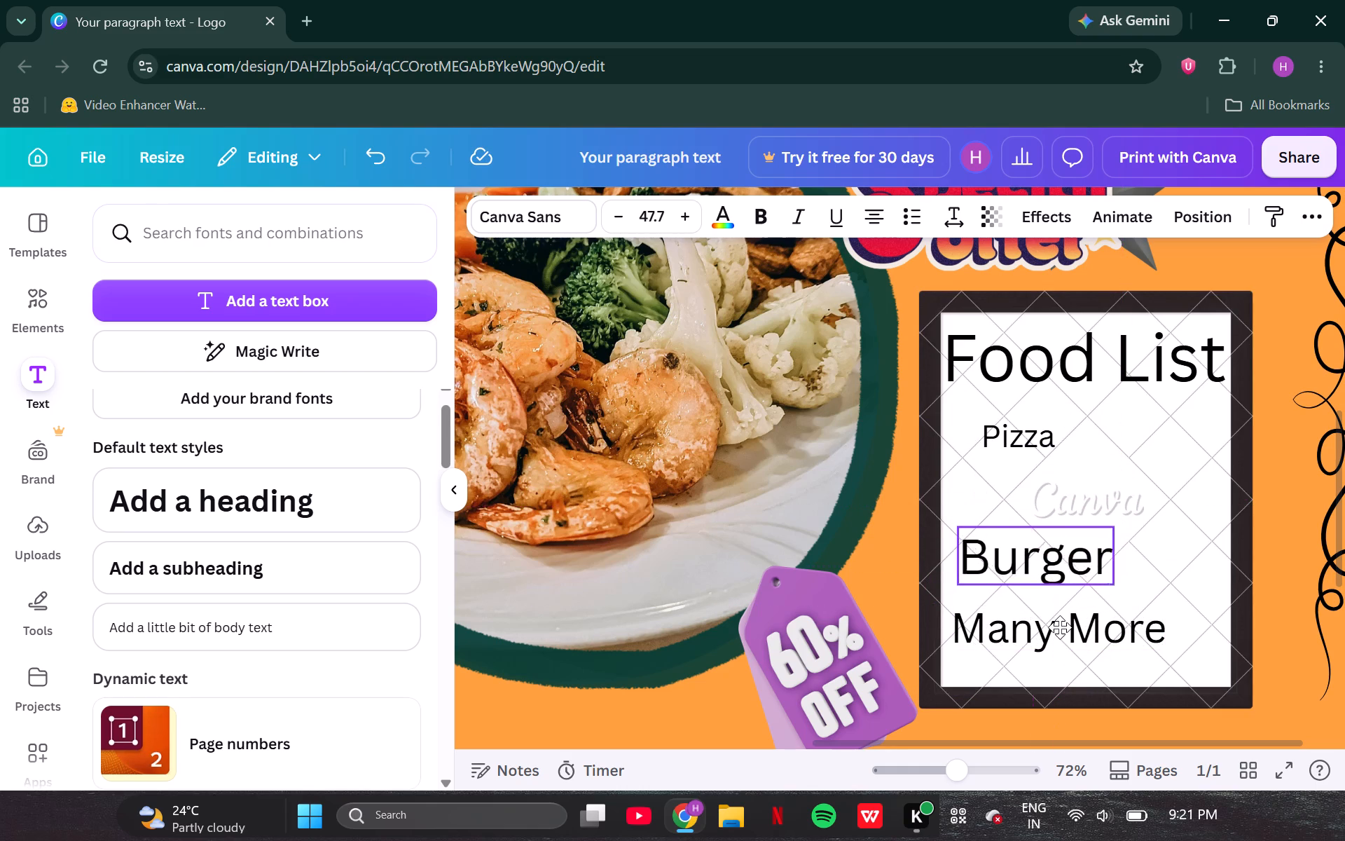
drag(1060, 627, 1060, 628)
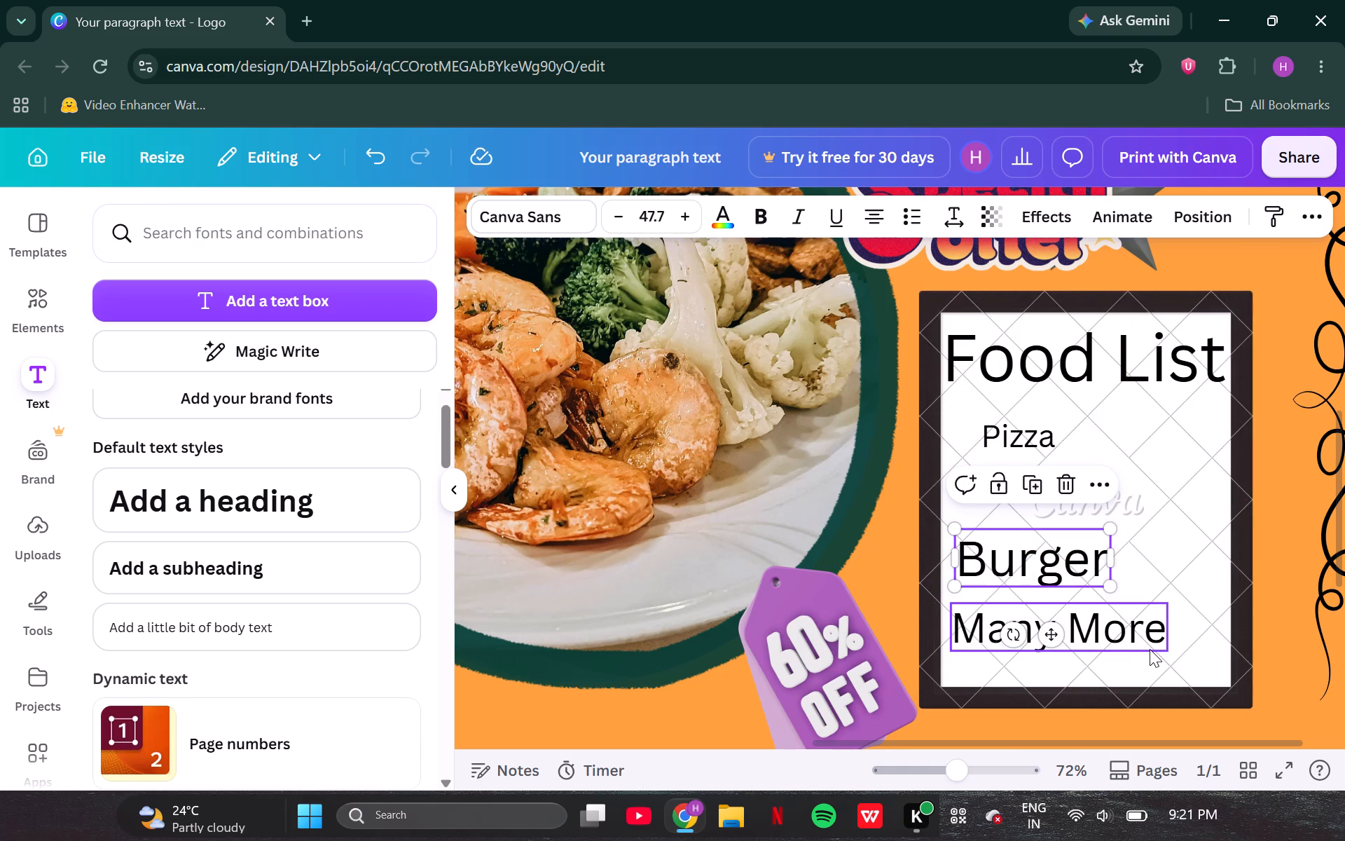
Enlarge the "Many More" text slightly at the bottom of the frame.
click(1150, 649)
drag(1164, 650, 1175, 652)
Move the "Burger" text up to open a gap above "Many More", keeping their left edges roughly aligned.
drag(978, 580, 986, 545)
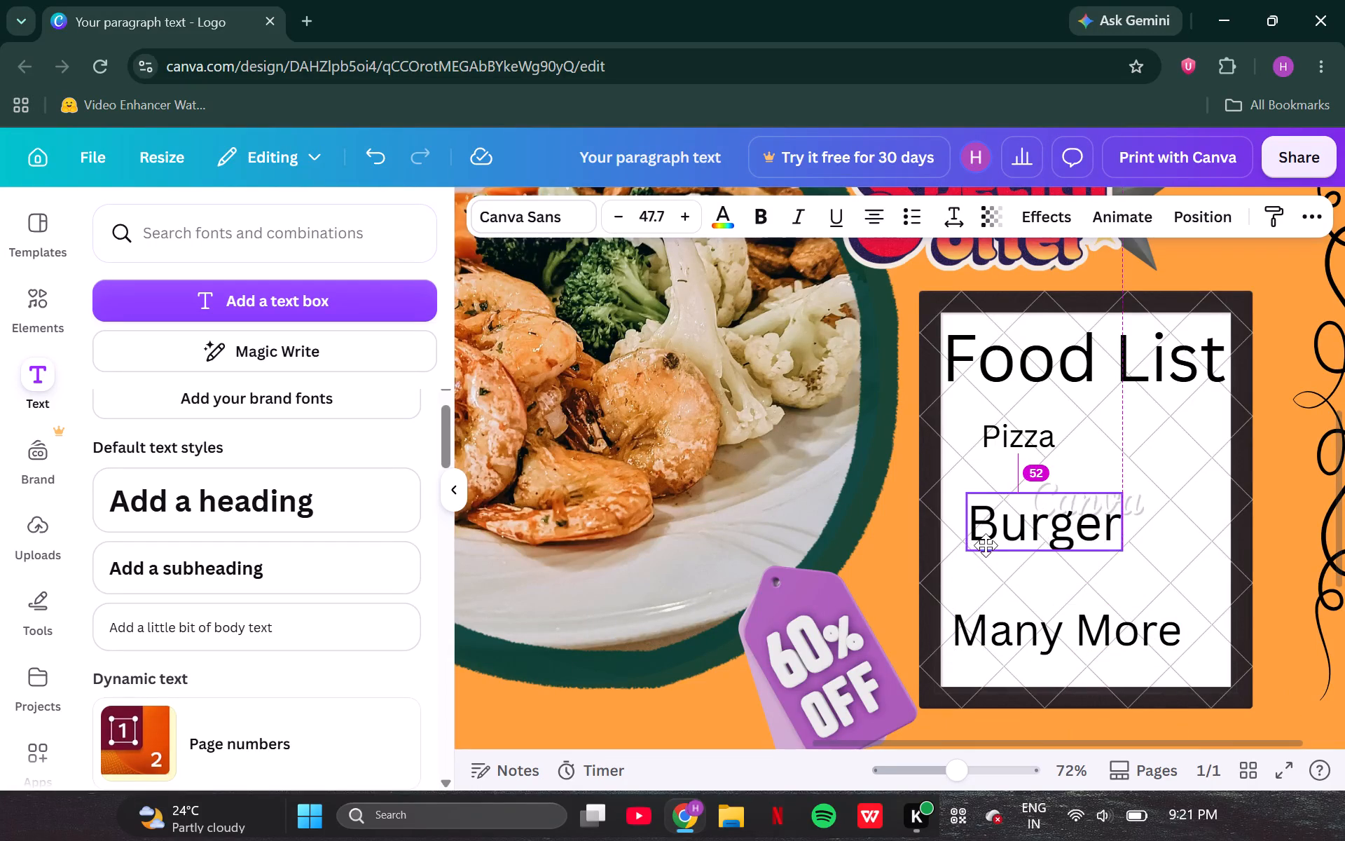
drag(986, 545, 981, 551)
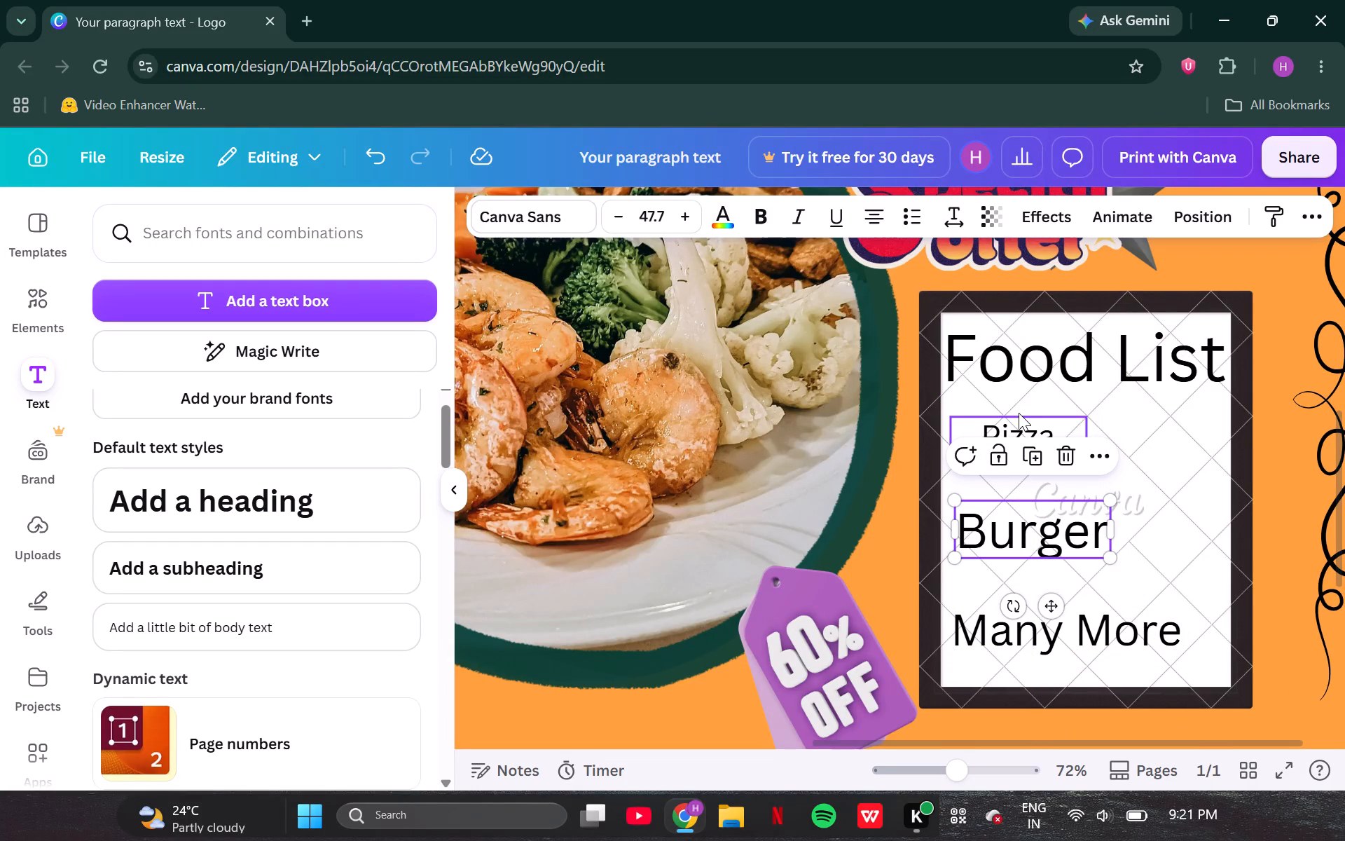
Enlarge the "Pizza" text to about size 45.6 and position it above "Burger", with their left edges roughly aligned.
click(1019, 413)
drag(1087, 458, 1143, 475)
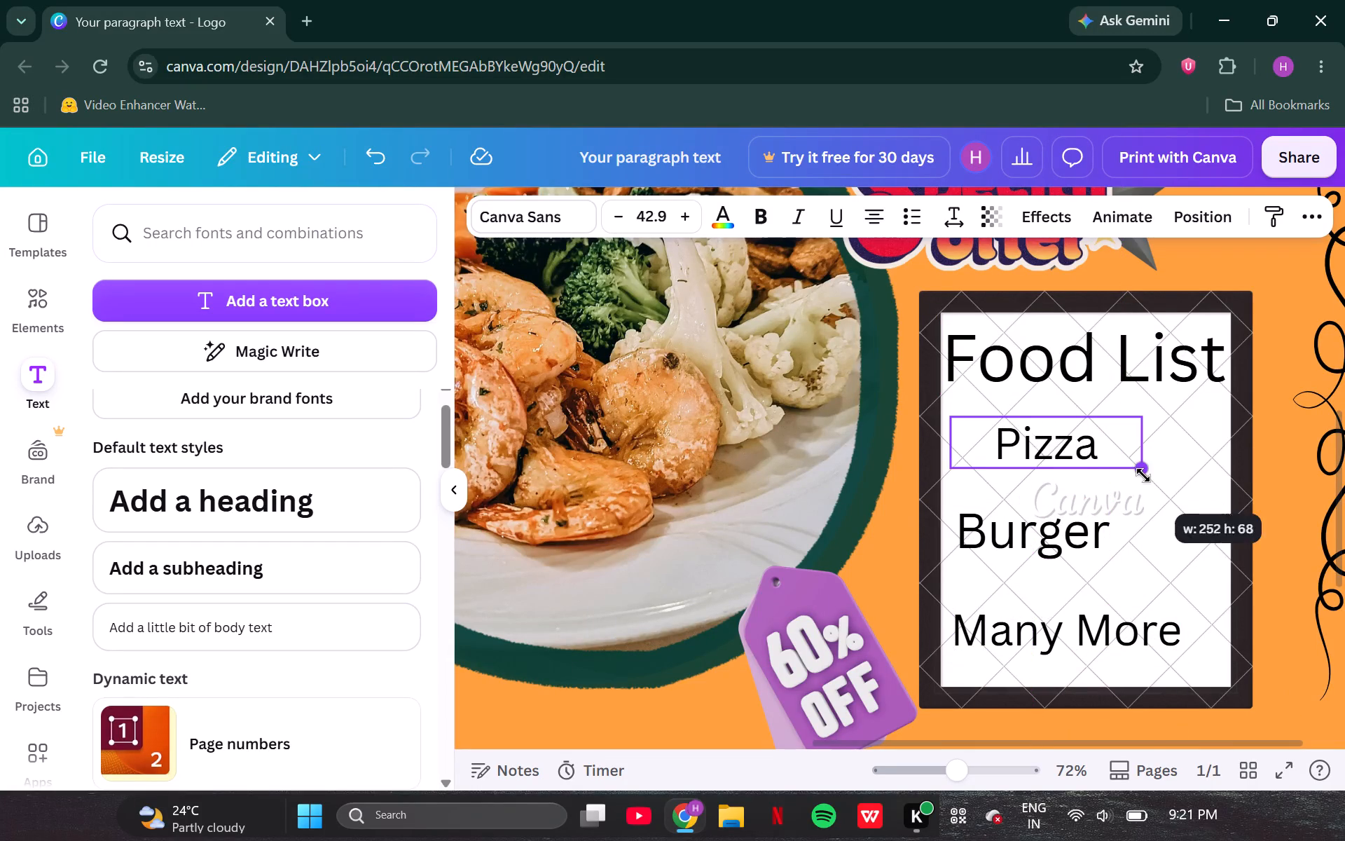
drag(1143, 475, 1154, 477)
drag(1076, 453, 1055, 461)
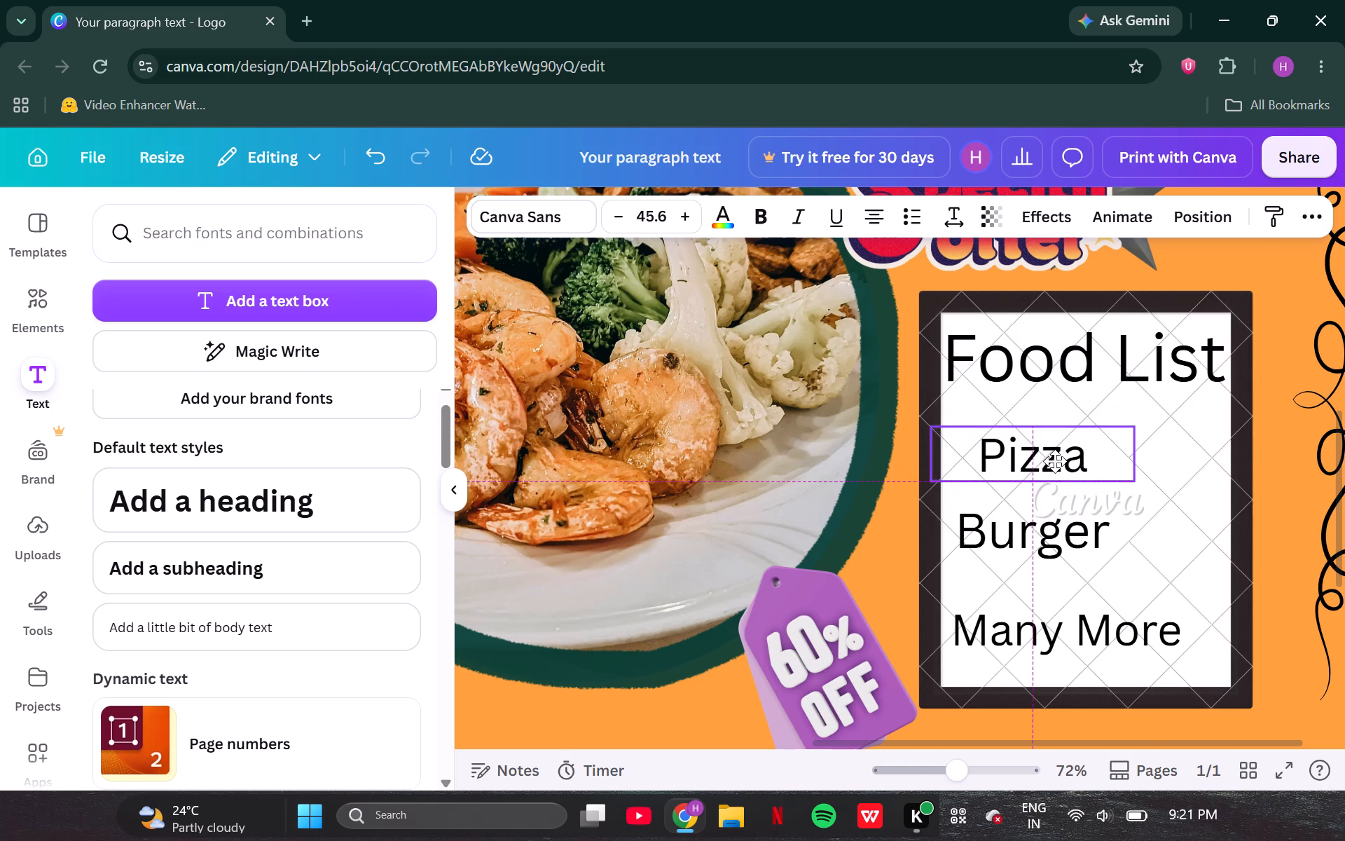
drag(1055, 461, 1044, 465)
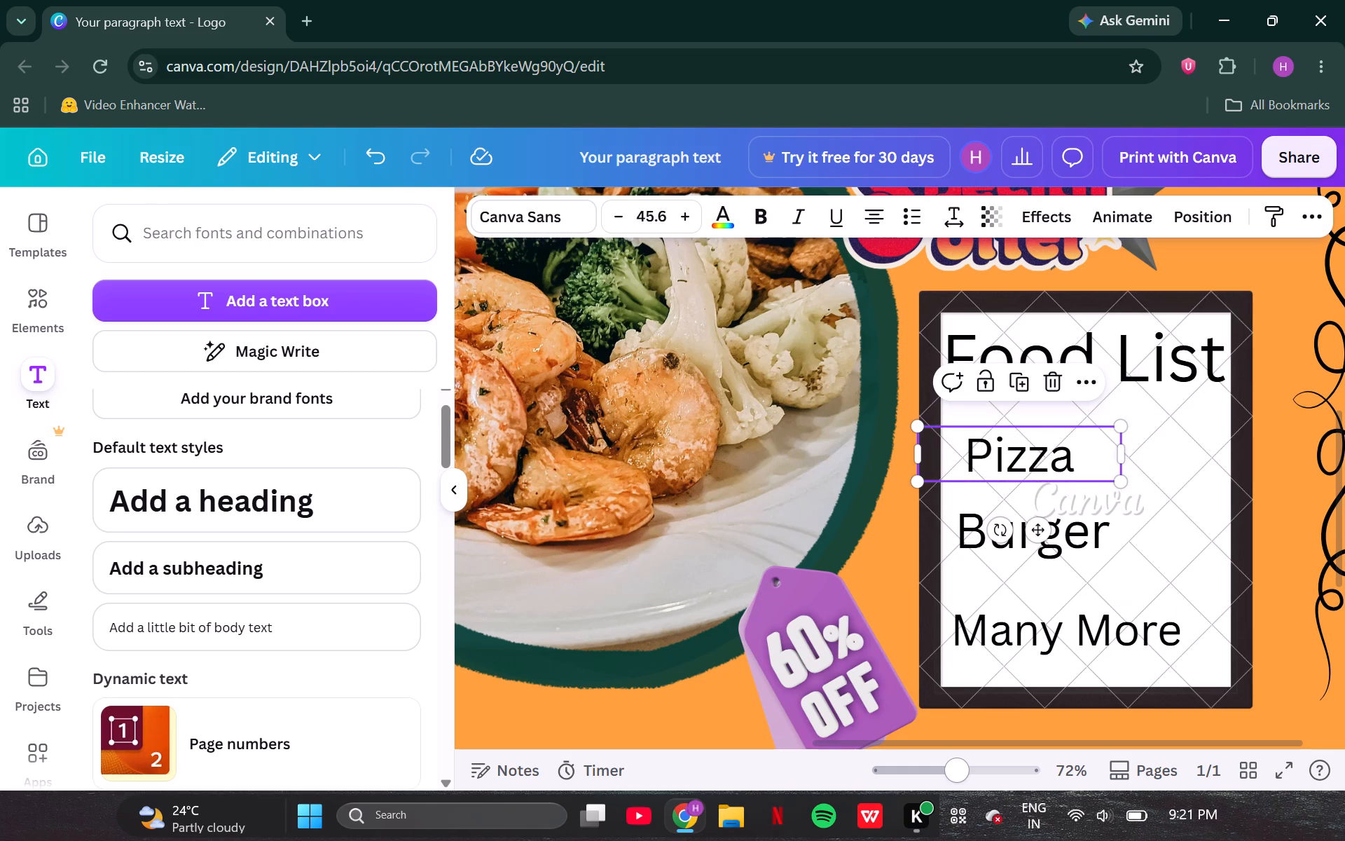
Reduce the curved "Baker Foods Hub" title to about size 155 and recentre it between the top corner ornaments.
drag(956, 770, 845, 779)
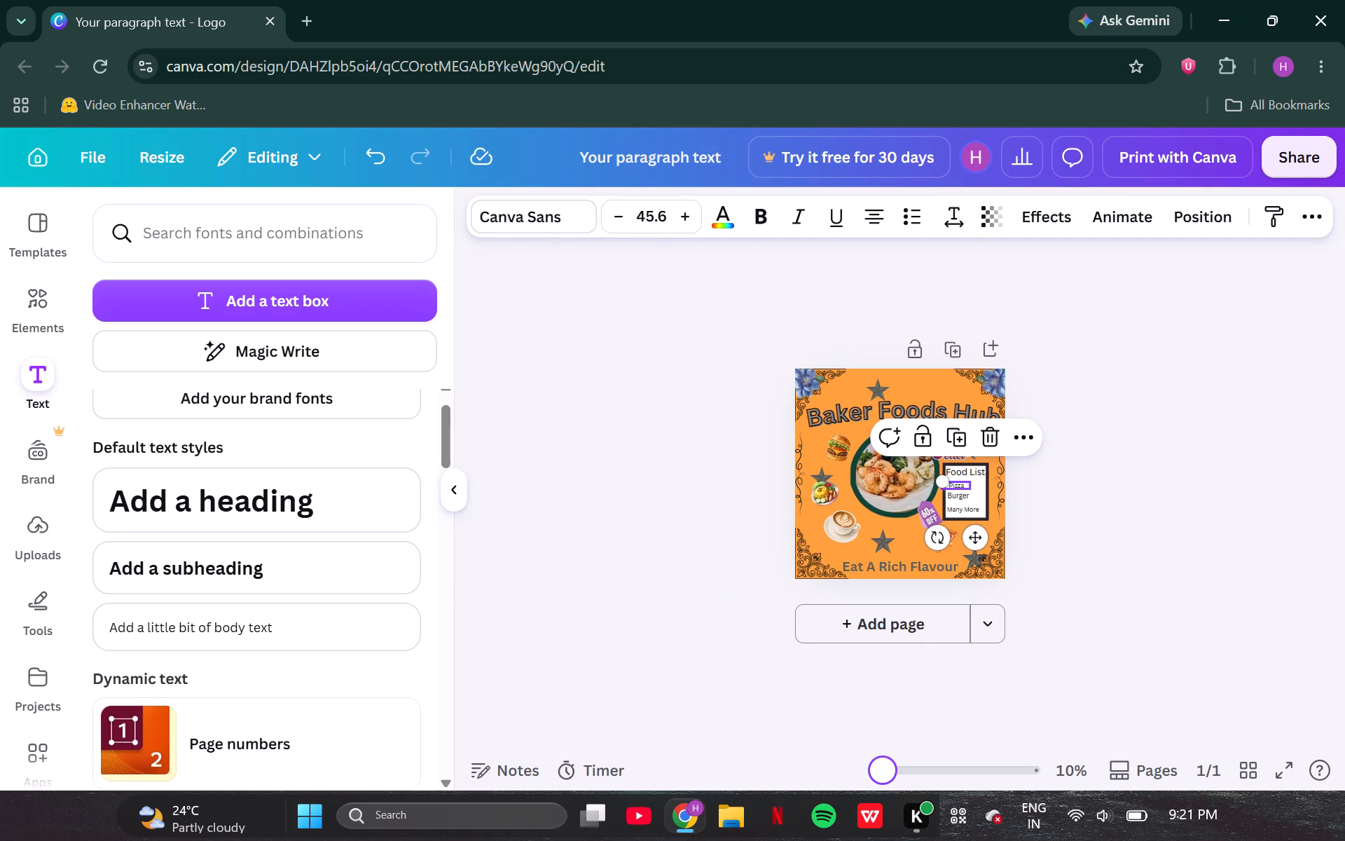
drag(845, 779, 905, 770)
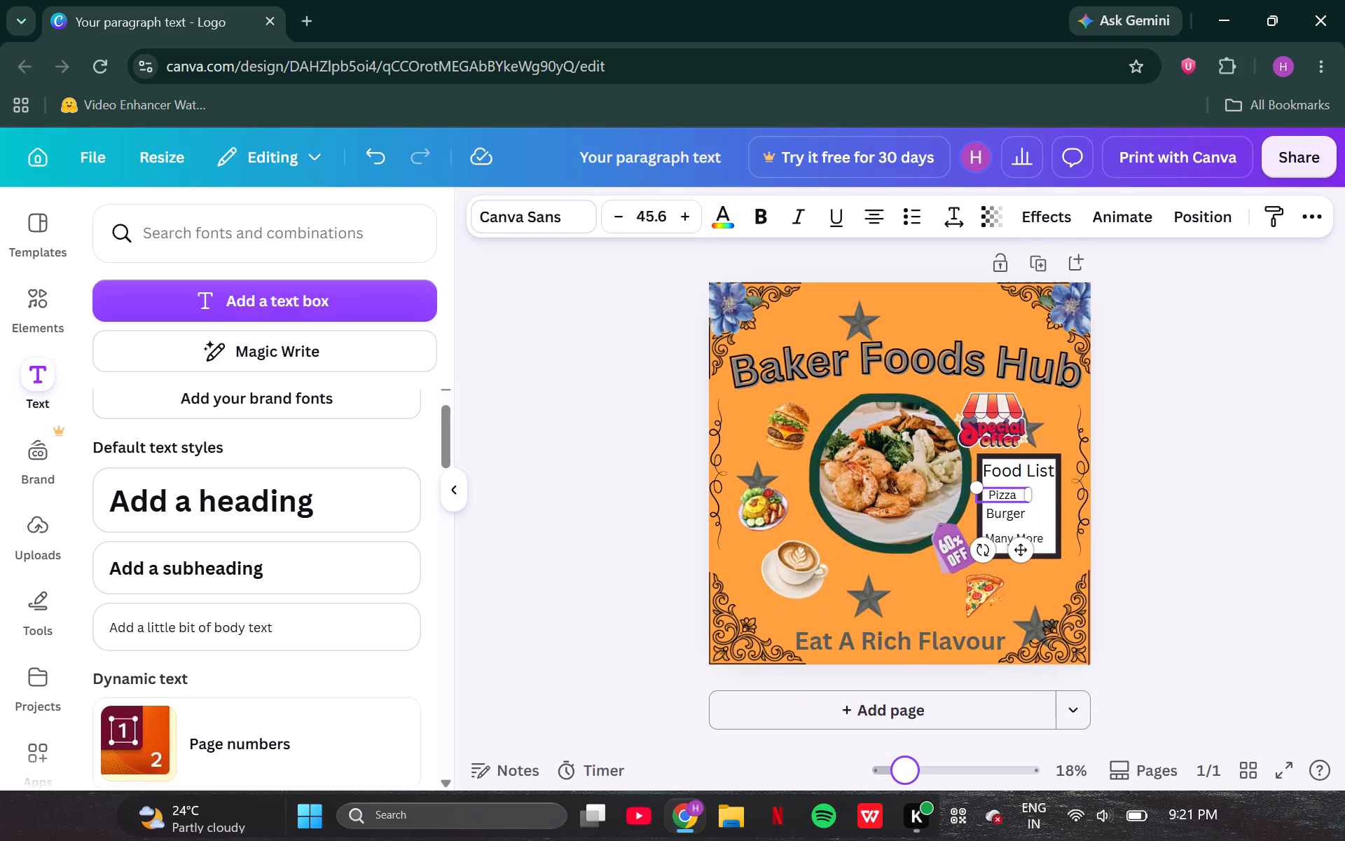
click(617, 595)
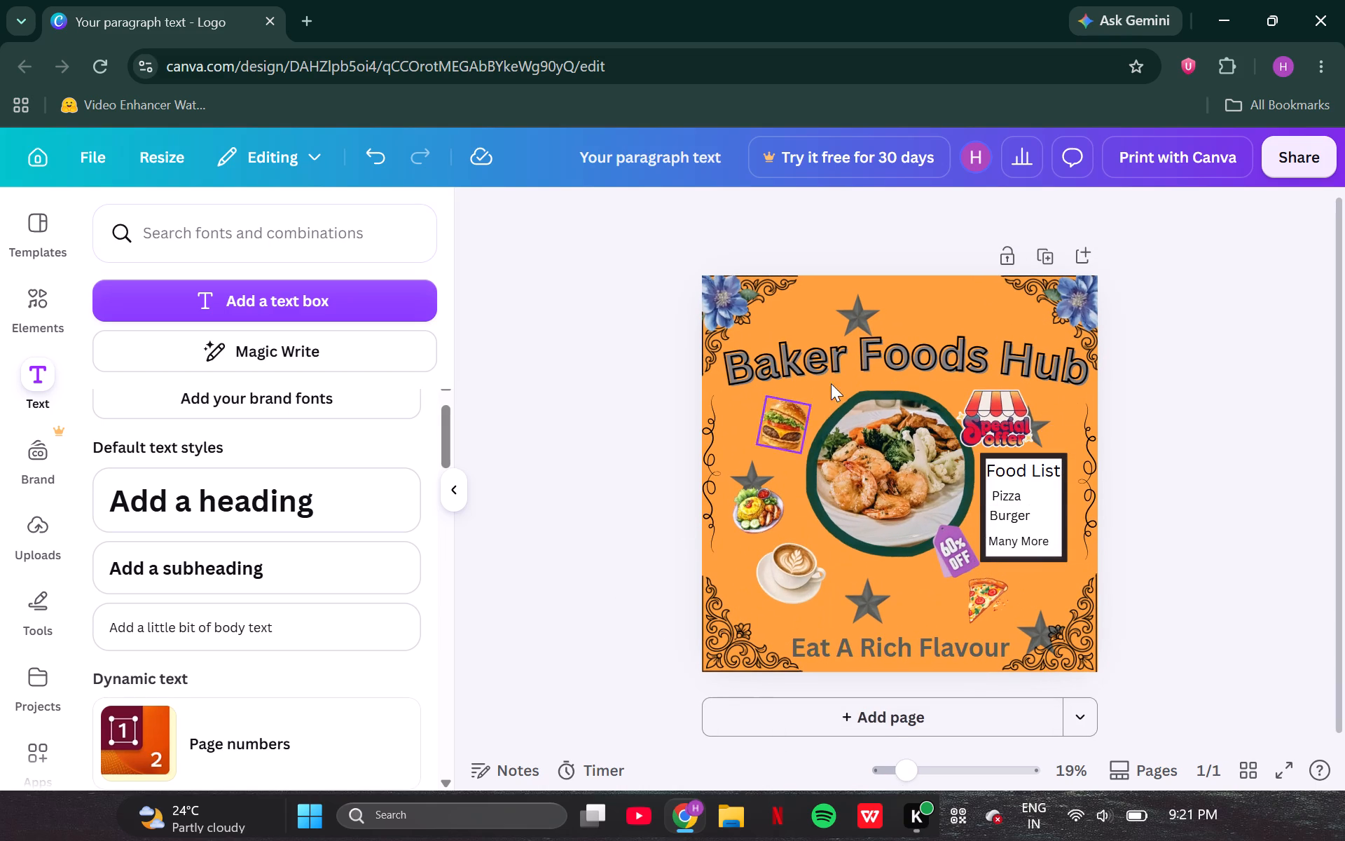
click(558, 421)
scroll(558, 421, down, 1)
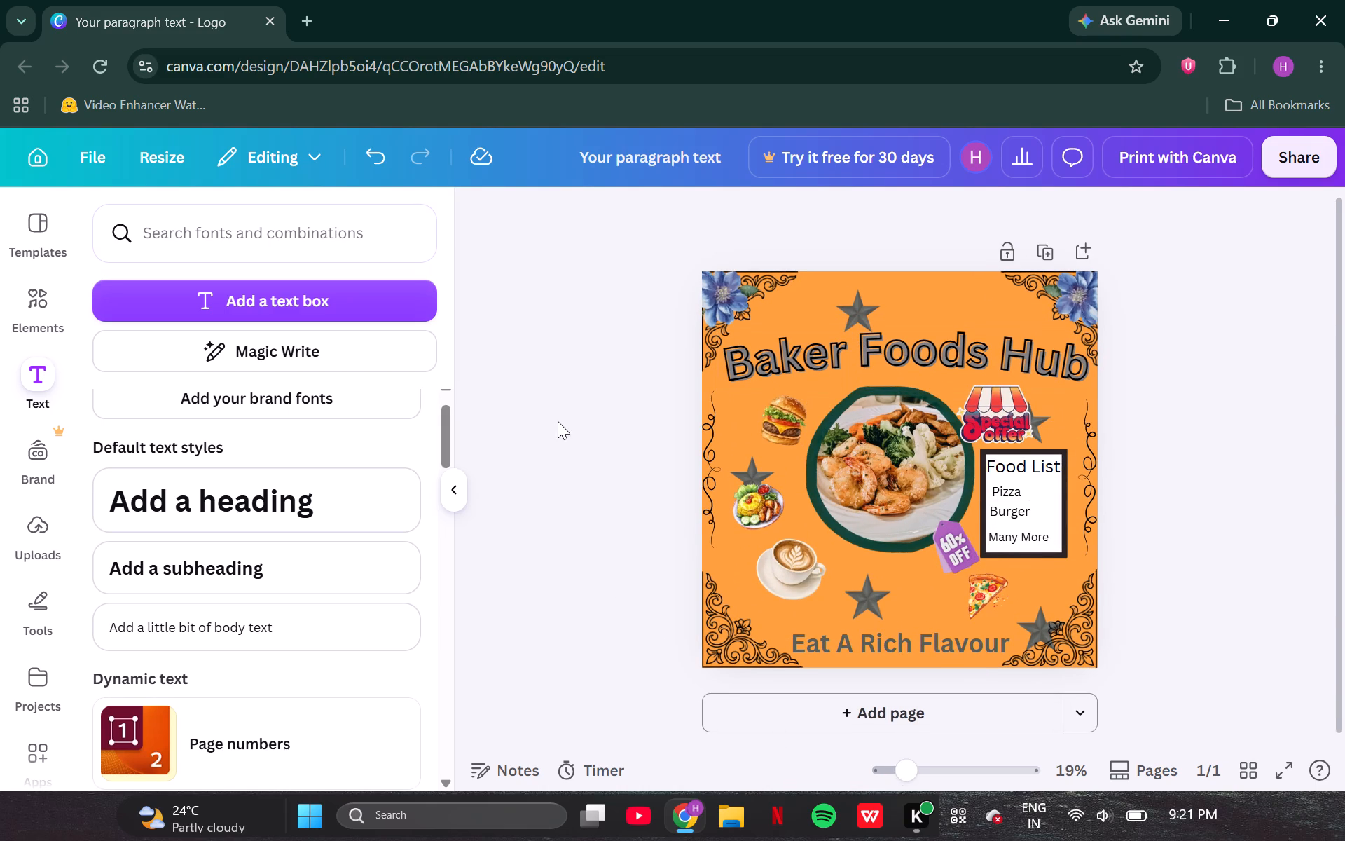
scroll(558, 421, down, 1)
click(871, 332)
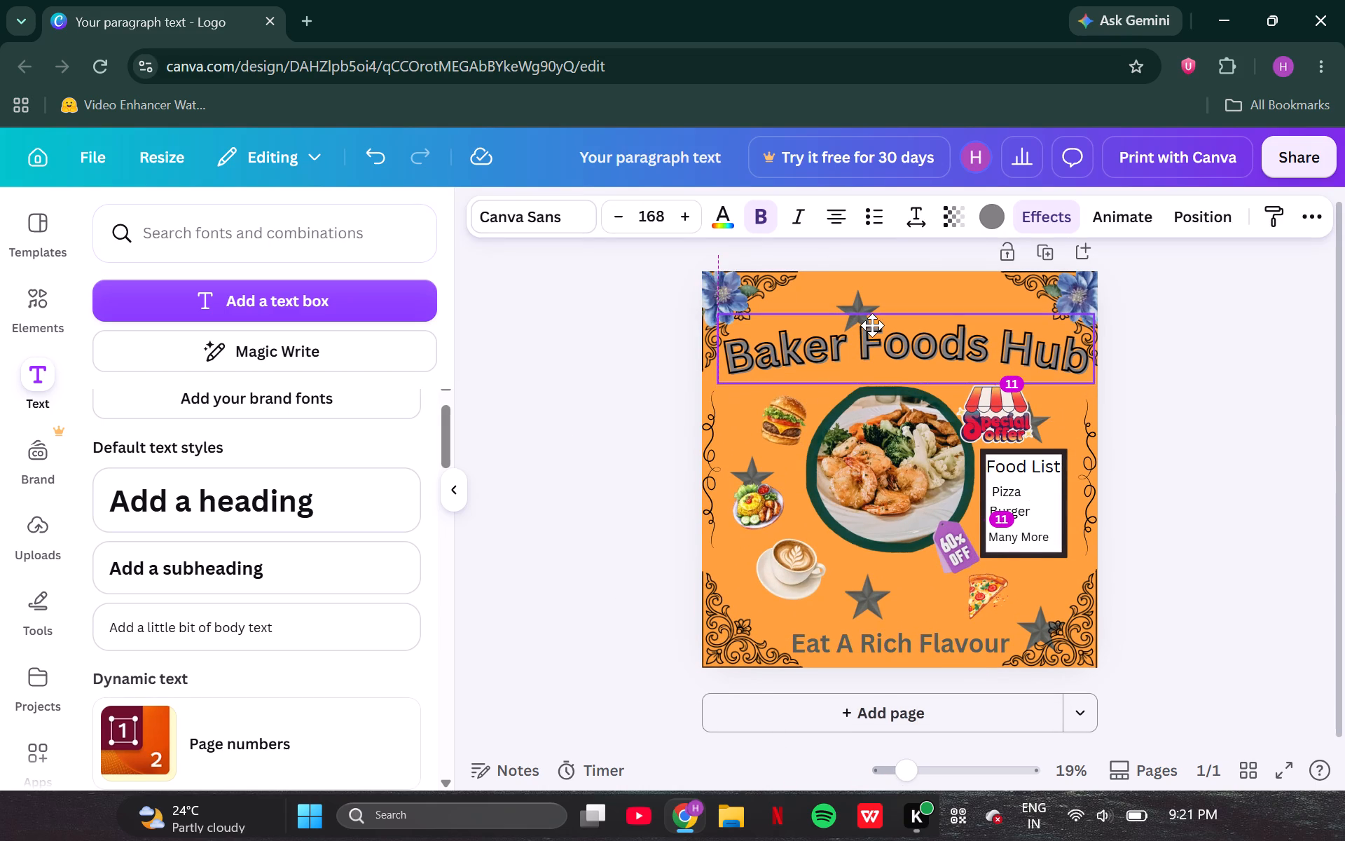
click(872, 327)
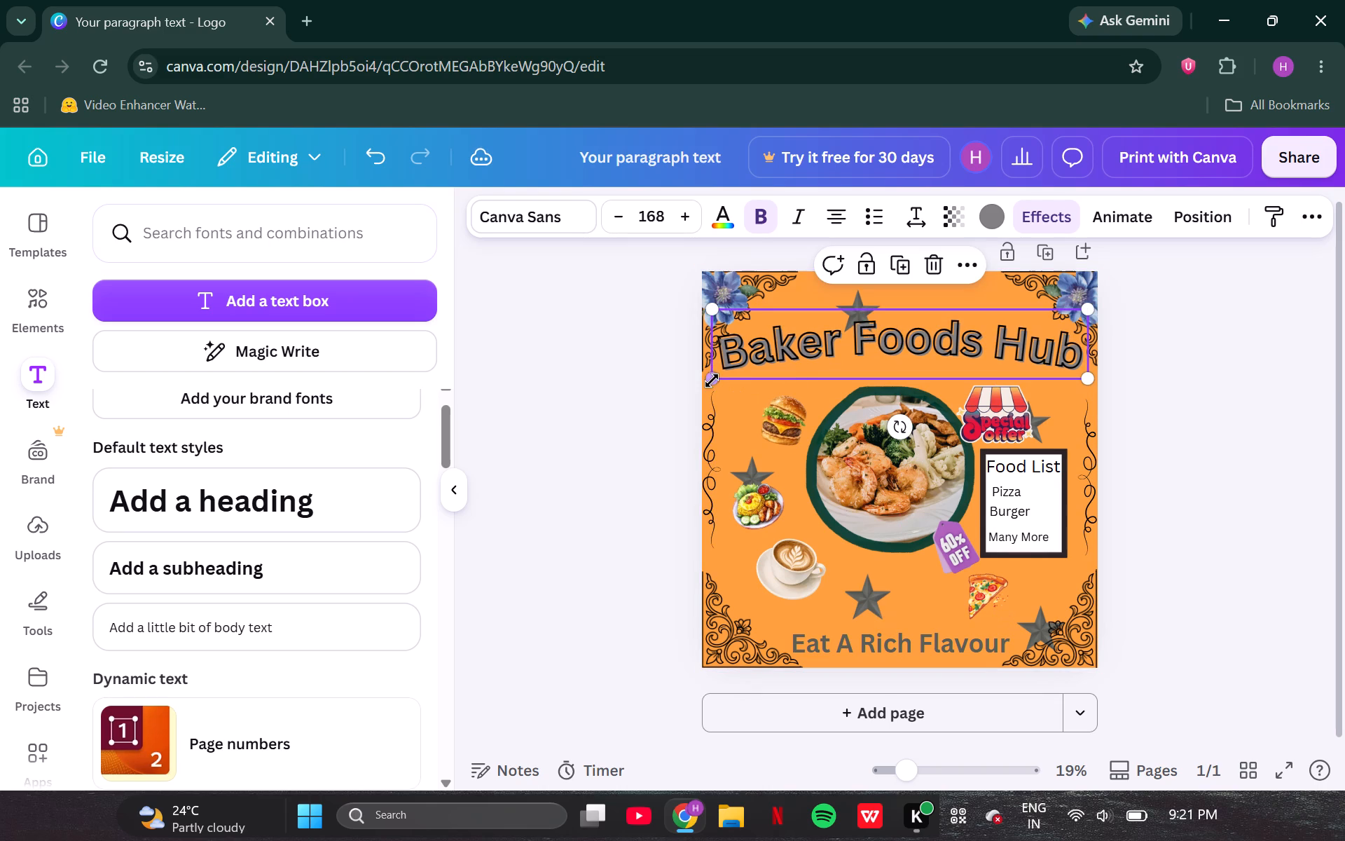
drag(713, 377, 742, 365)
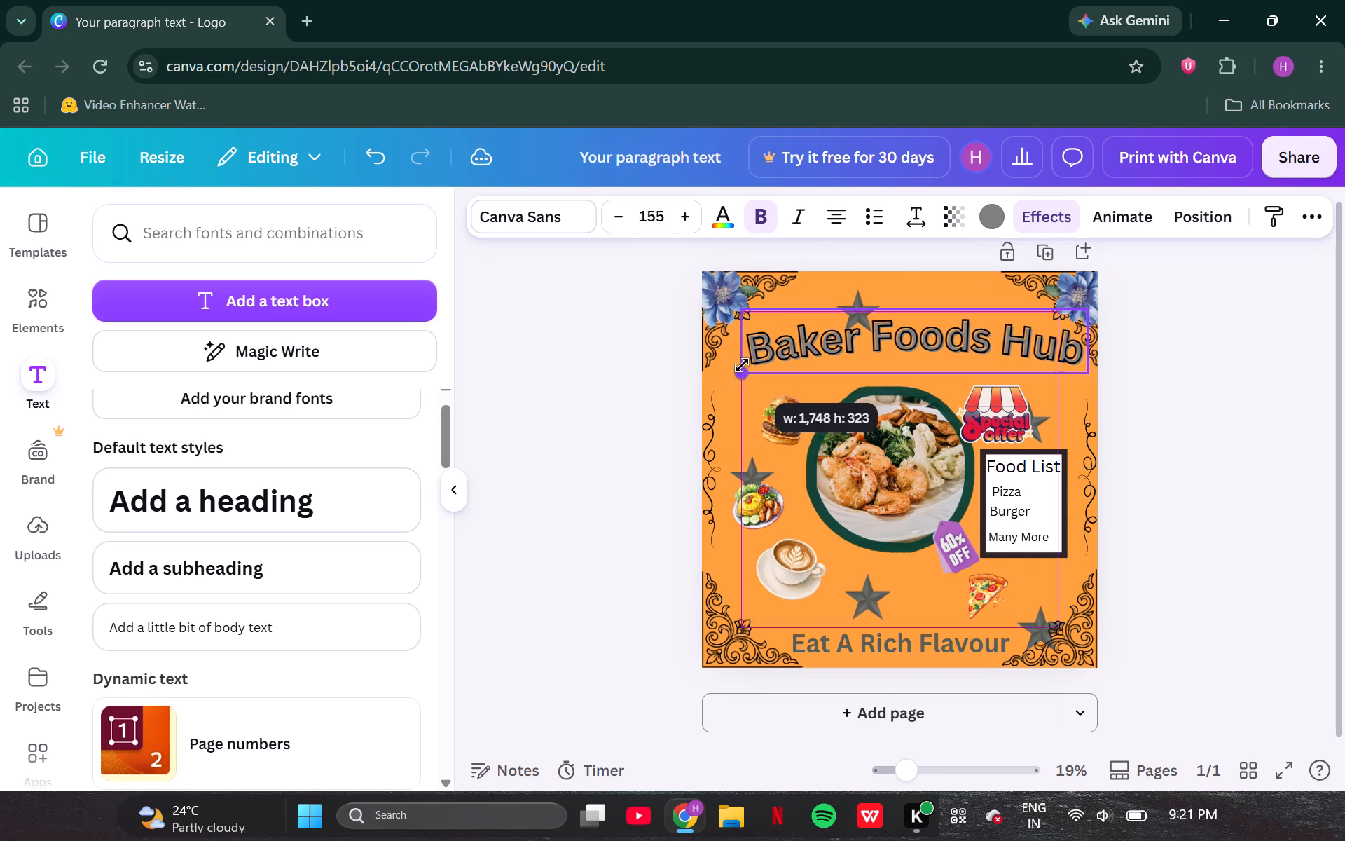
drag(742, 365, 742, 364)
drag(897, 336, 885, 338)
click(1138, 421)
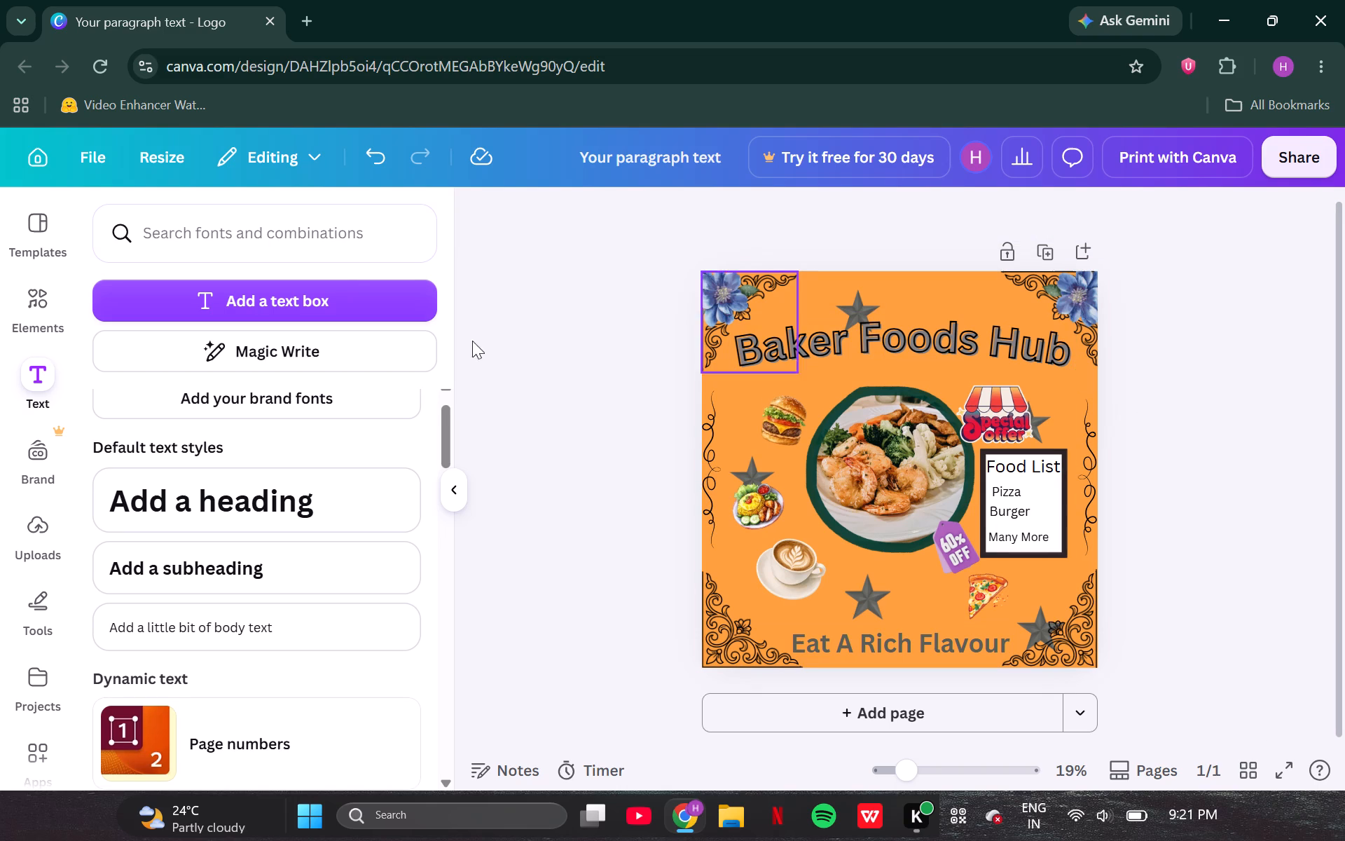
Search the elements library for "birds".
click(313, 235)
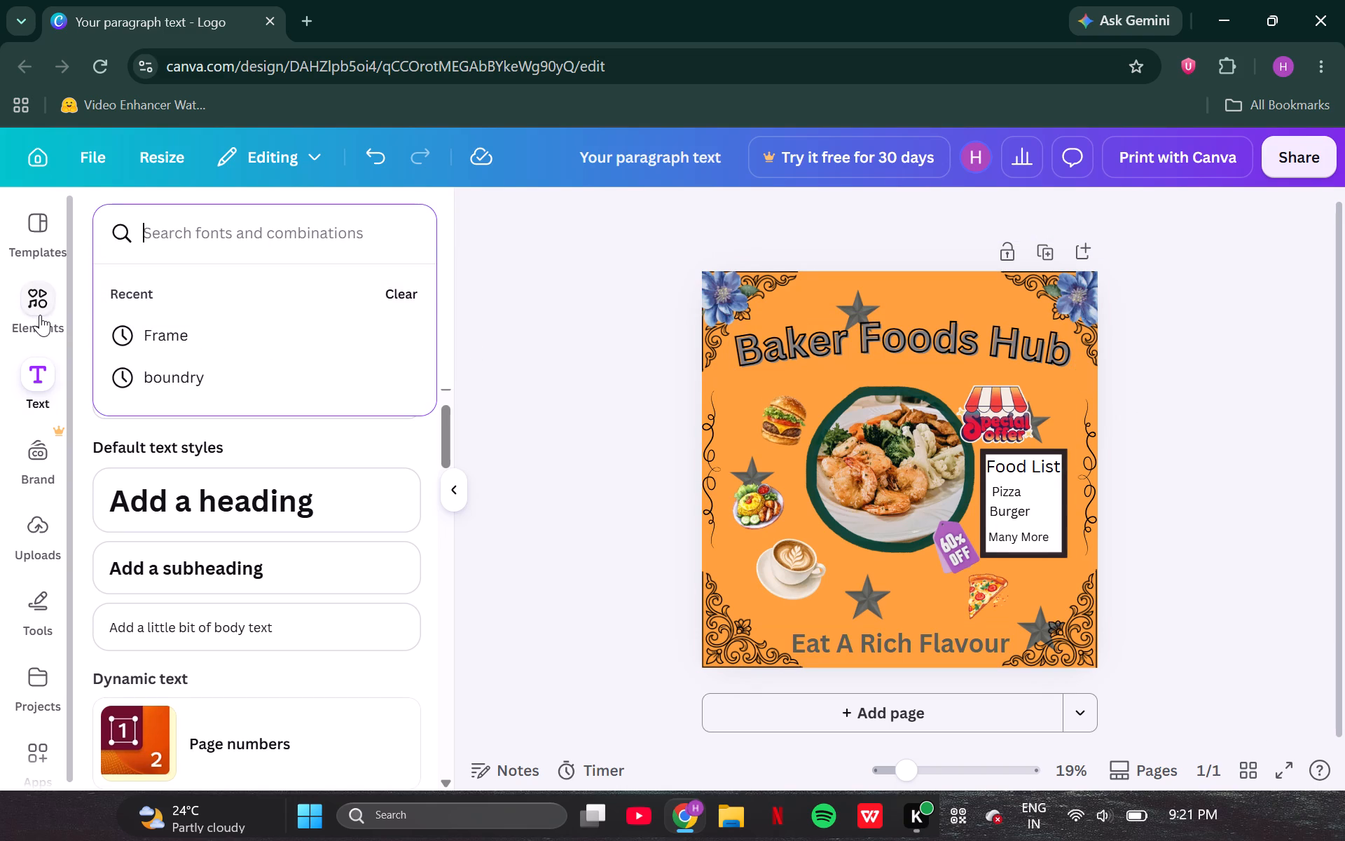
click(40, 315)
scroll(256, 425, down, 5)
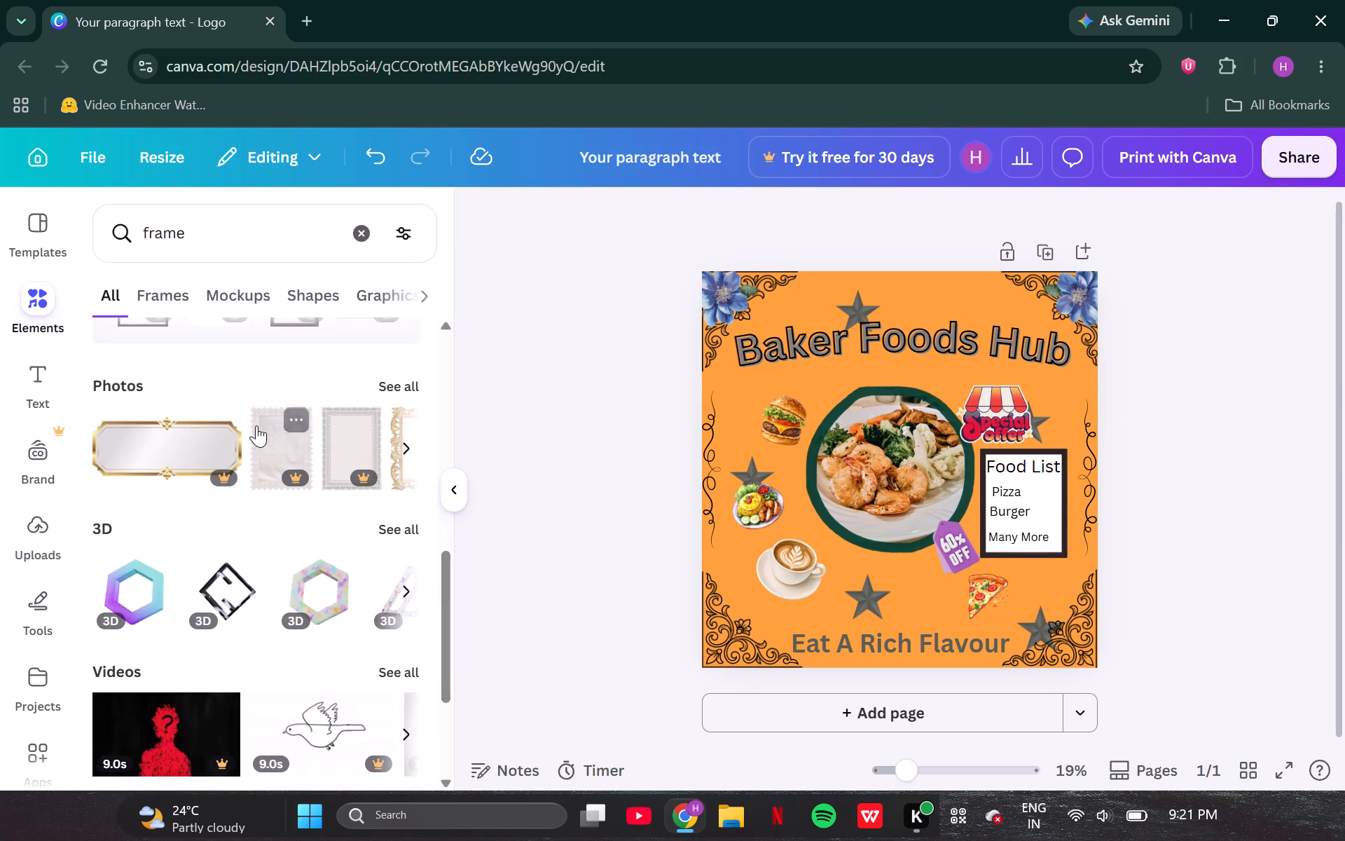
scroll(256, 425, down, 3)
scroll(256, 425, left, 2)
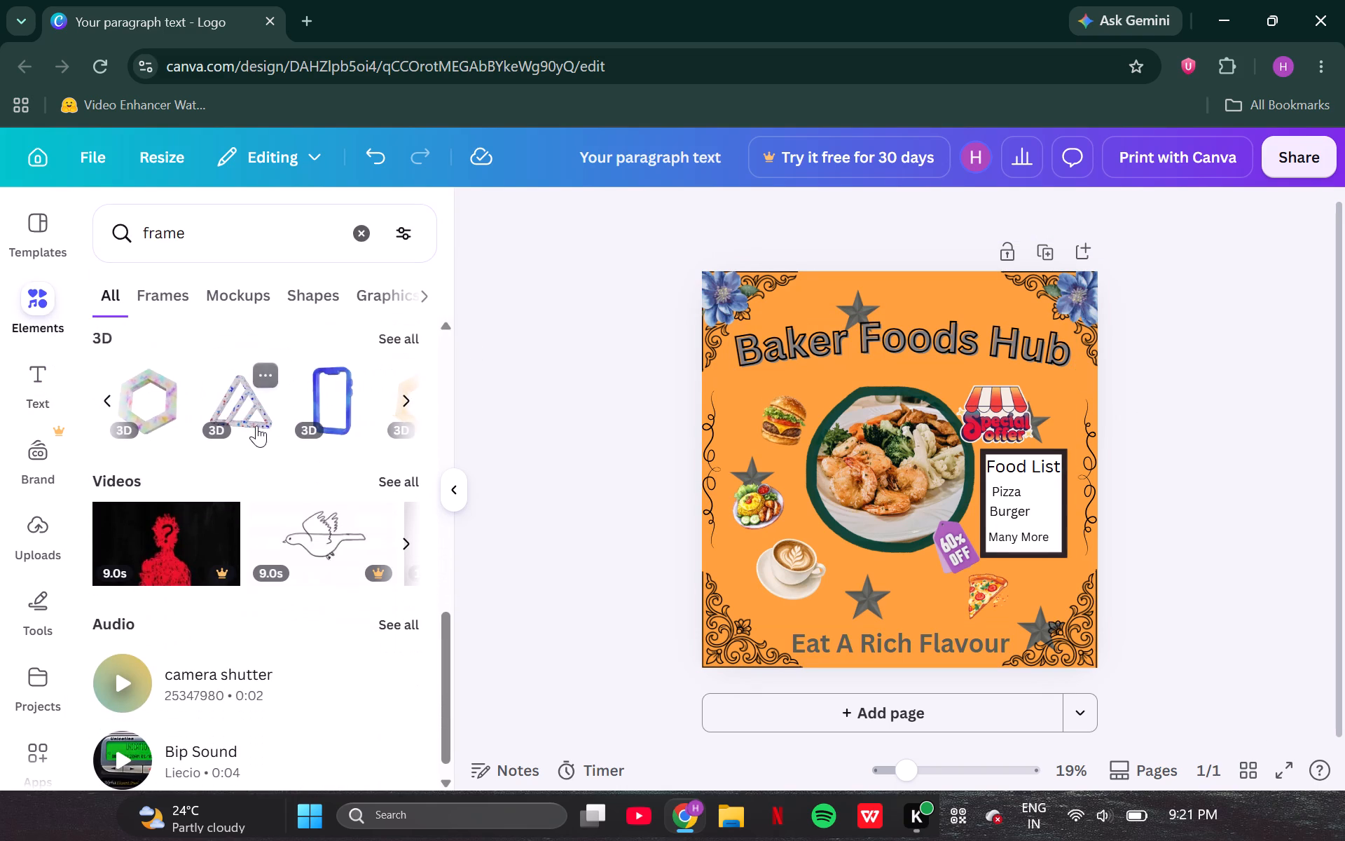
click(357, 240)
text(bi)
text(rds)
key(Return)
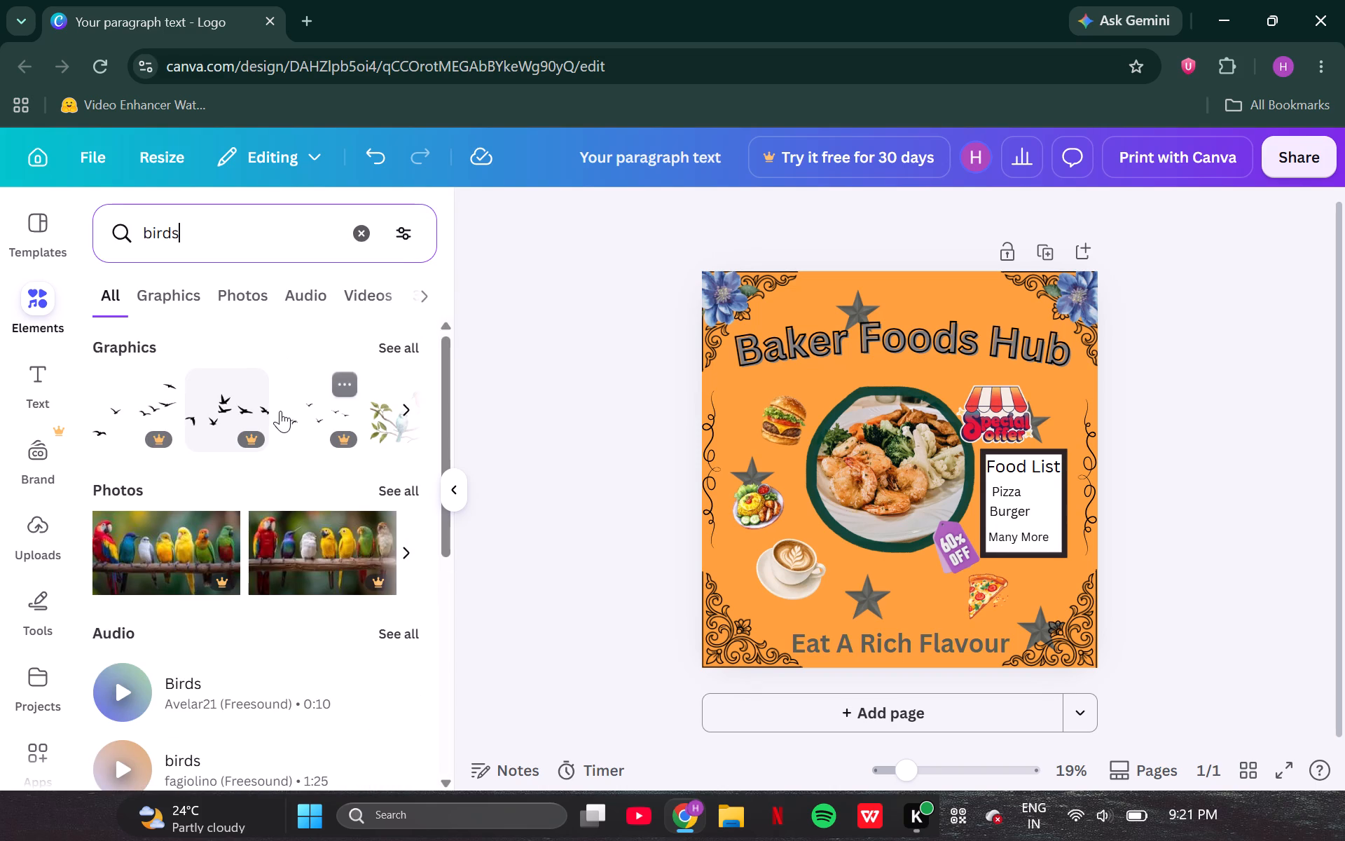
Add the black flying birds graphic, enlarge it and place it across the "Baker Foods Hub" title and the top of the meal photo.
scroll(280, 411, left, 3)
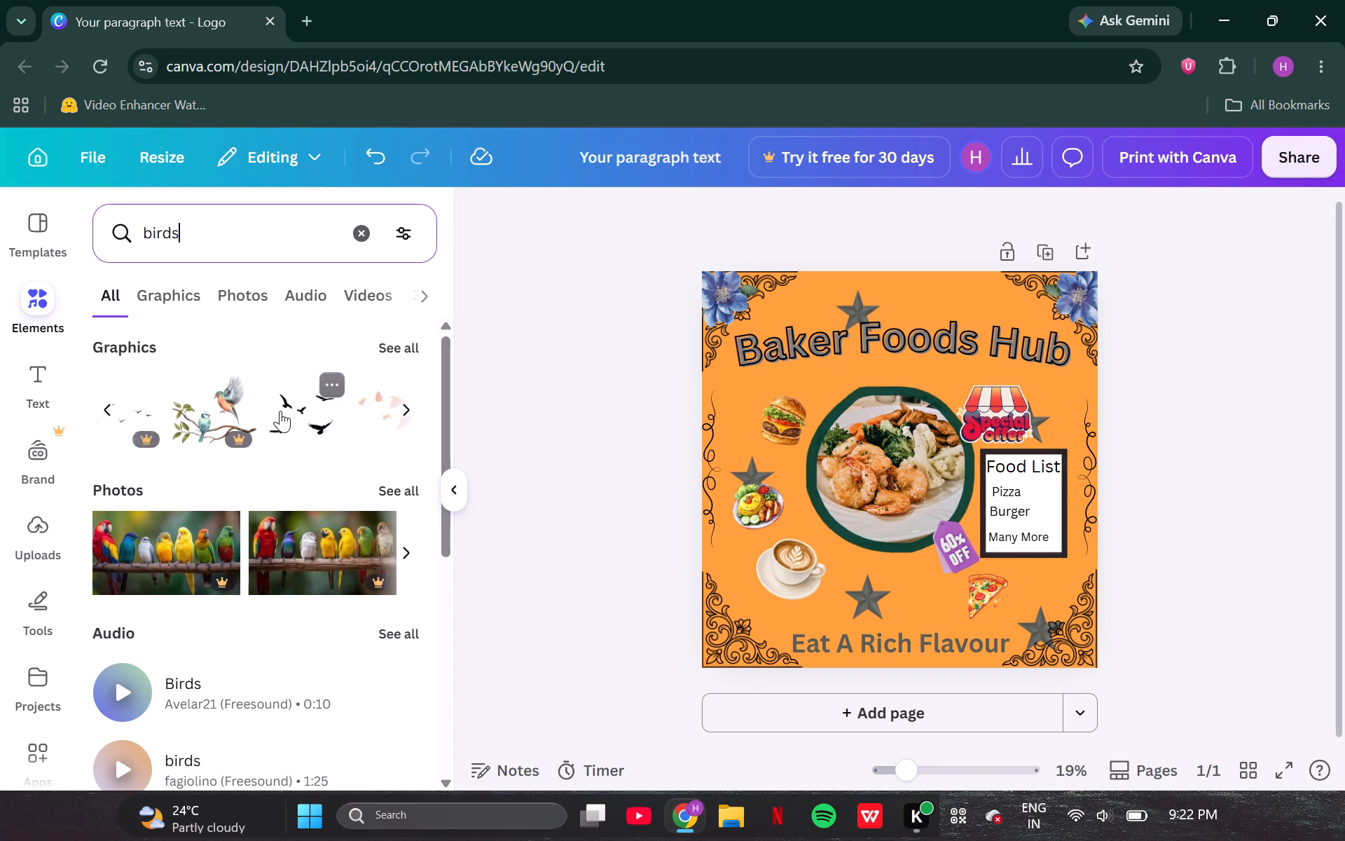
scroll(280, 411, left, 1)
click(223, 413)
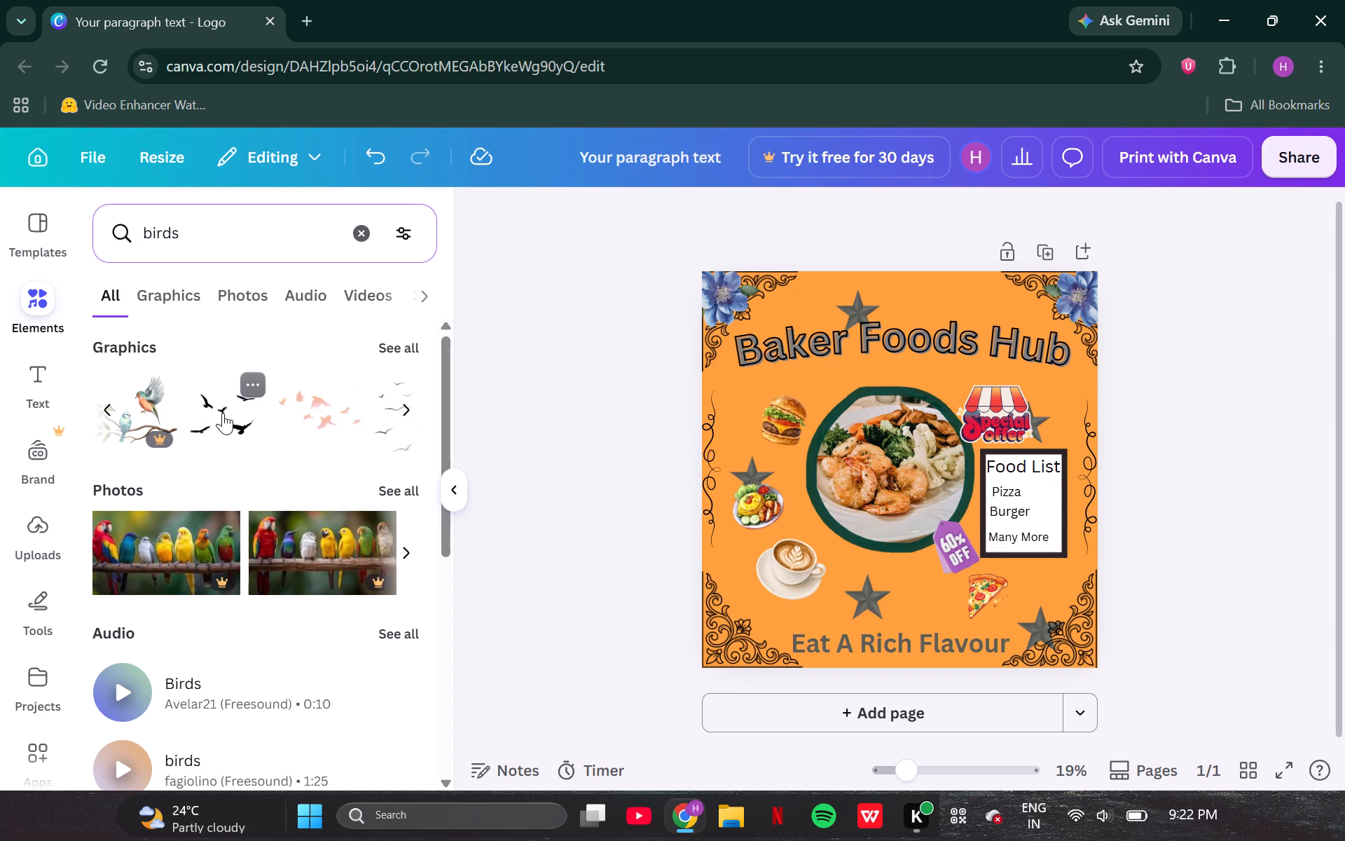
drag(744, 383, 857, 470)
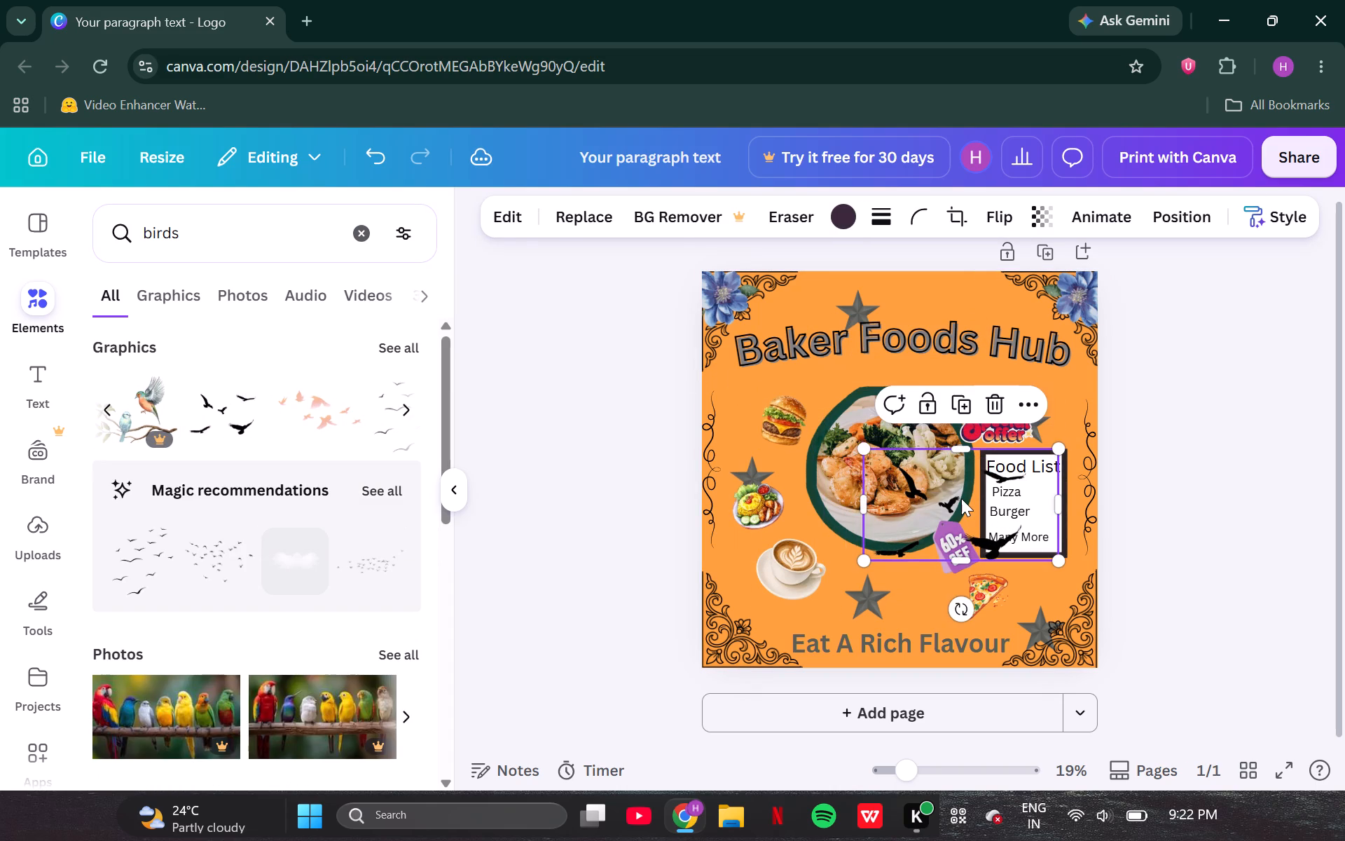
drag(961, 498, 888, 308)
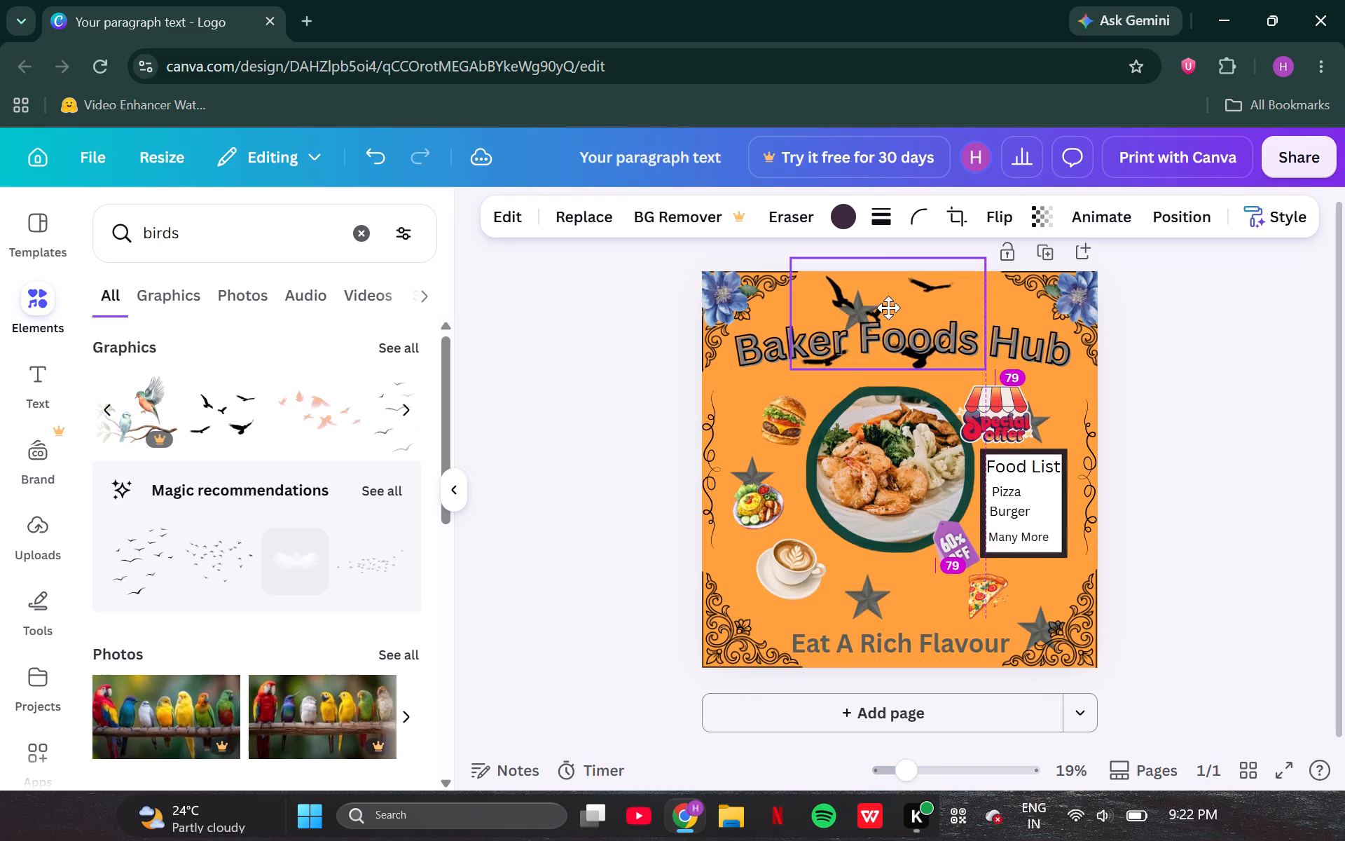
drag(888, 308, 939, 312)
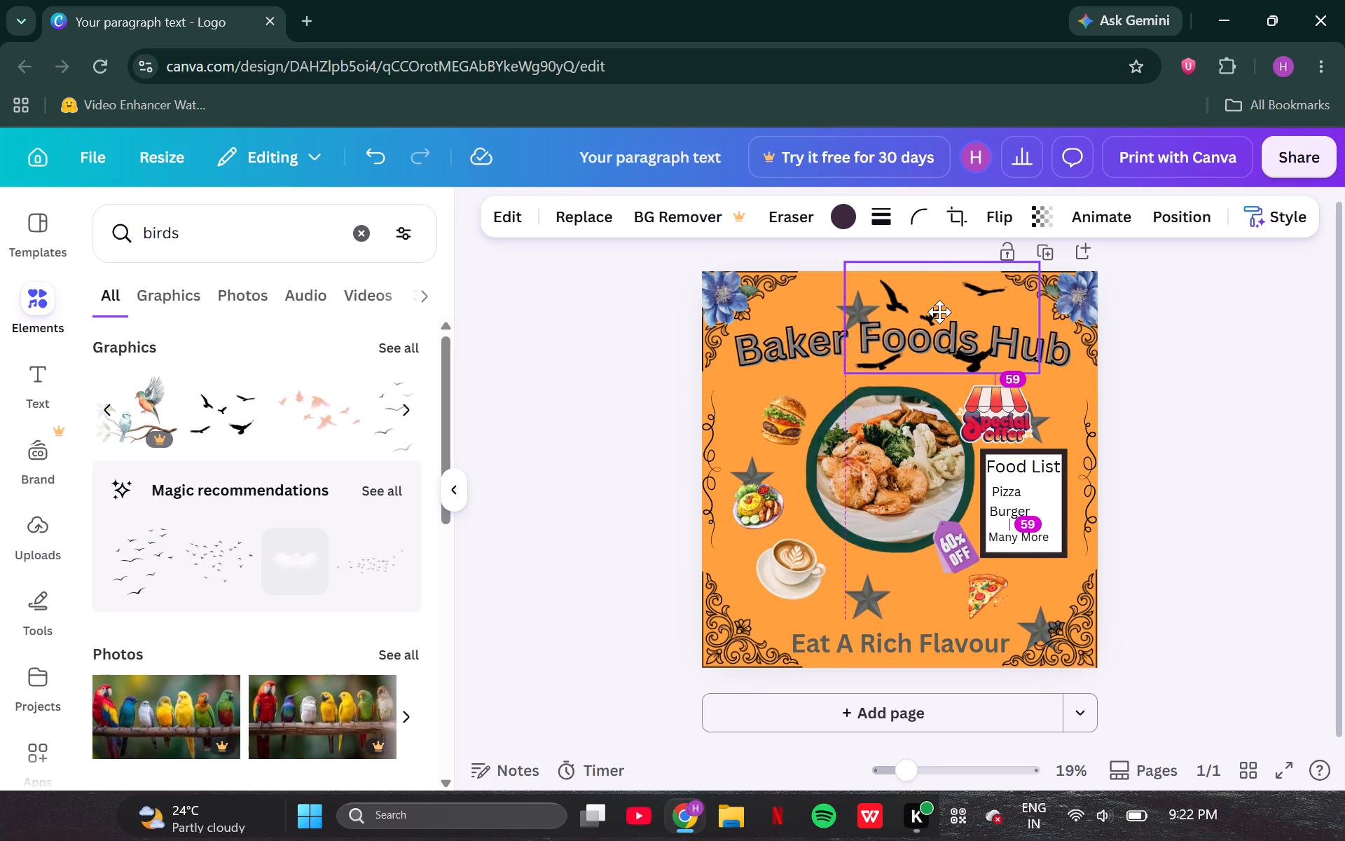
drag(939, 312, 947, 312)
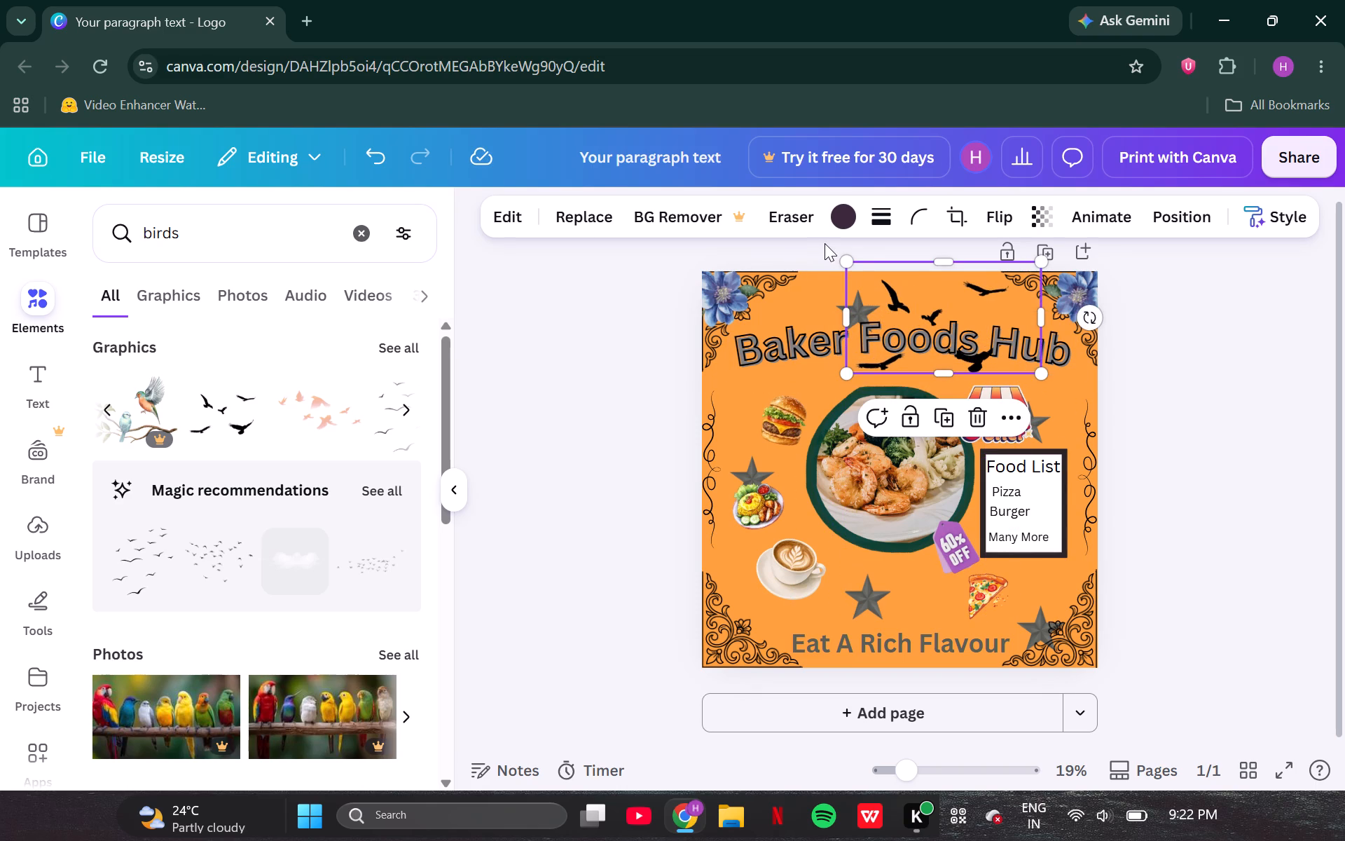
drag(845, 258, 726, 273)
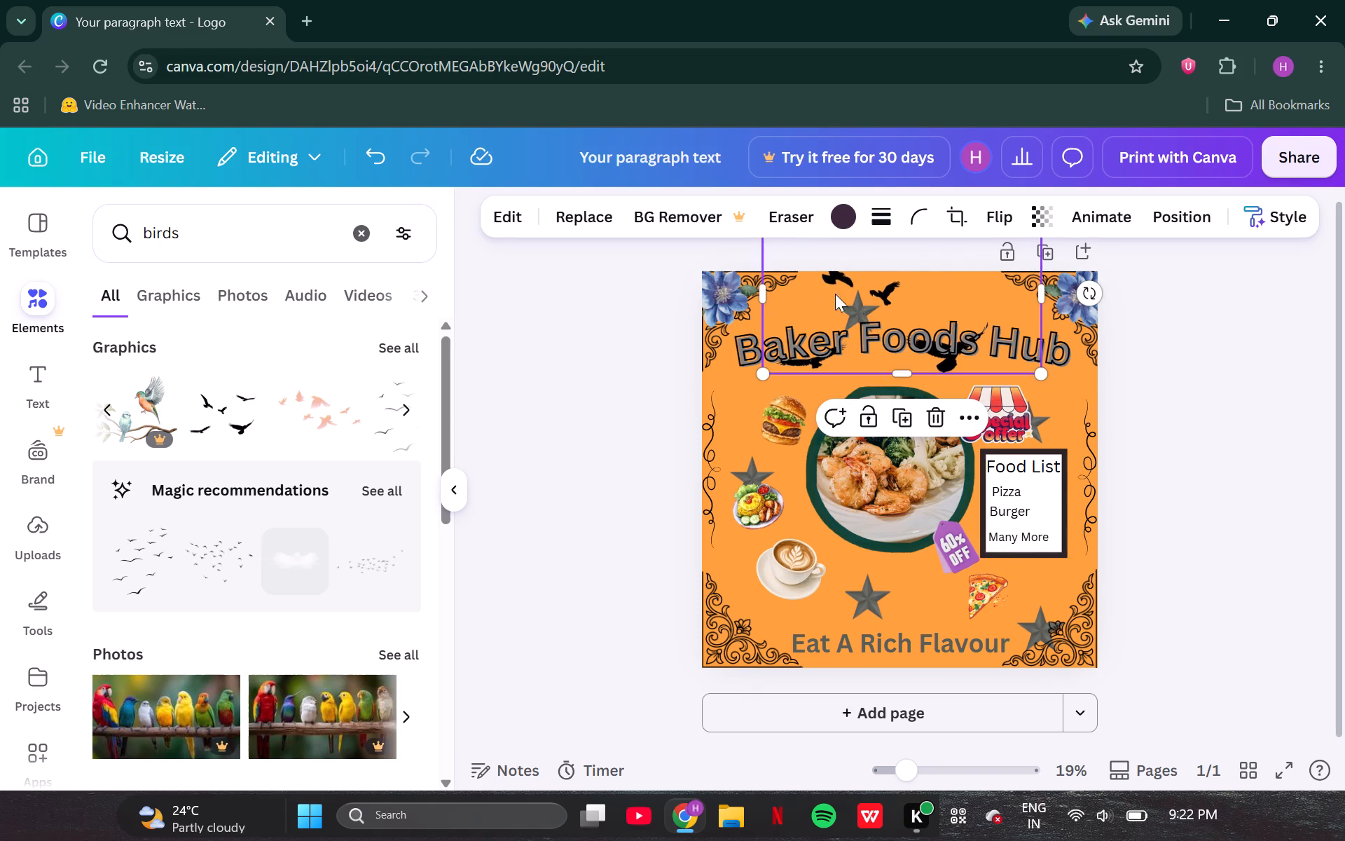
drag(872, 292, 862, 321)
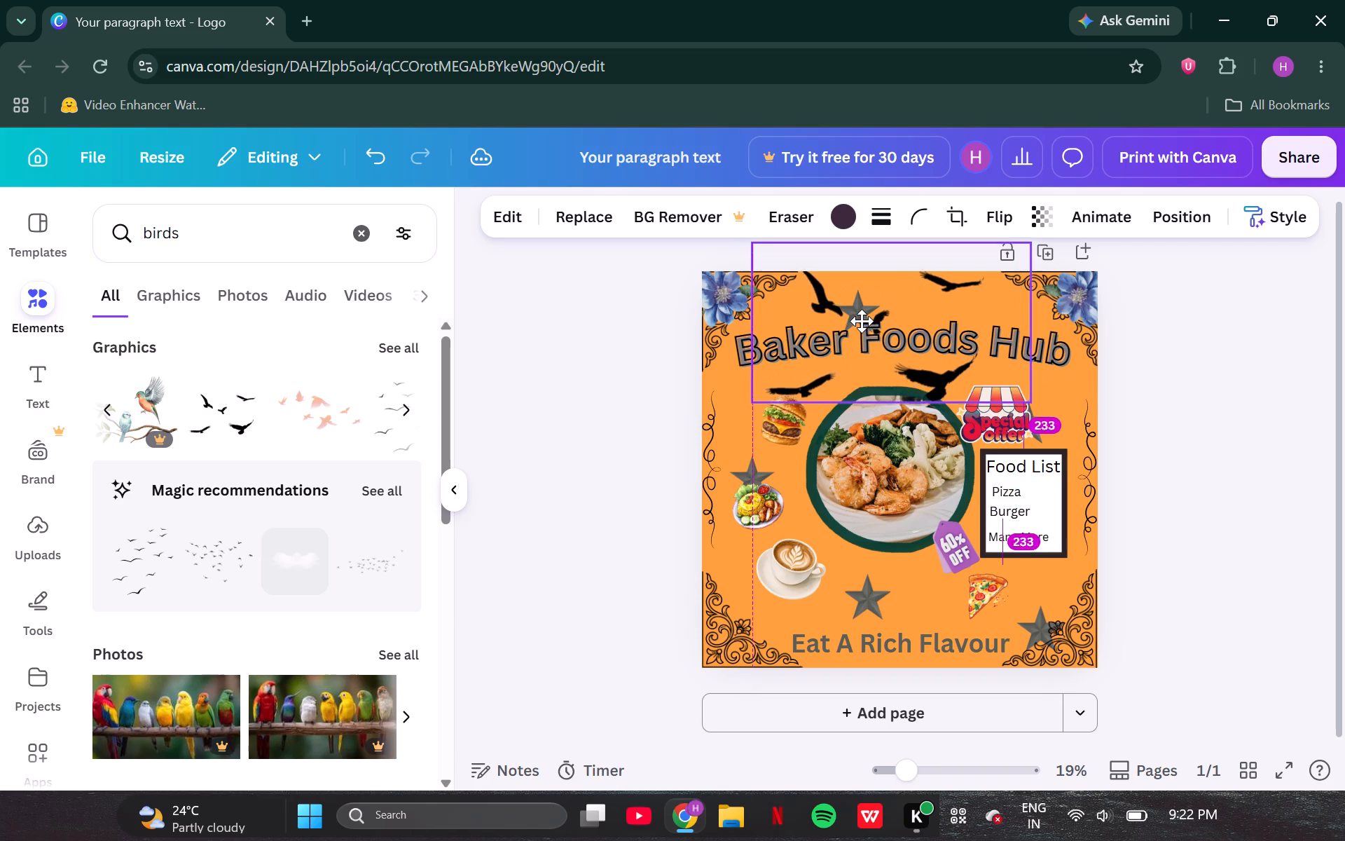
drag(862, 321, 850, 381)
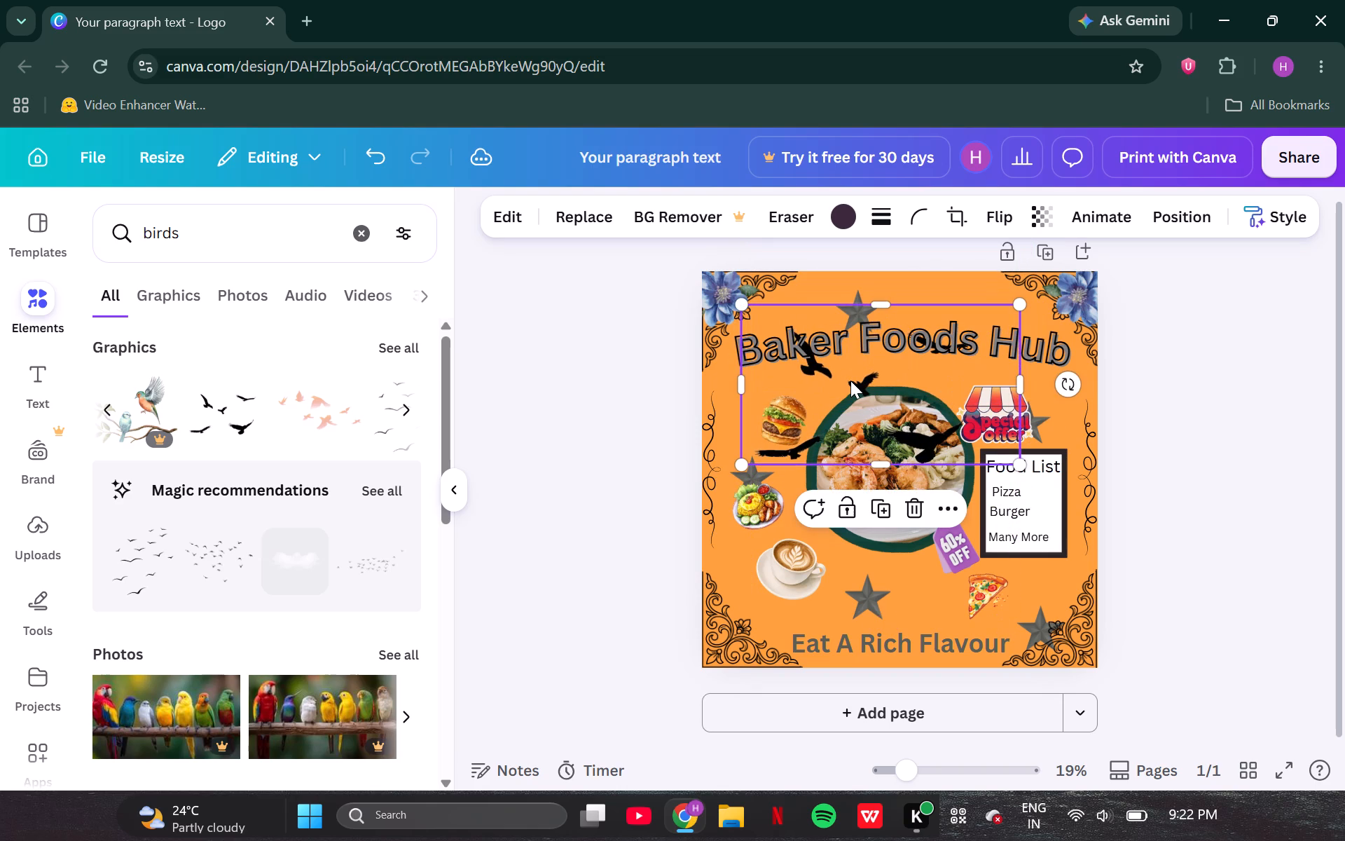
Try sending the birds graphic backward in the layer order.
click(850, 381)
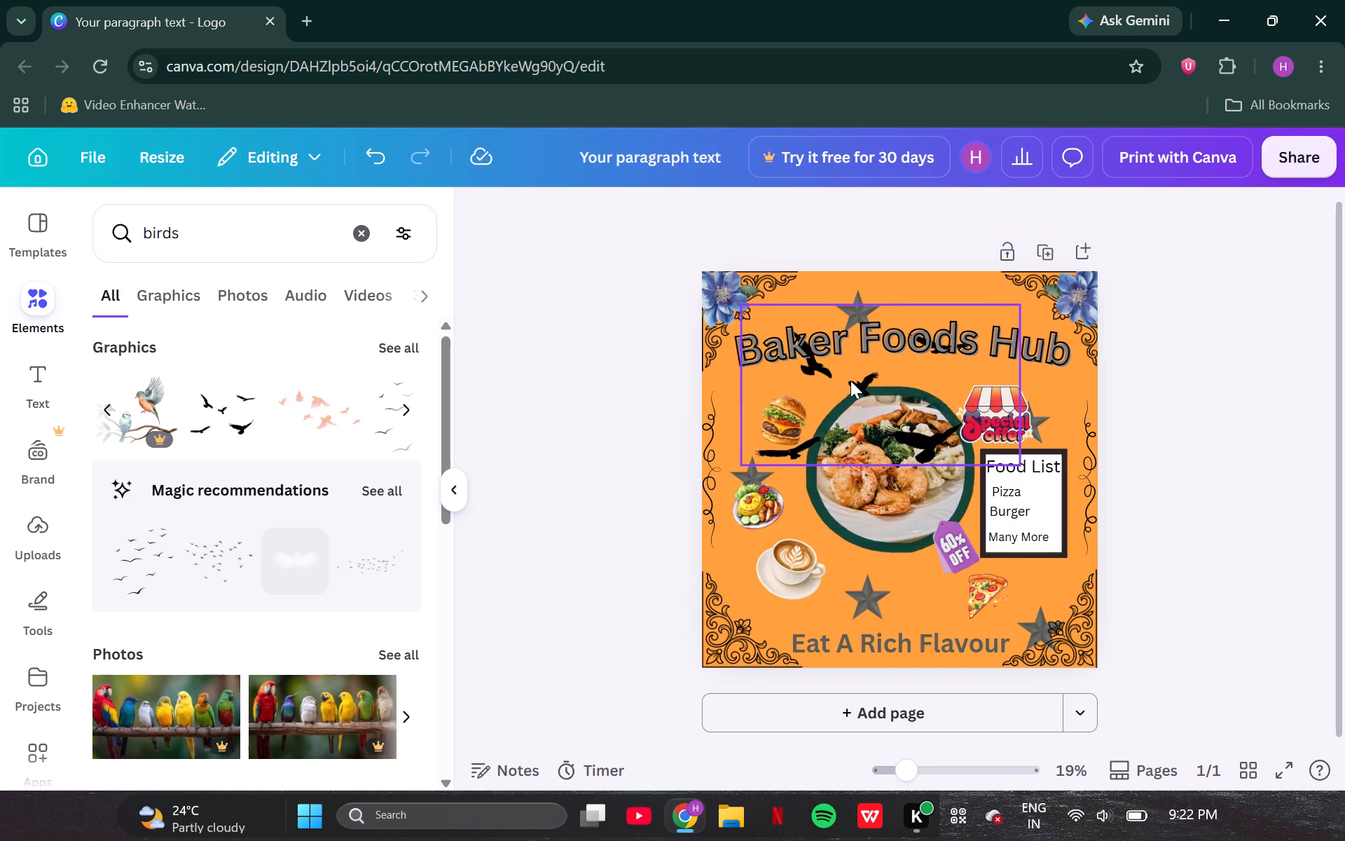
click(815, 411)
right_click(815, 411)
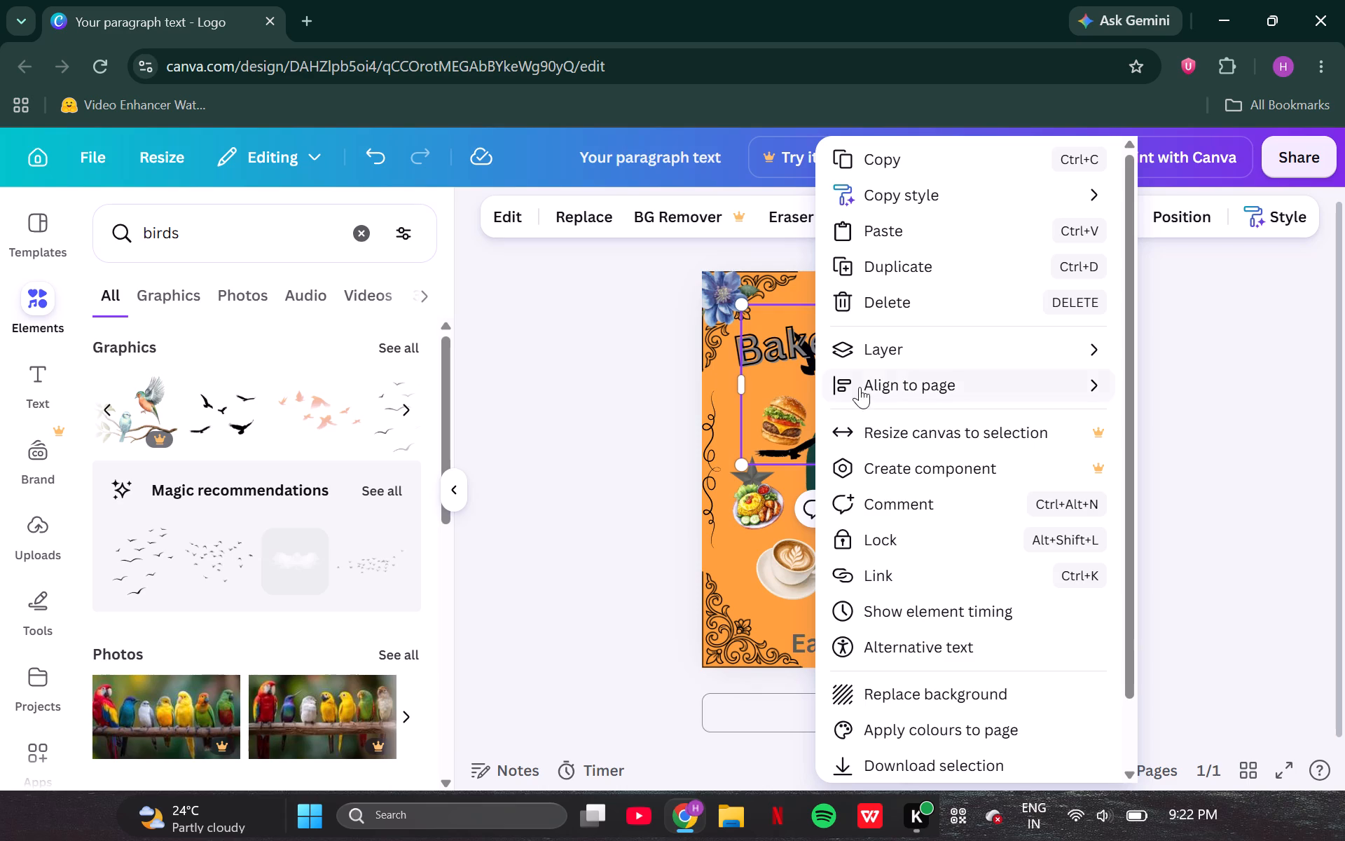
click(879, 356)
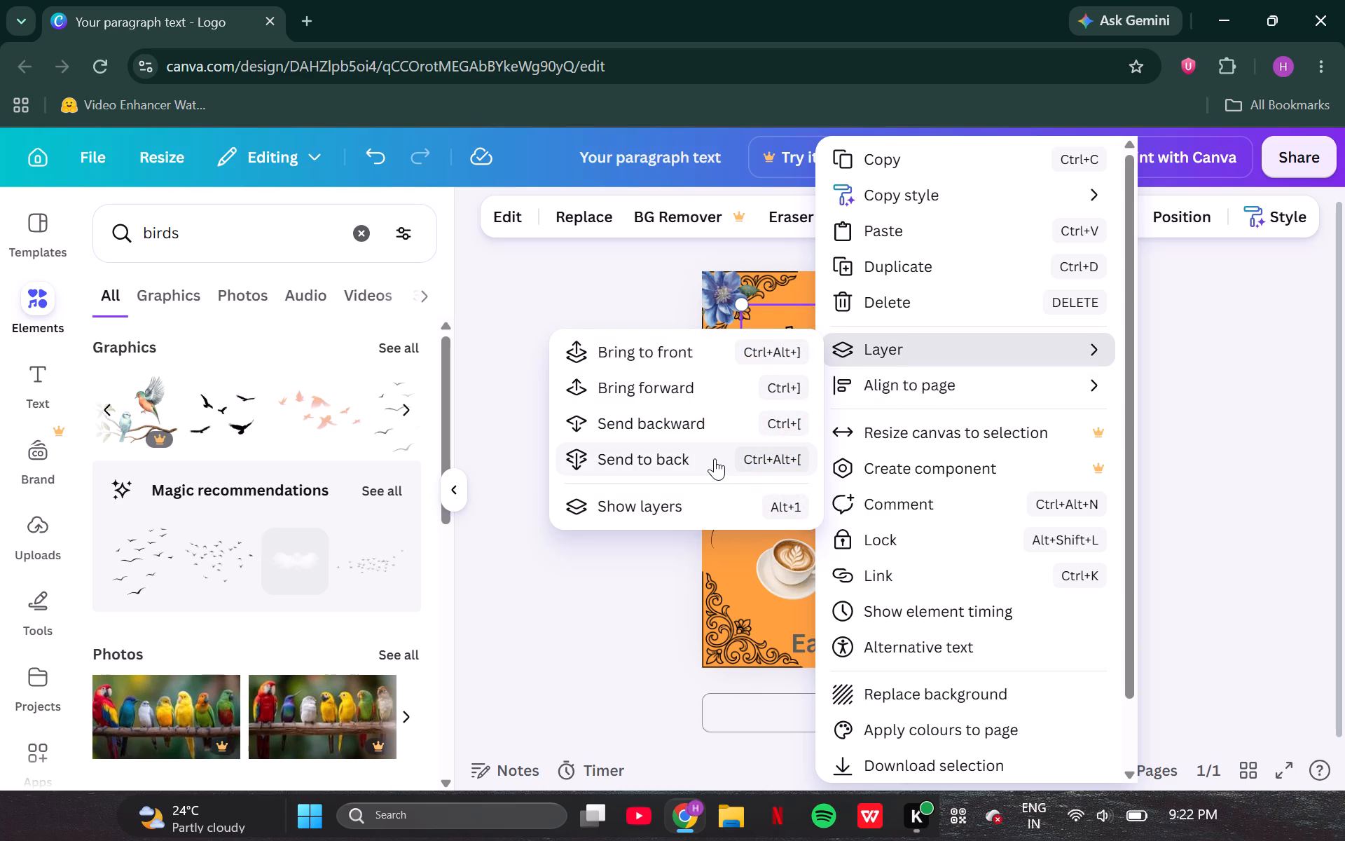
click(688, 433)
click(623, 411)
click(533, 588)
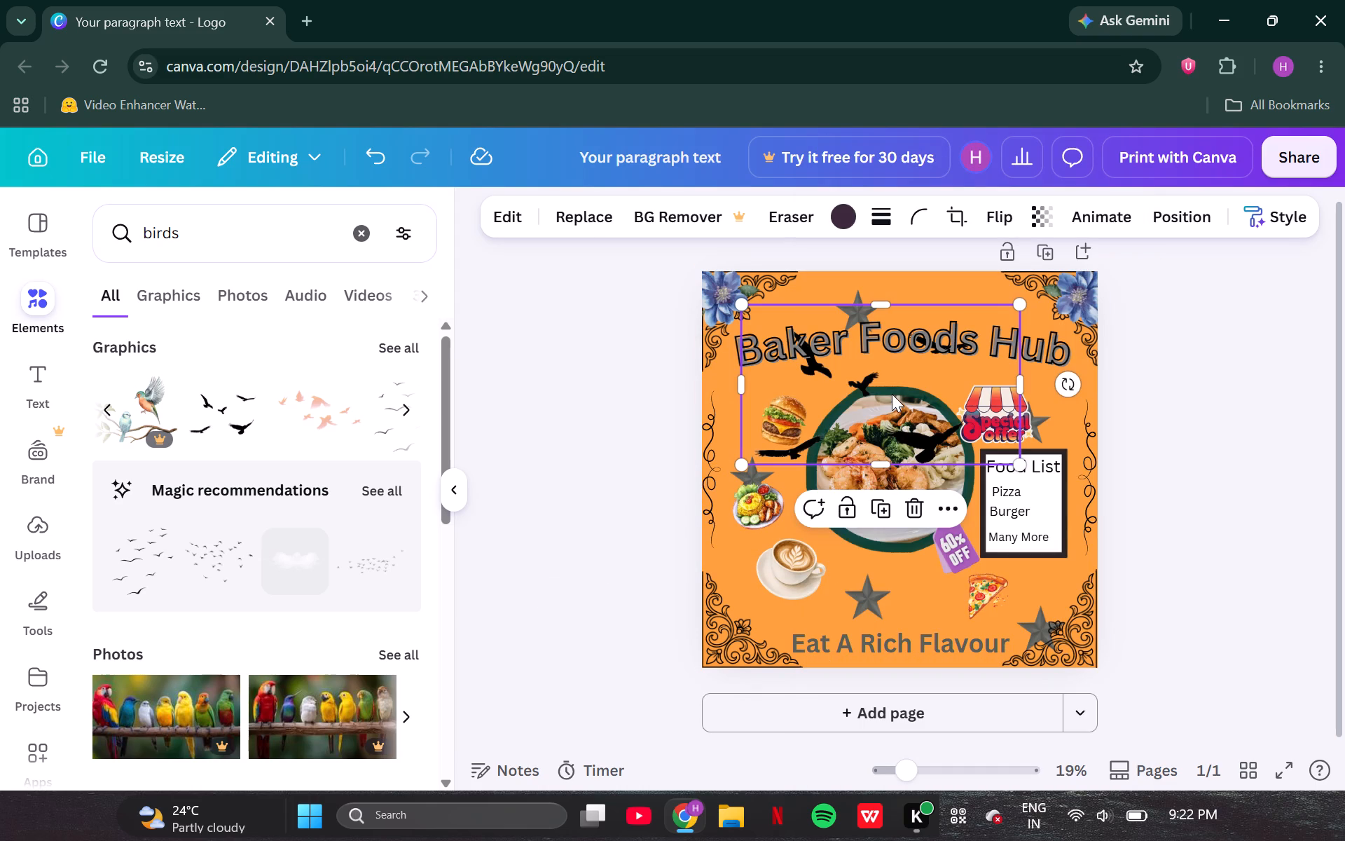
Shift the birds graphic slightly right and send it to the back, behind the photo, text and food images.
drag(844, 376, 869, 376)
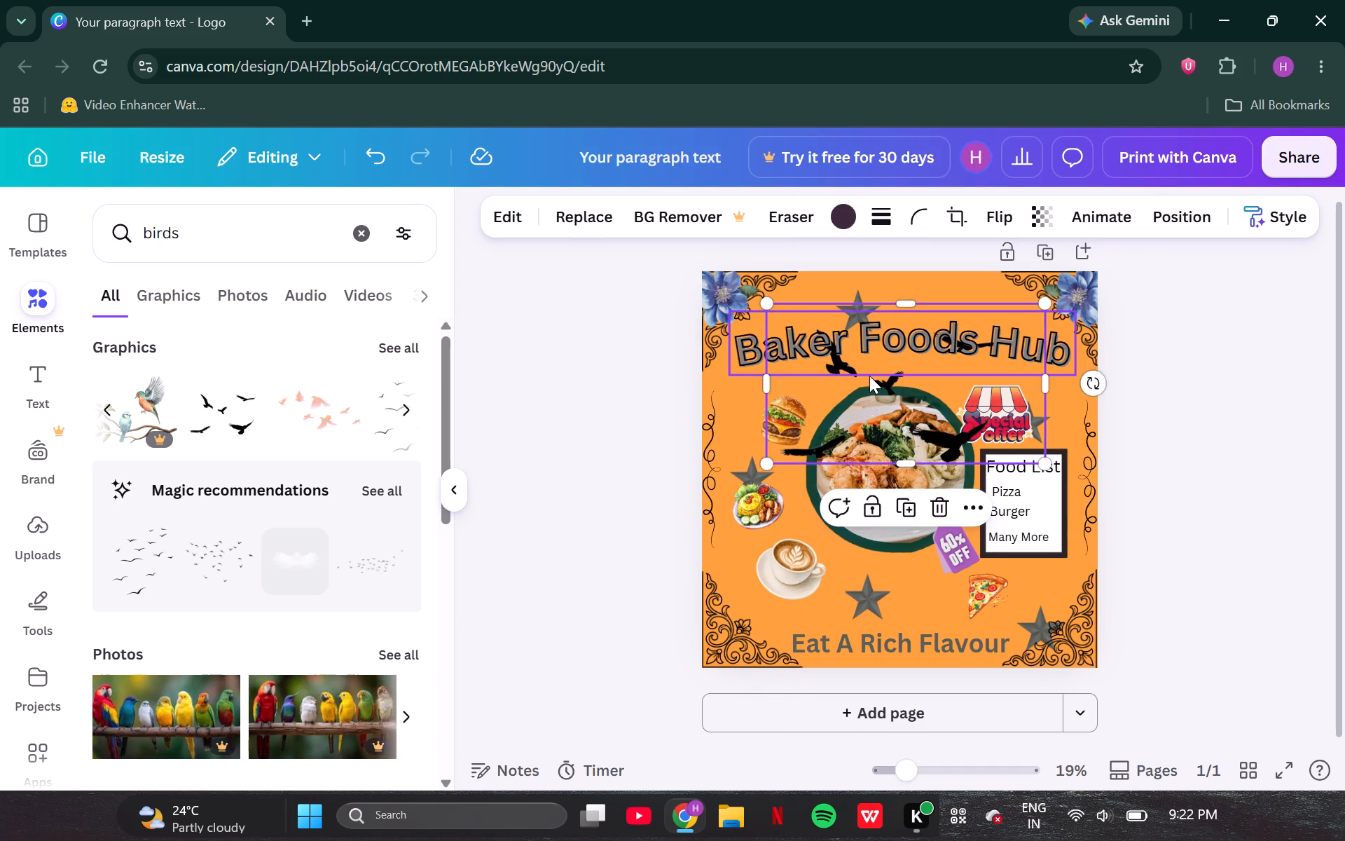
click(869, 376)
click(843, 406)
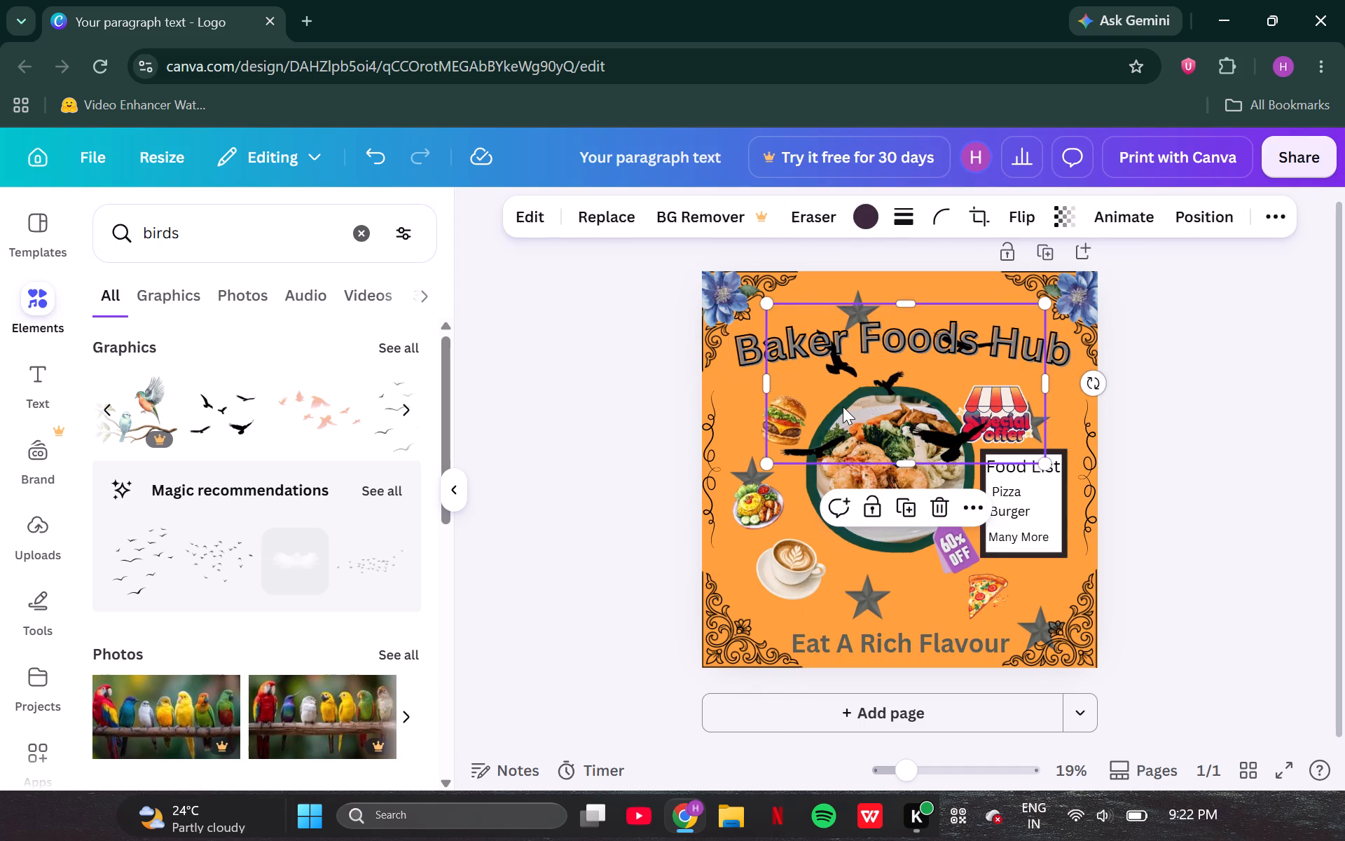
click(843, 406)
click(843, 406)
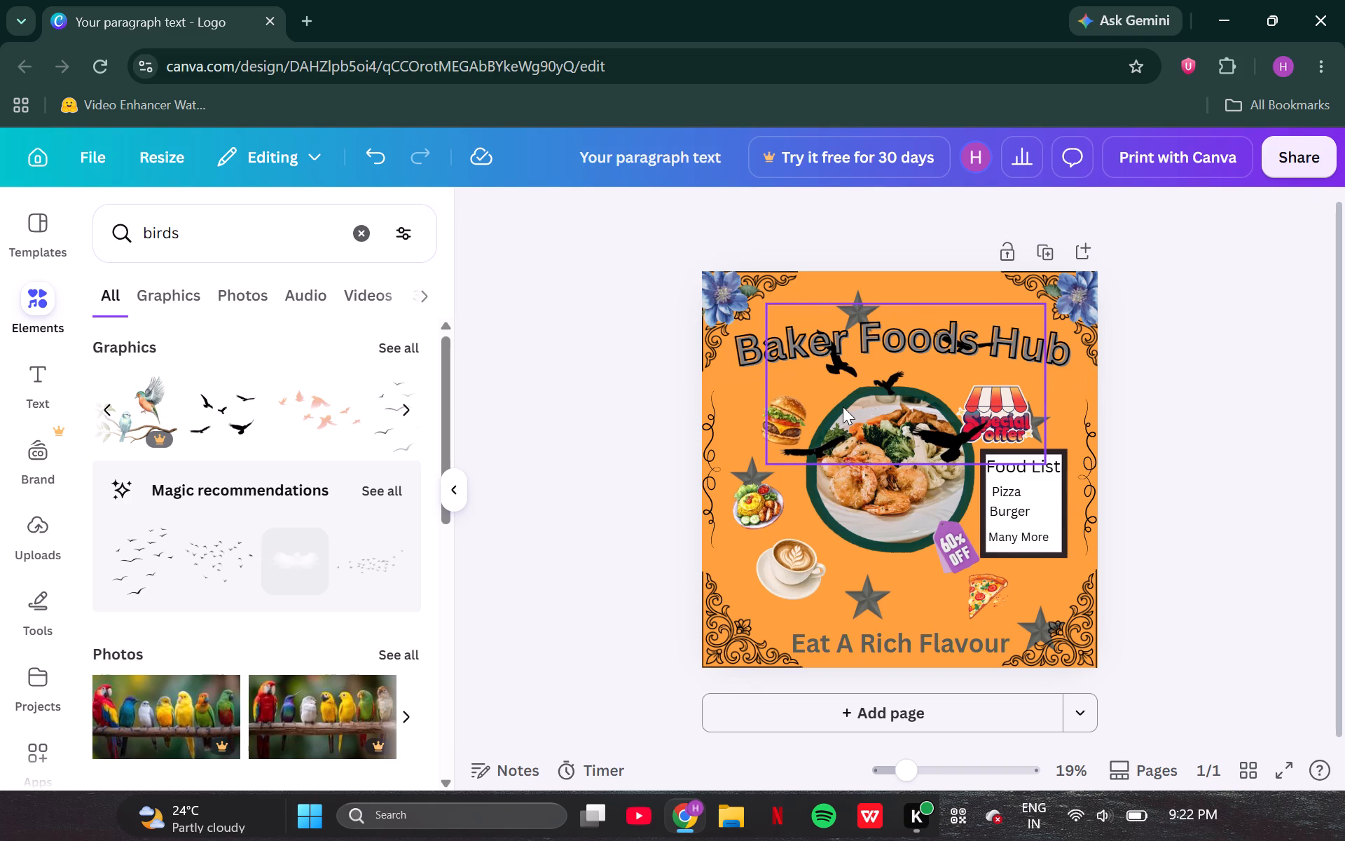
click(974, 515)
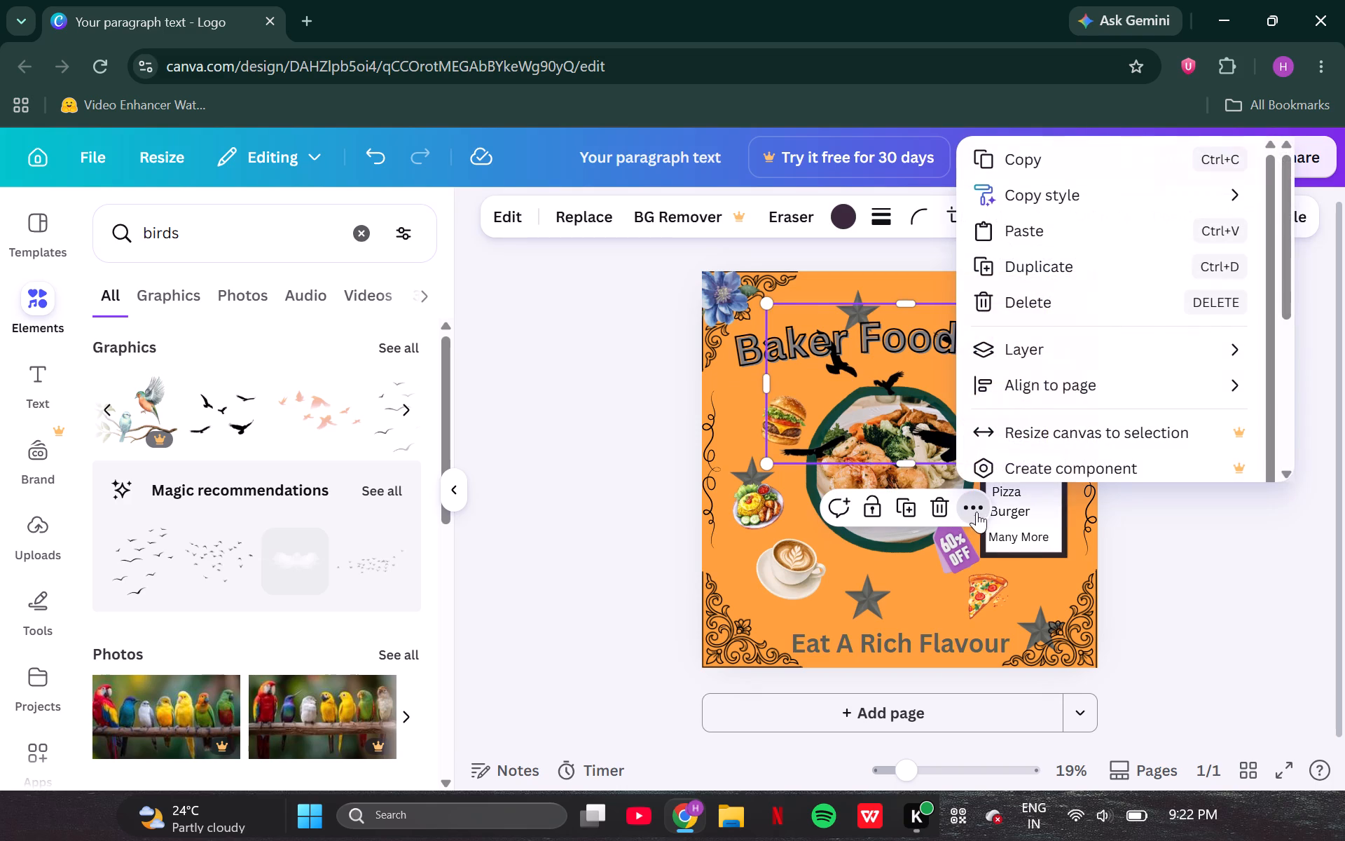
click(1054, 361)
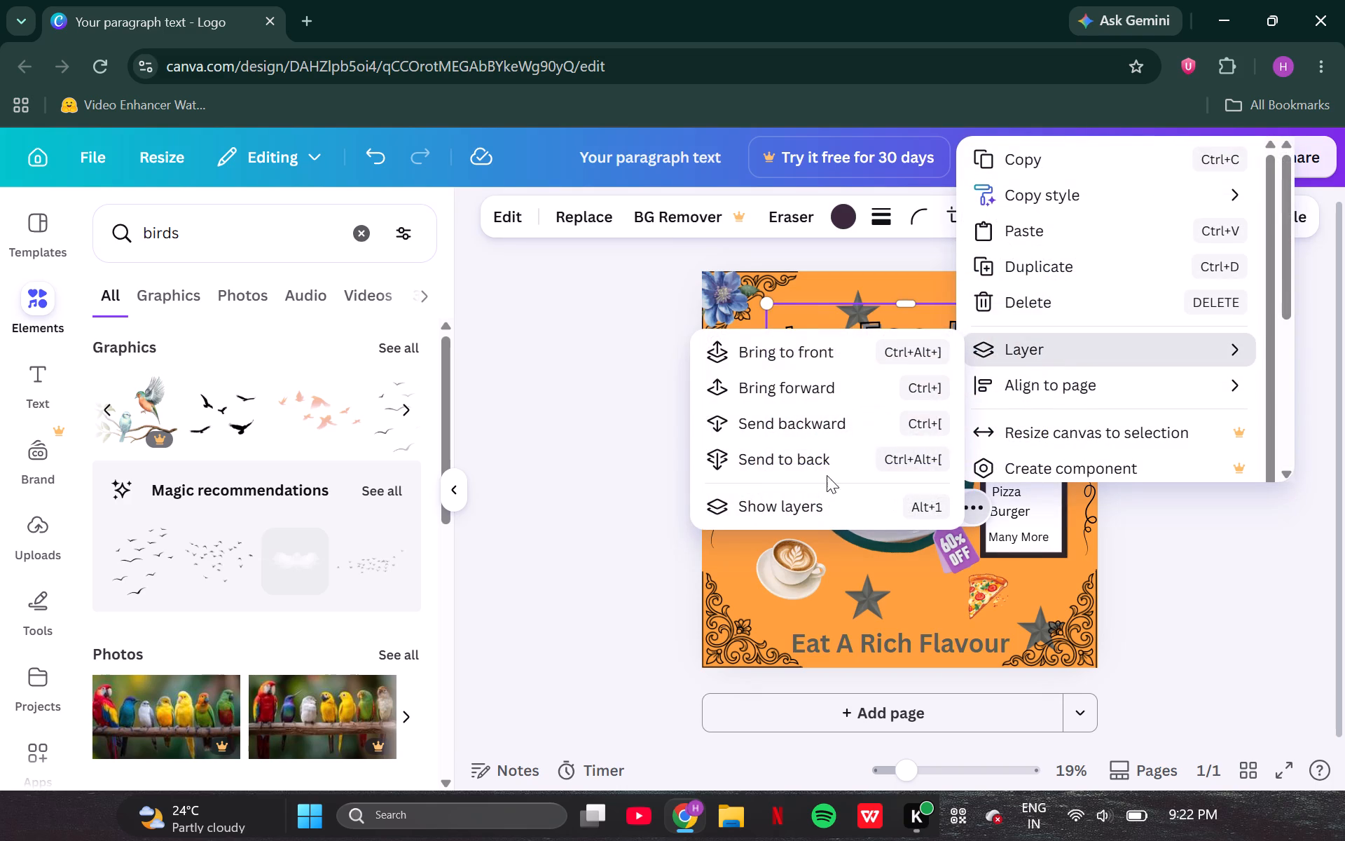
click(822, 469)
click(600, 505)
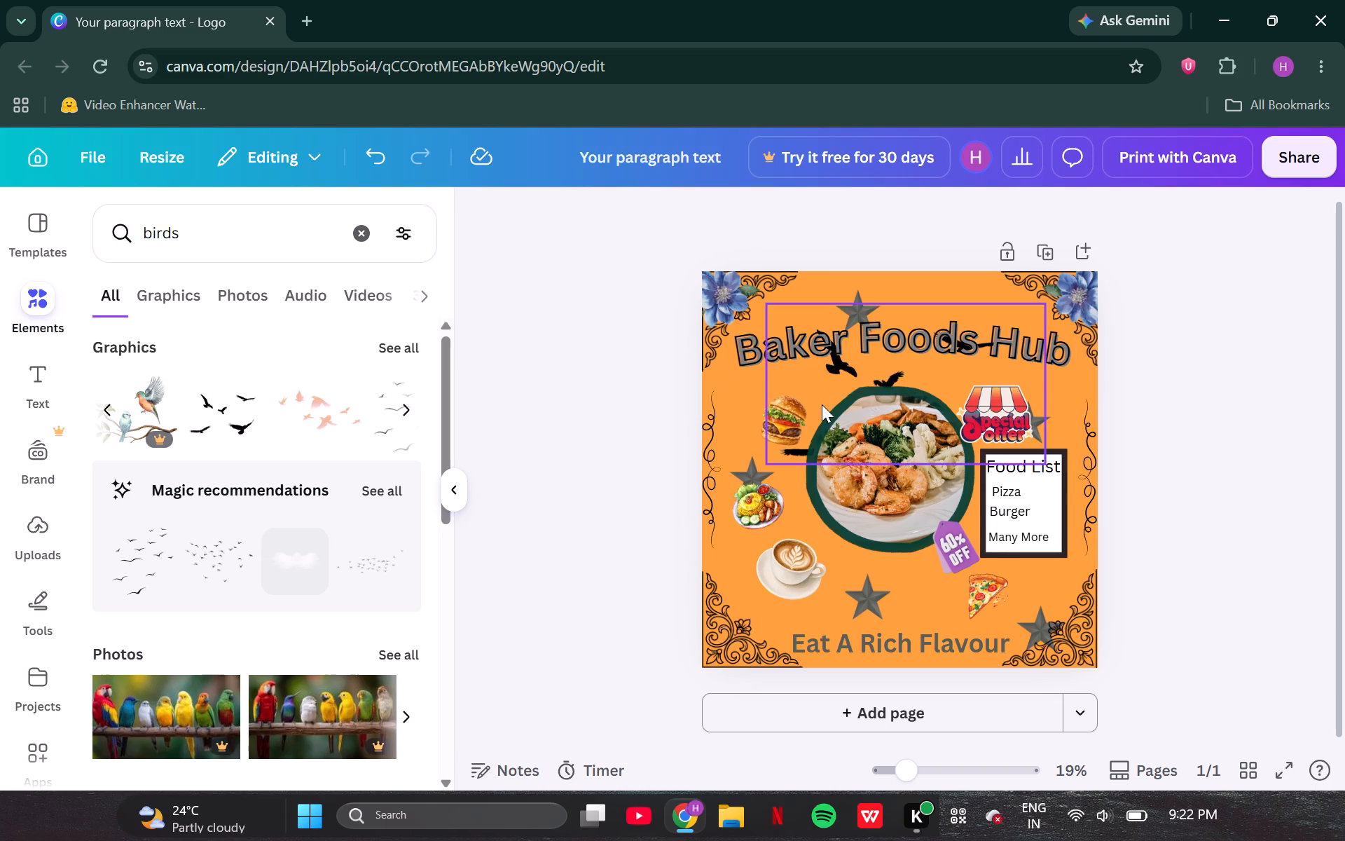
Enlarge the birds graphic beyond the page width, extend its height to nearly fill the page, and position the birds around the food images.
click(788, 450)
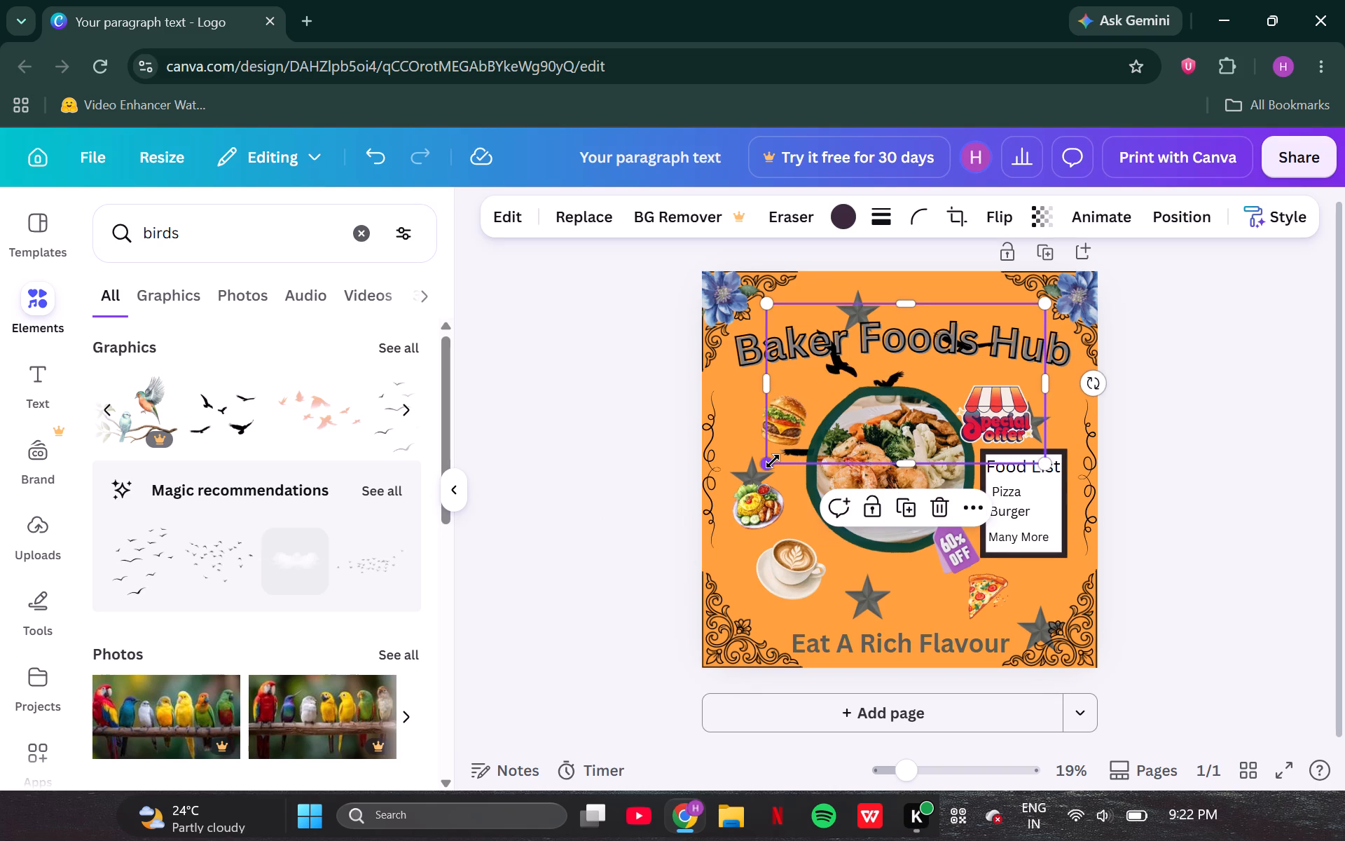
drag(773, 461, 561, 840)
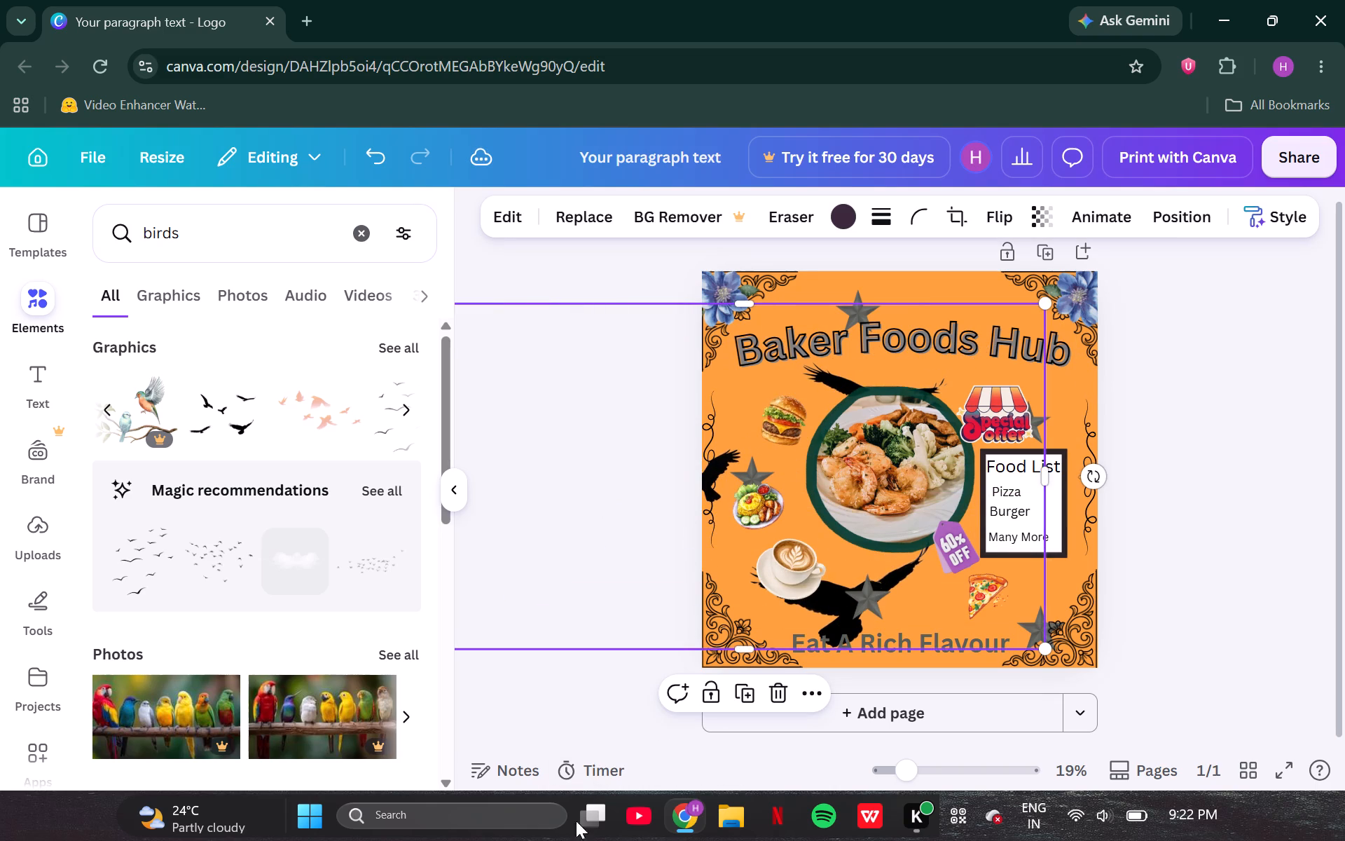
drag(612, 556, 781, 518)
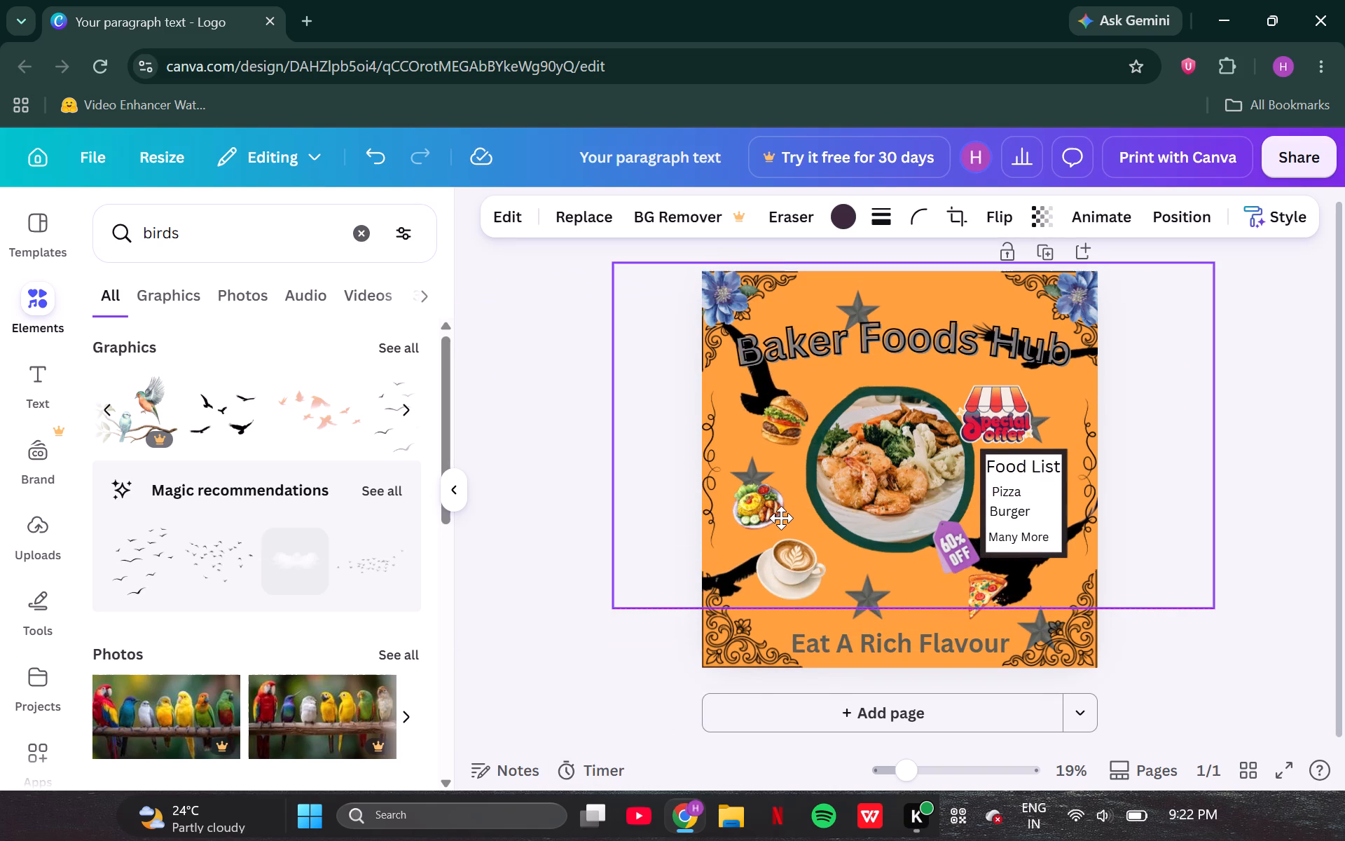
drag(781, 518, 794, 524)
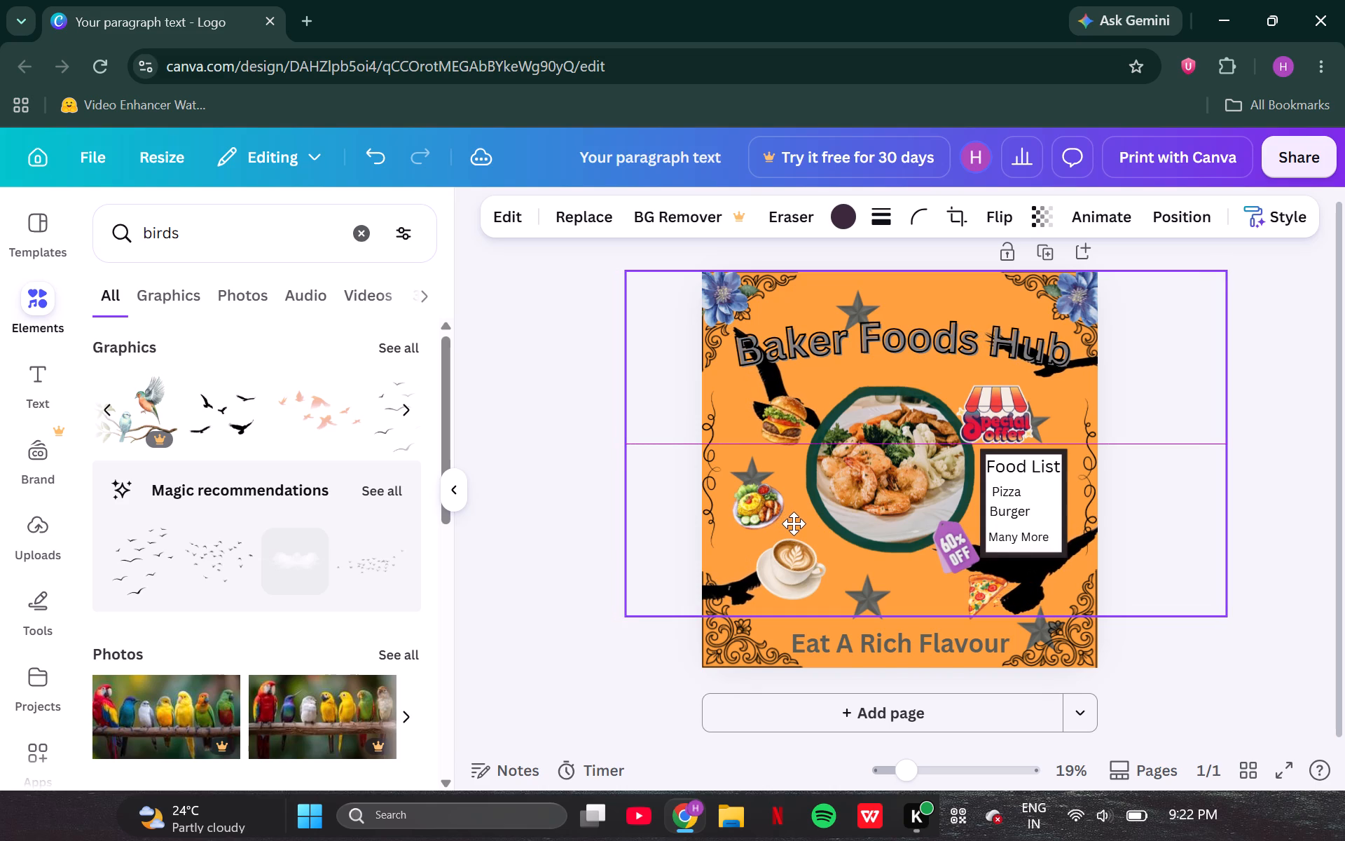
drag(794, 524, 794, 524)
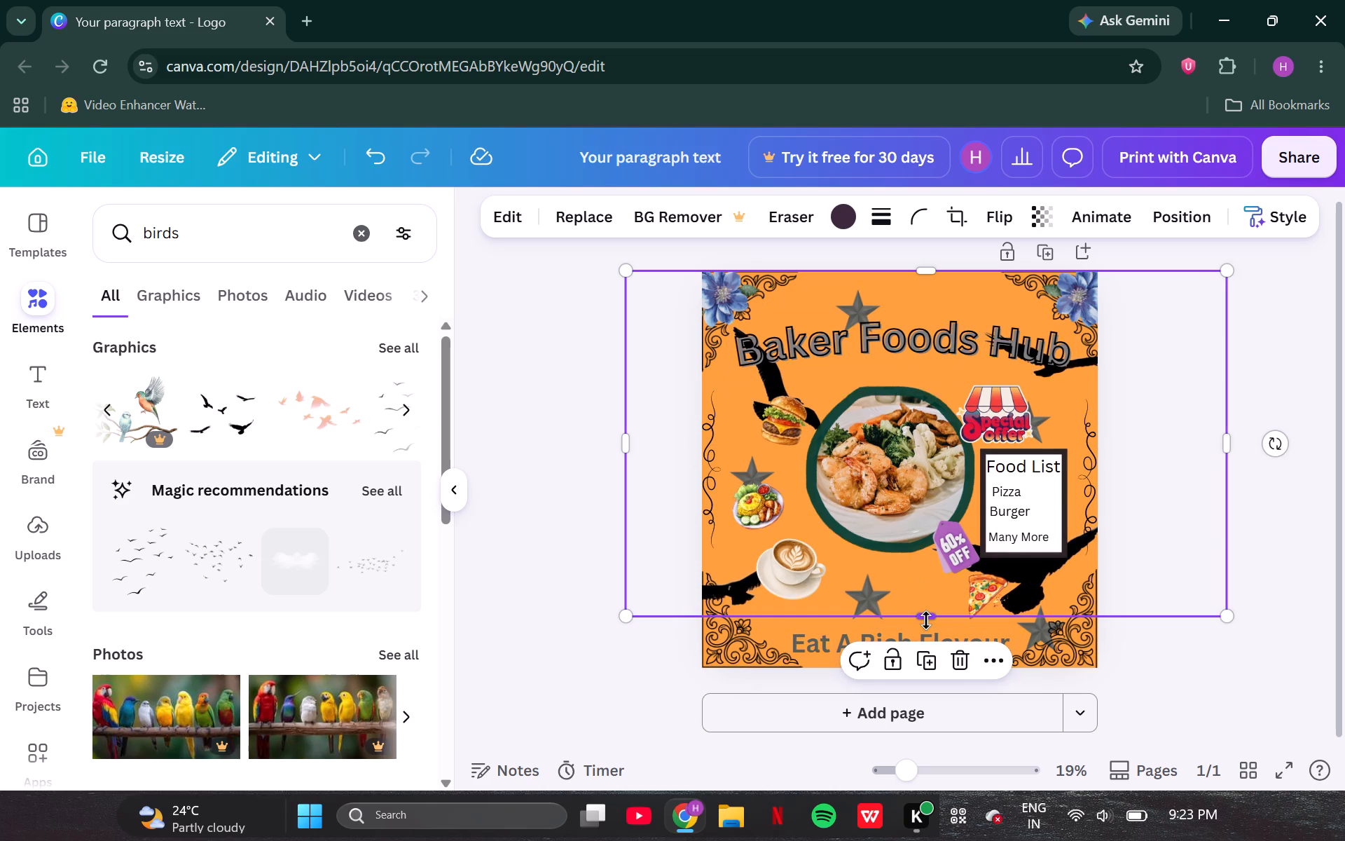
drag(926, 620, 932, 679)
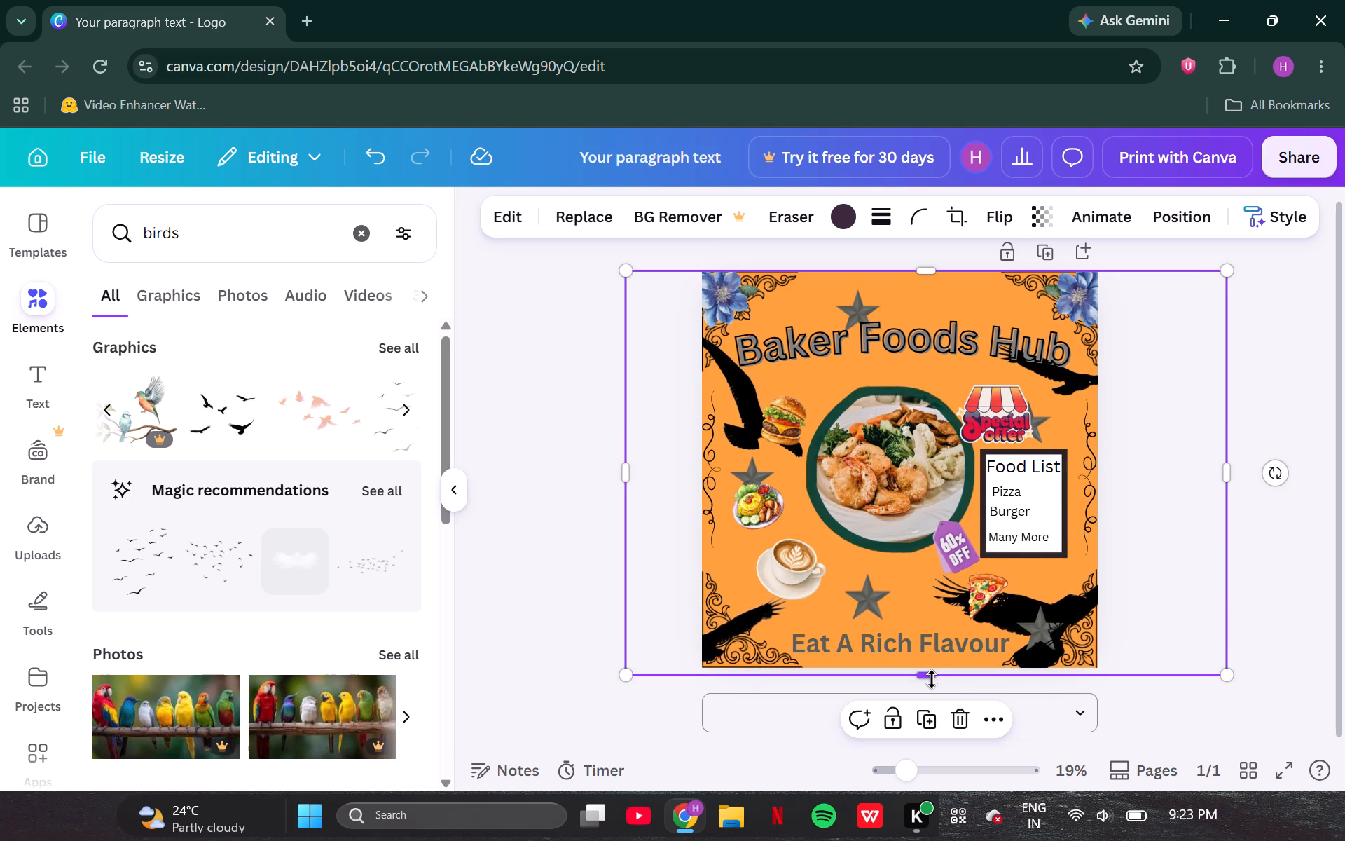
drag(898, 582, 906, 570)
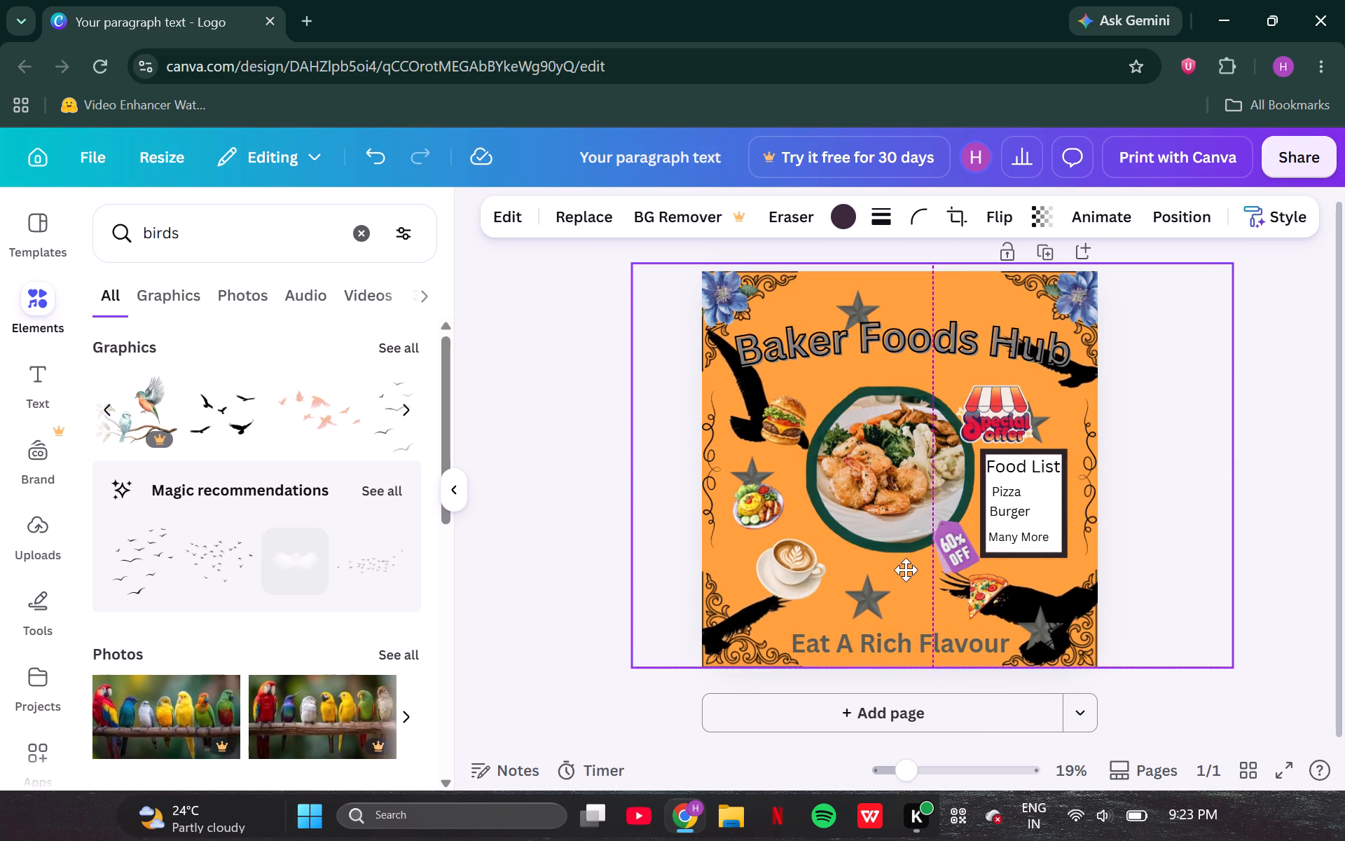
drag(906, 570, 906, 569)
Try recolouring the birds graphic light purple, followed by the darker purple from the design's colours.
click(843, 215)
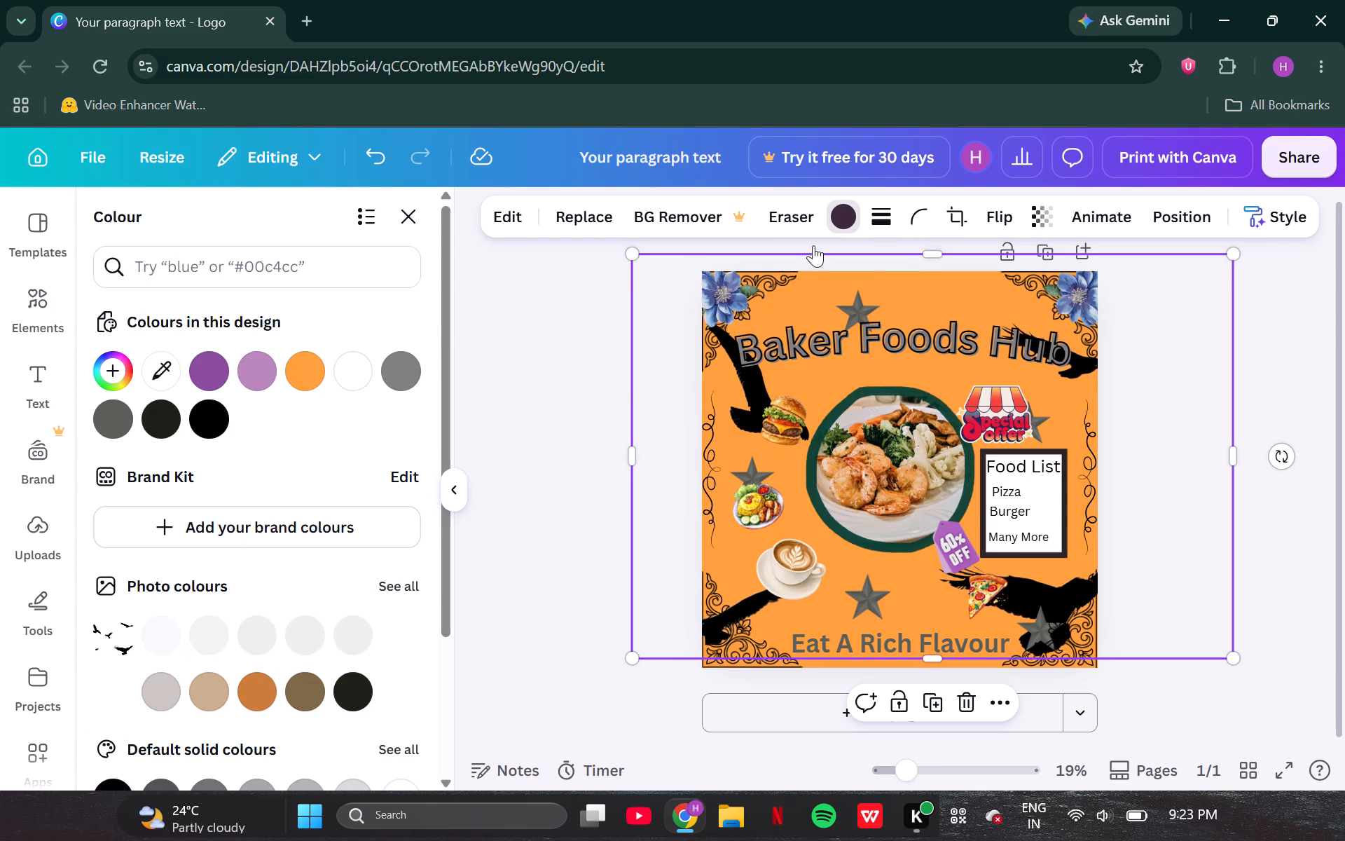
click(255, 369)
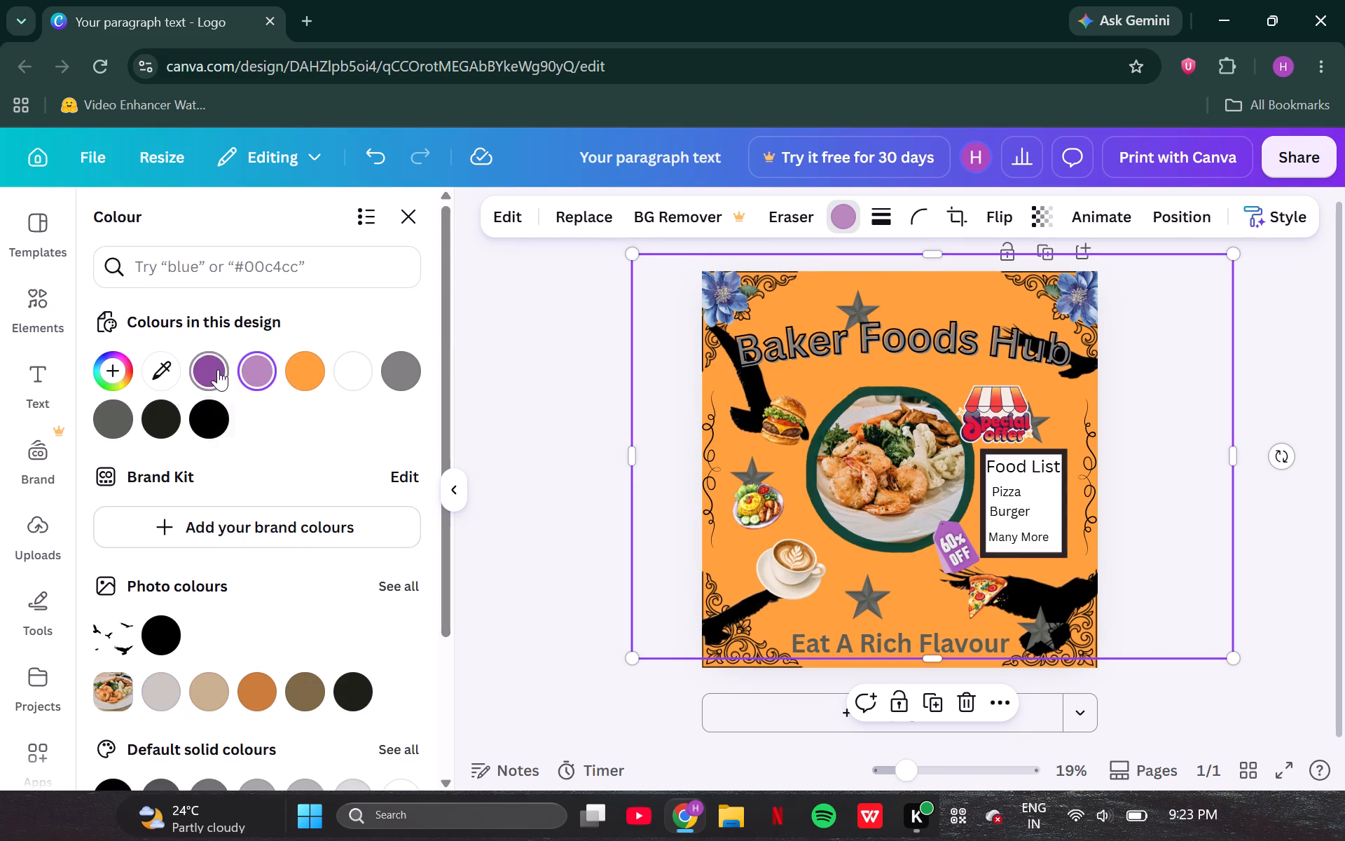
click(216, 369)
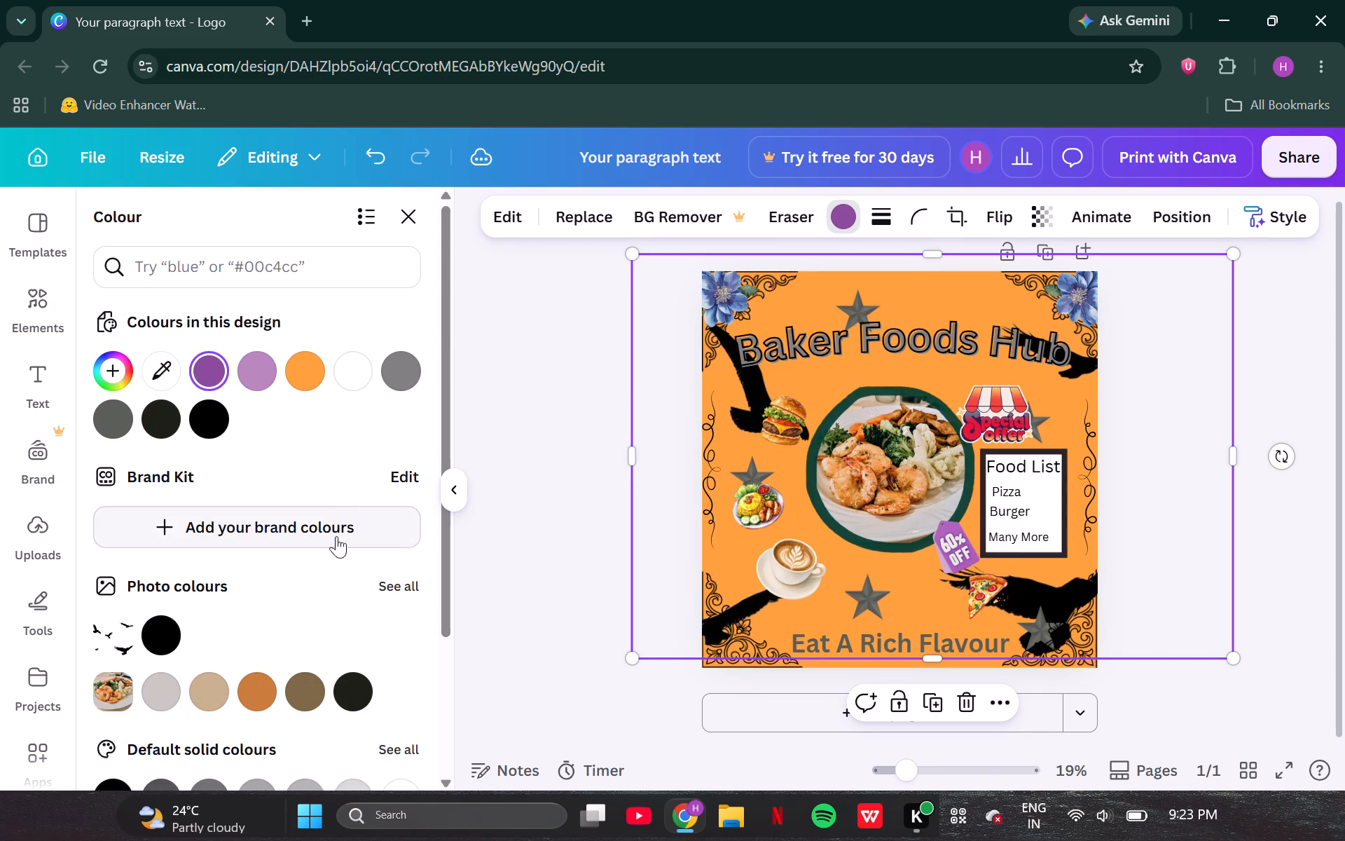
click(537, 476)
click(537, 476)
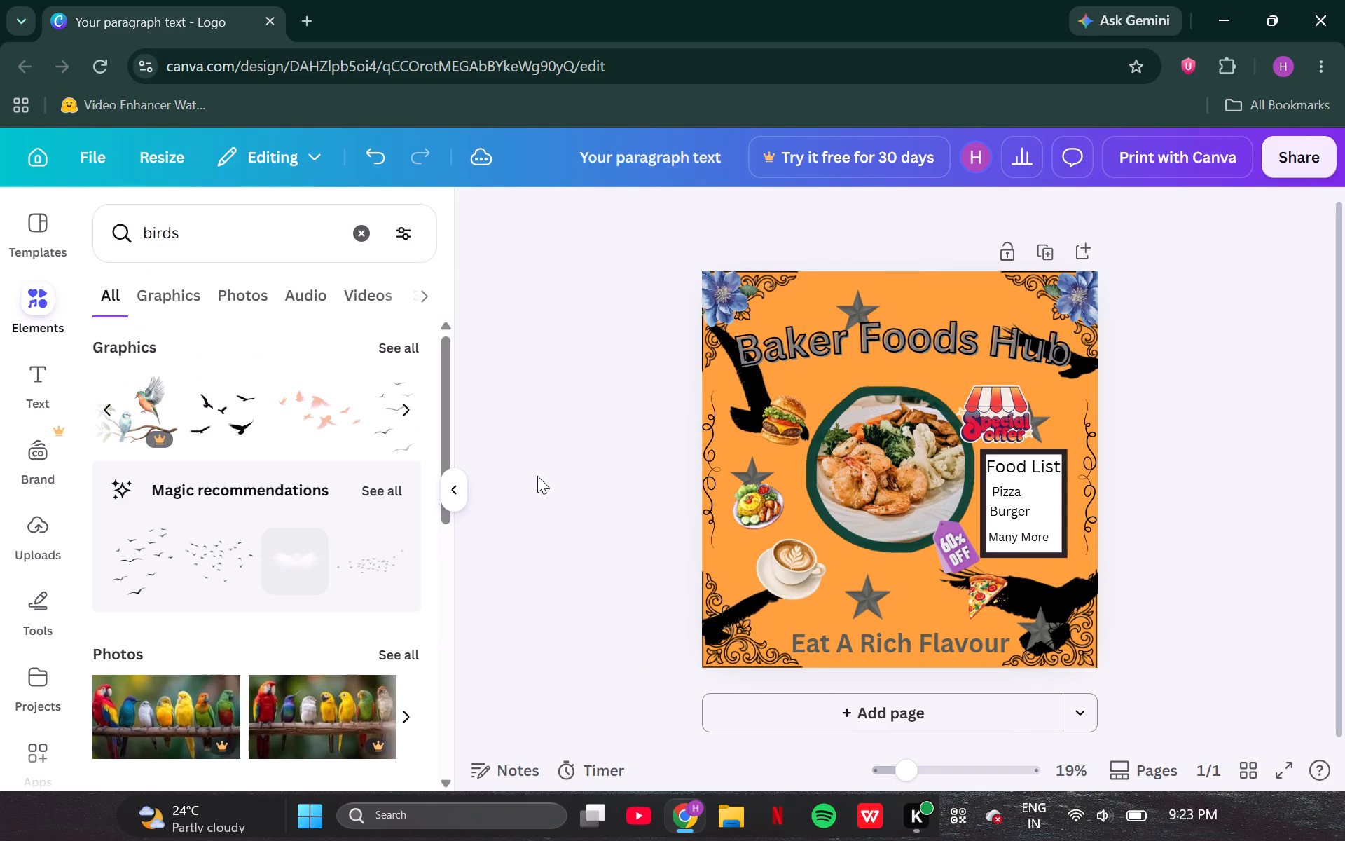
Try recolouring the birds graphic white and applying the colour change to all matching items on the page.
click(747, 431)
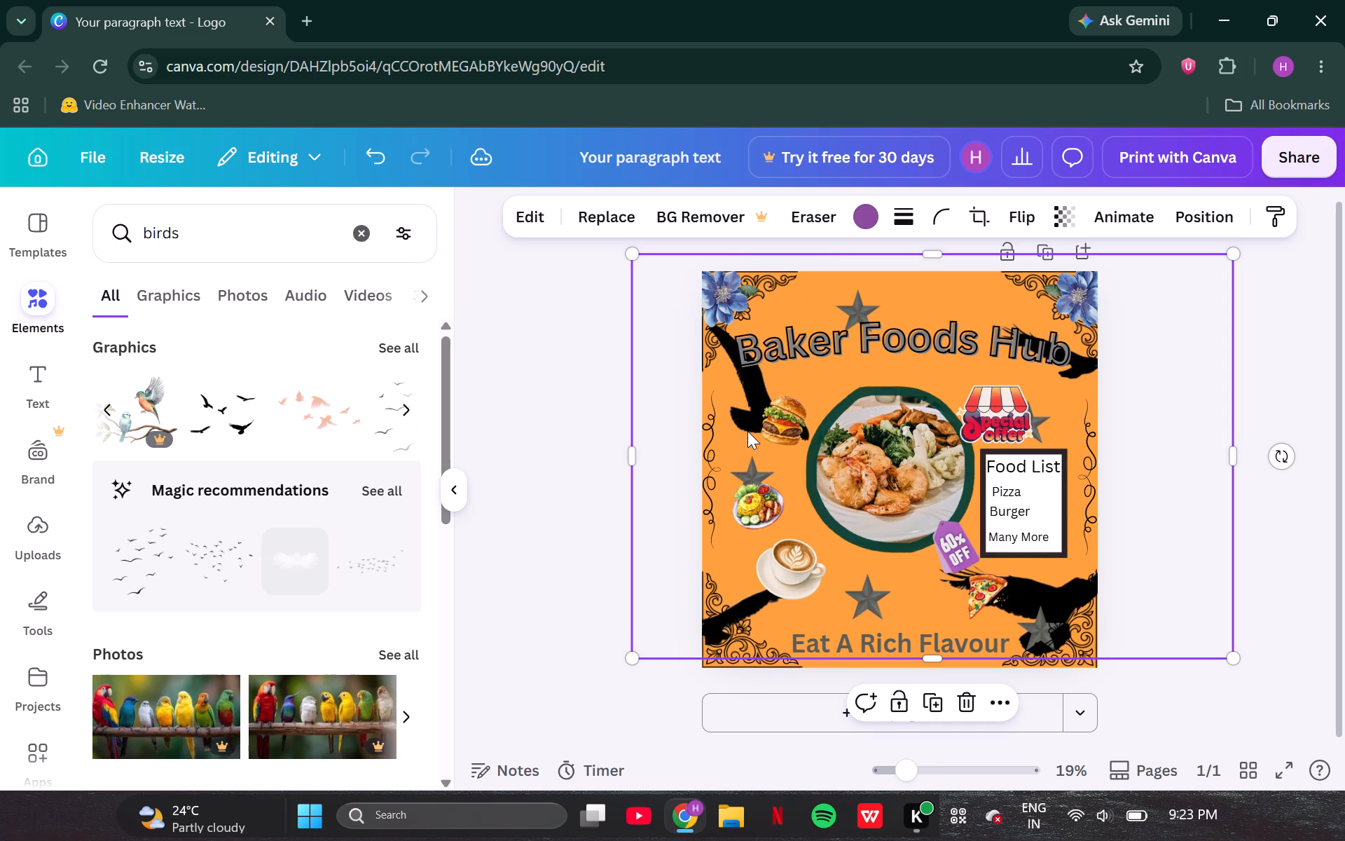
click(860, 226)
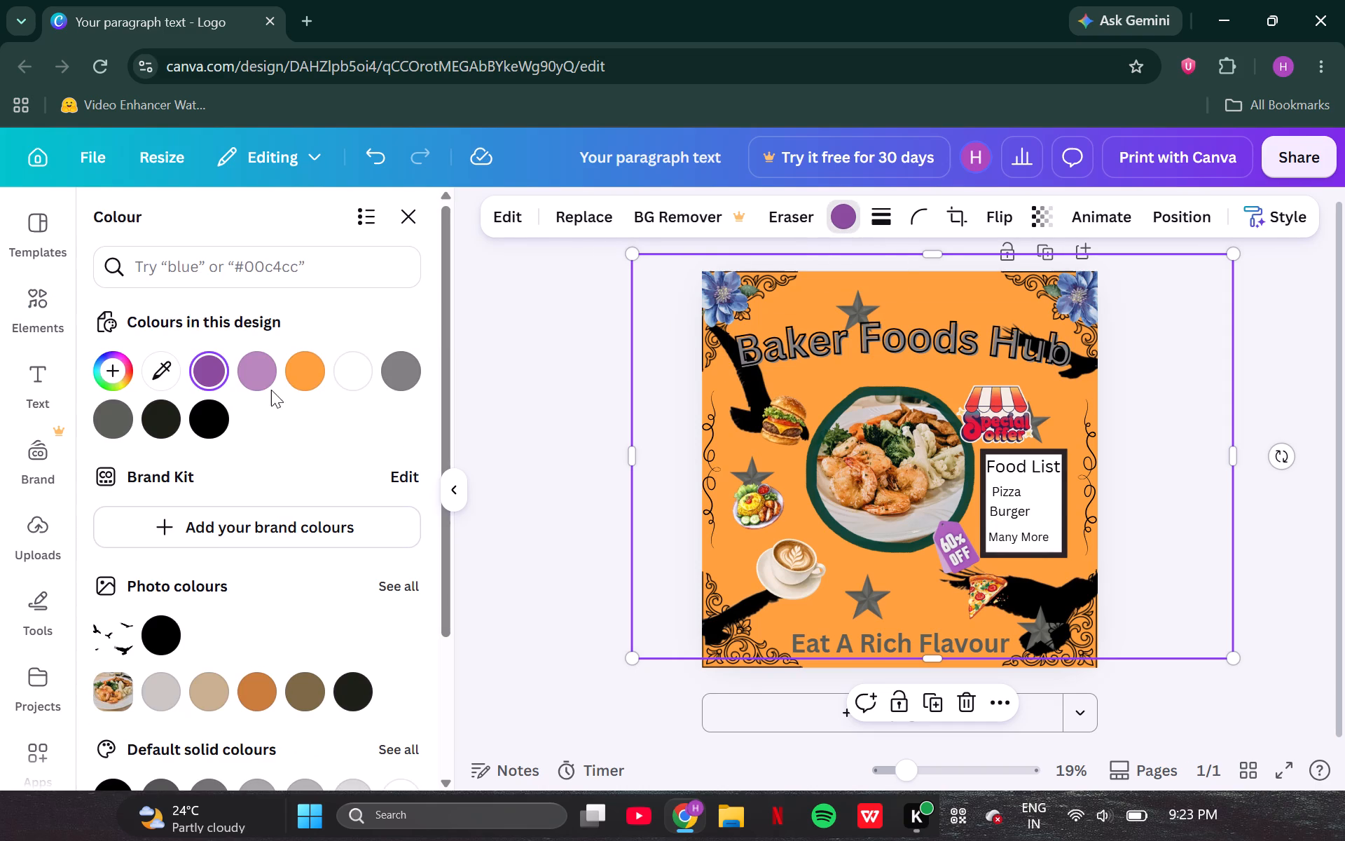
click(356, 371)
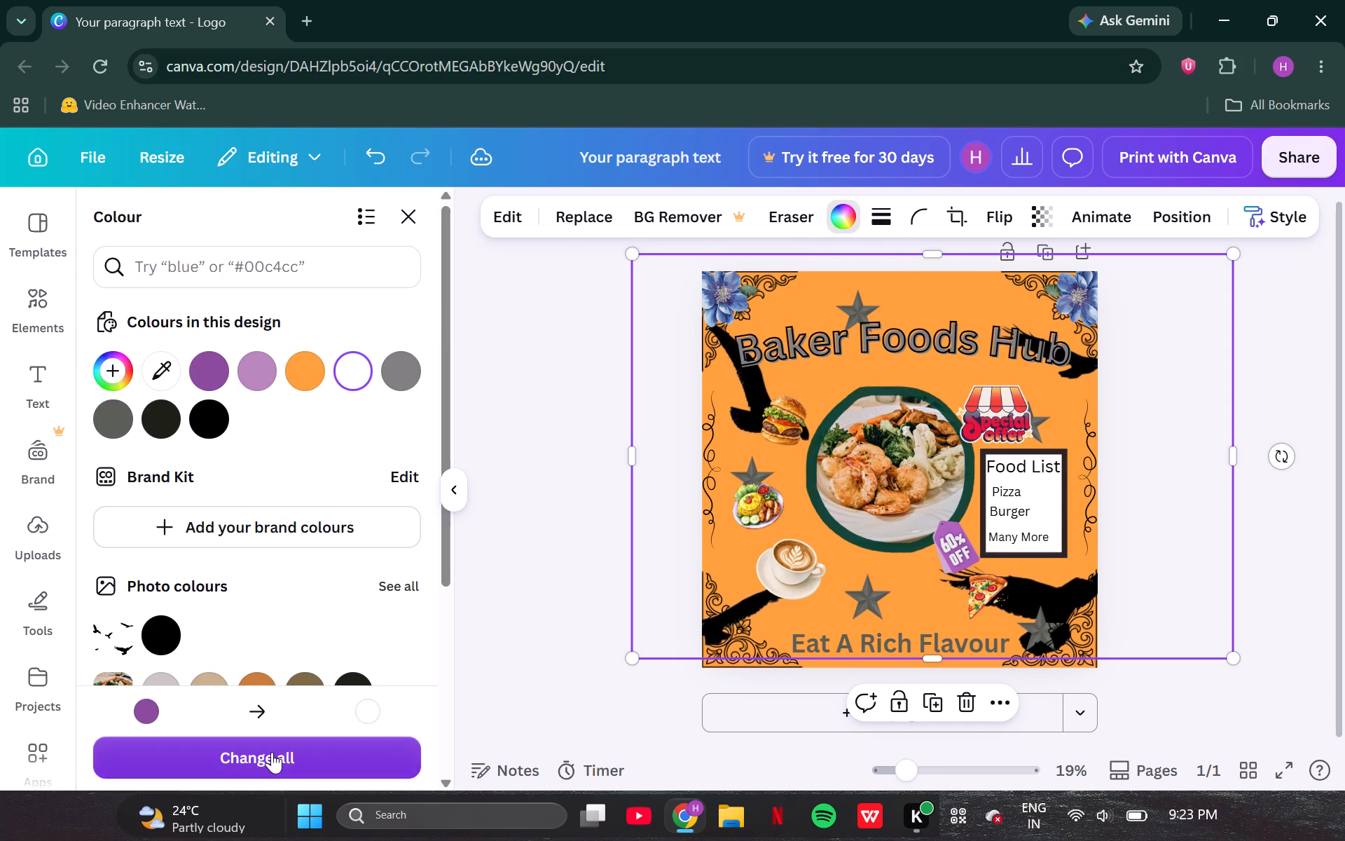
click(272, 752)
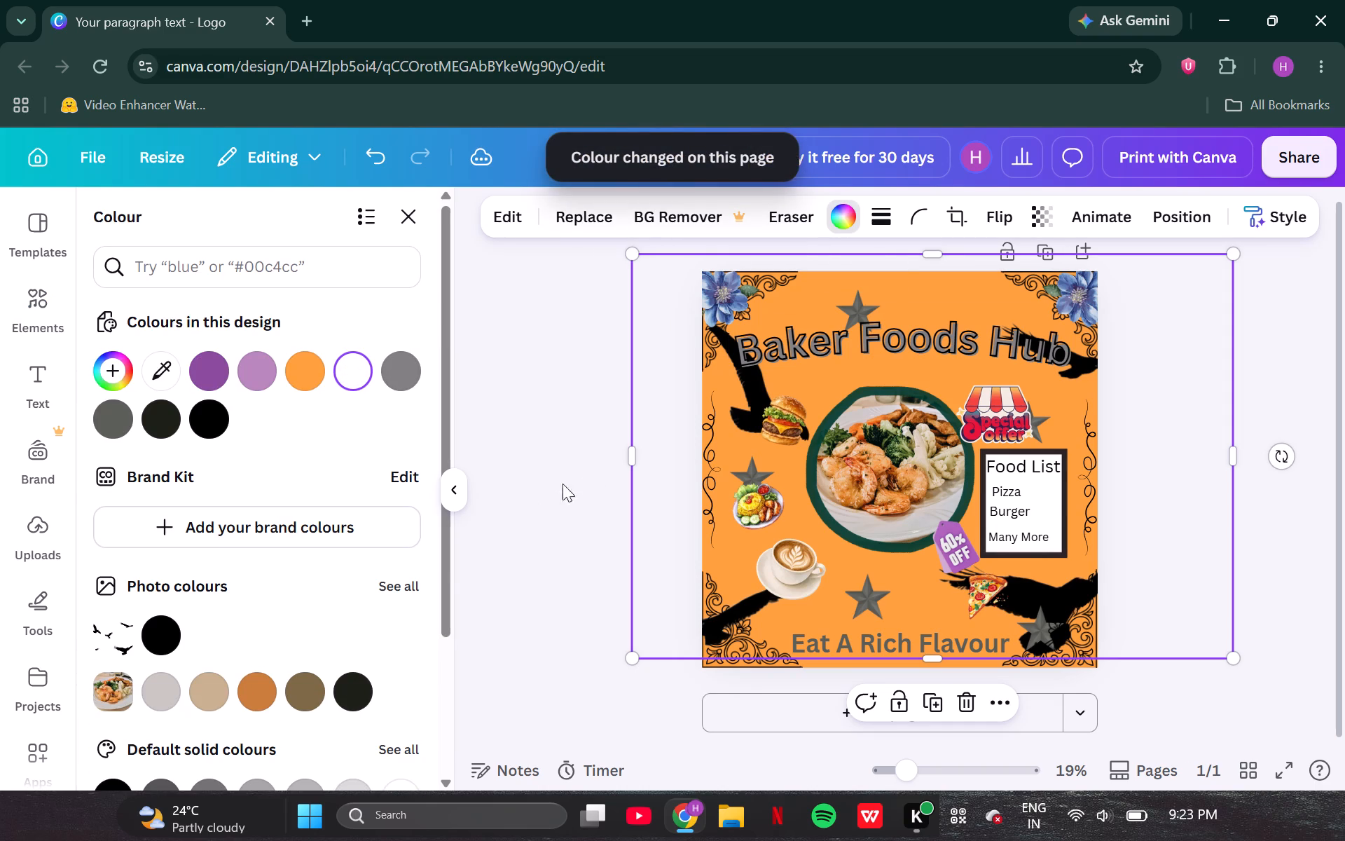
click(530, 510)
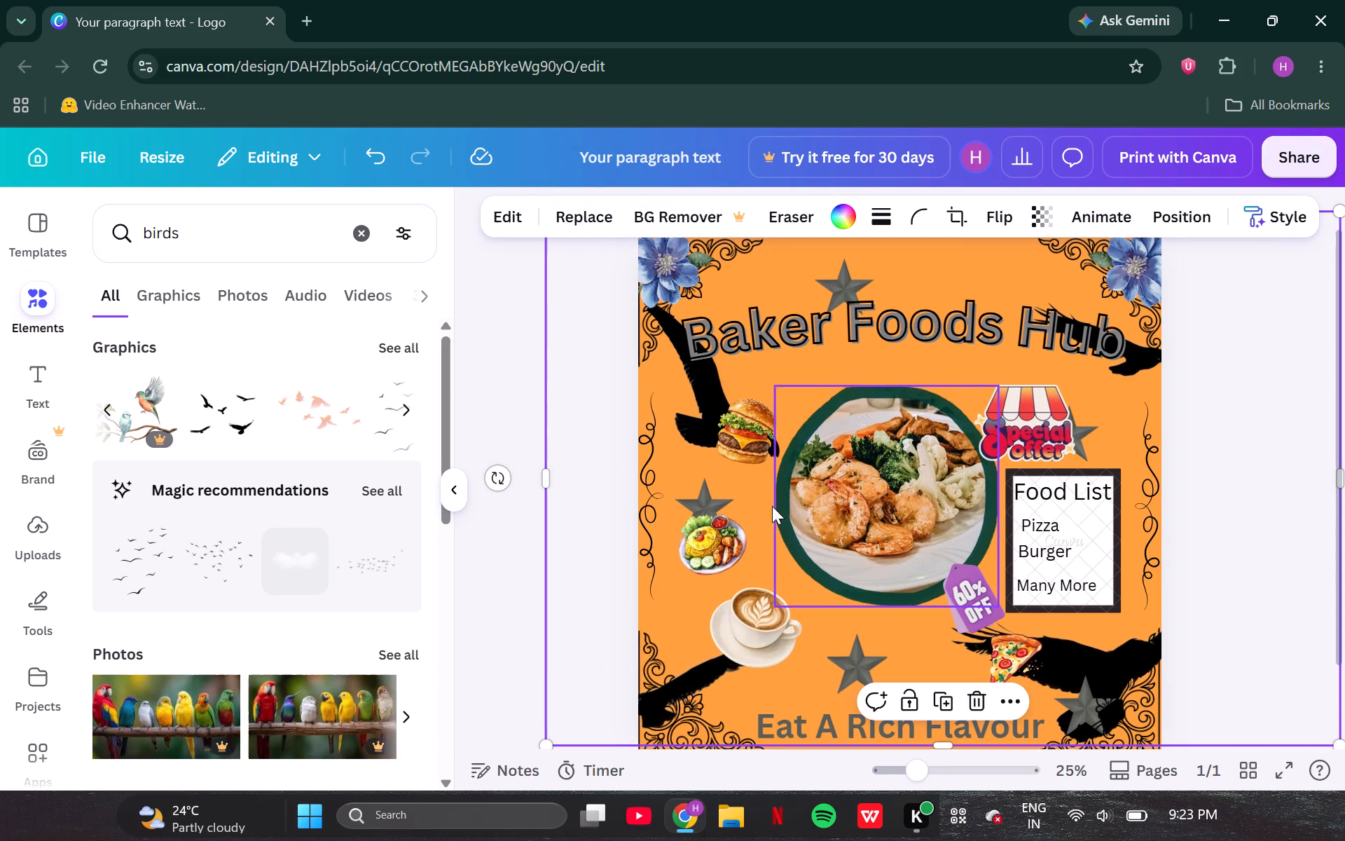
Nudge the coffee cup down, the Special Offer badge up, the burger and salad plate left, and the pizza left, clear of the bird.
drag(758, 618, 758, 633)
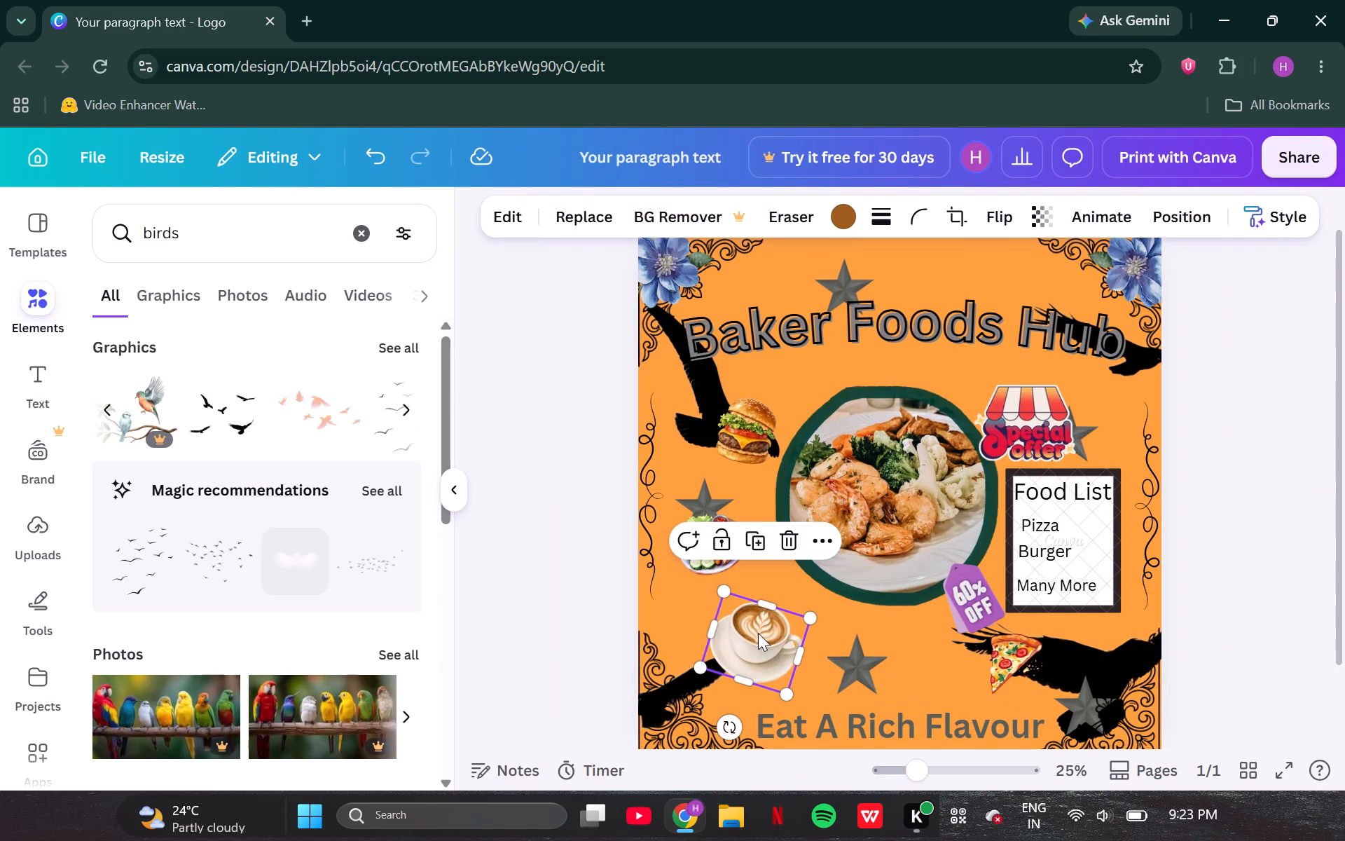
click(1330, 385)
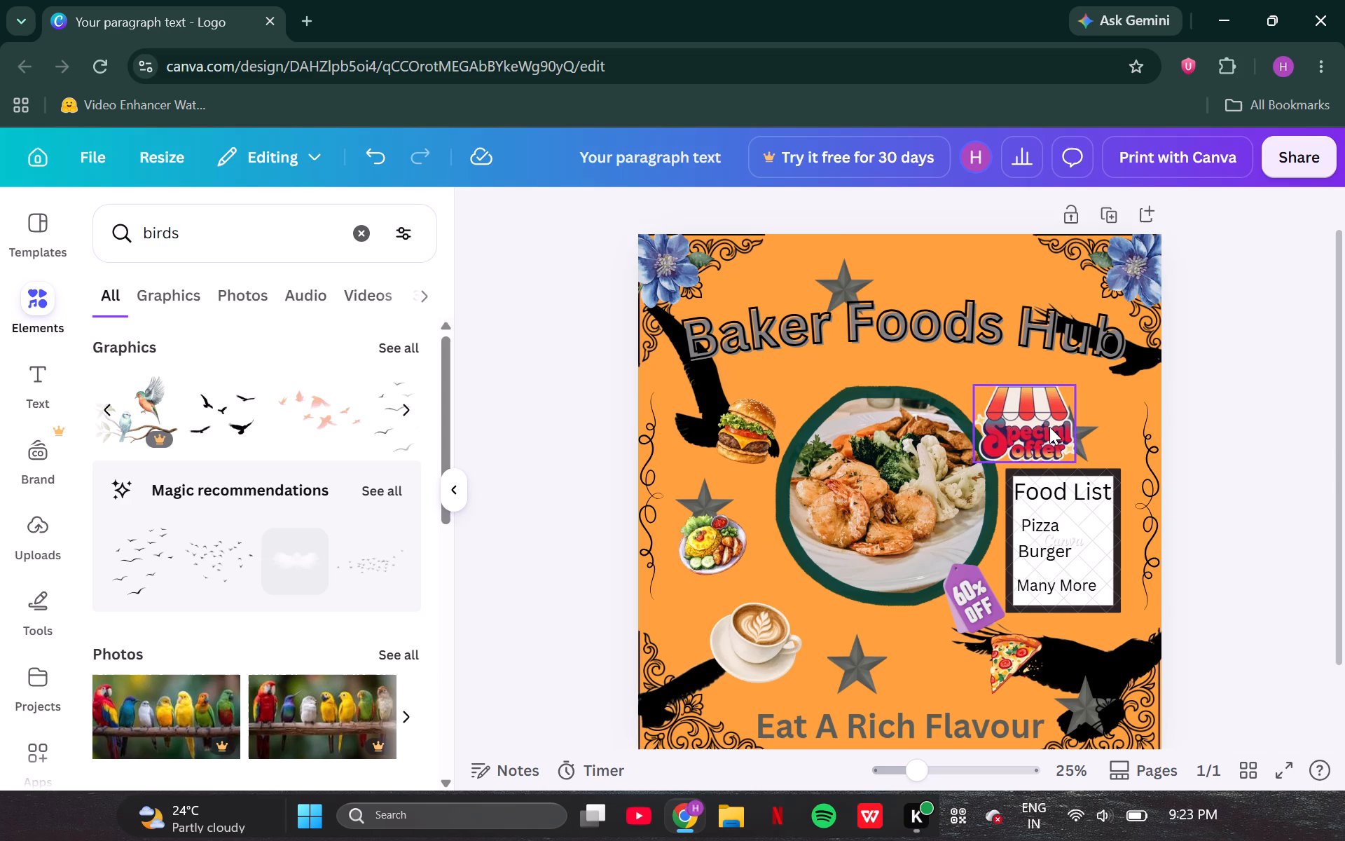
drag(1049, 427, 1049, 420)
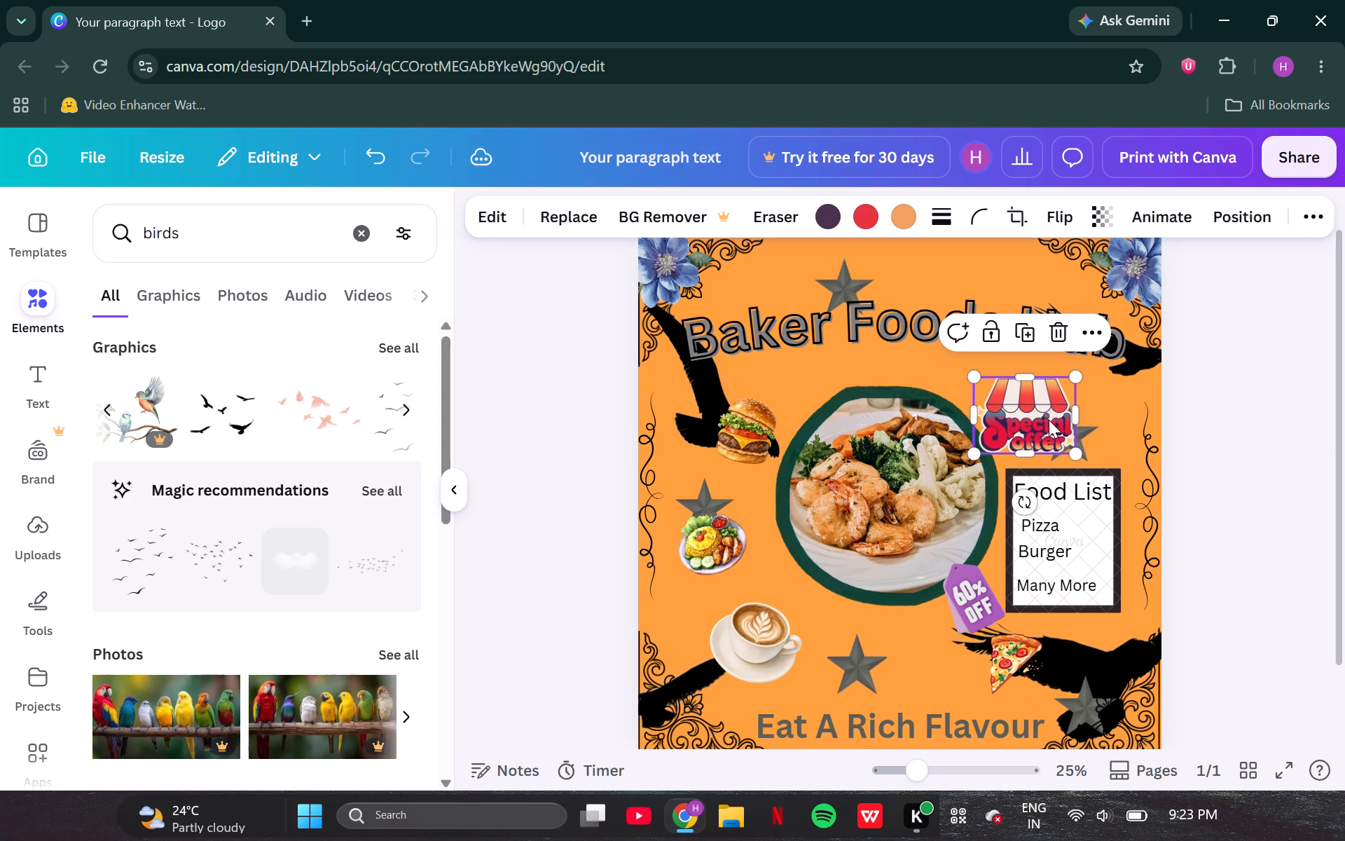
drag(760, 406, 746, 405)
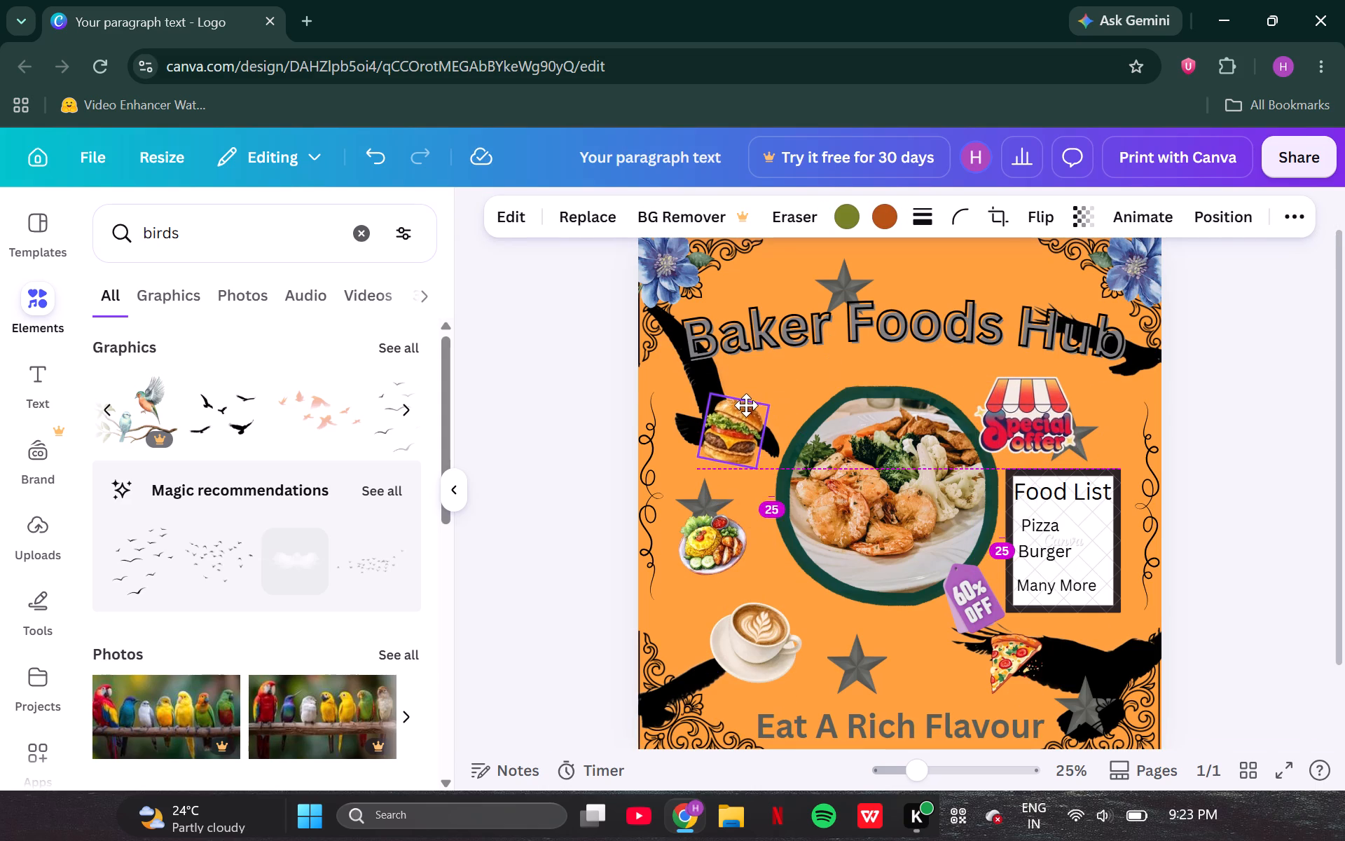
drag(746, 405, 746, 404)
drag(705, 535, 699, 528)
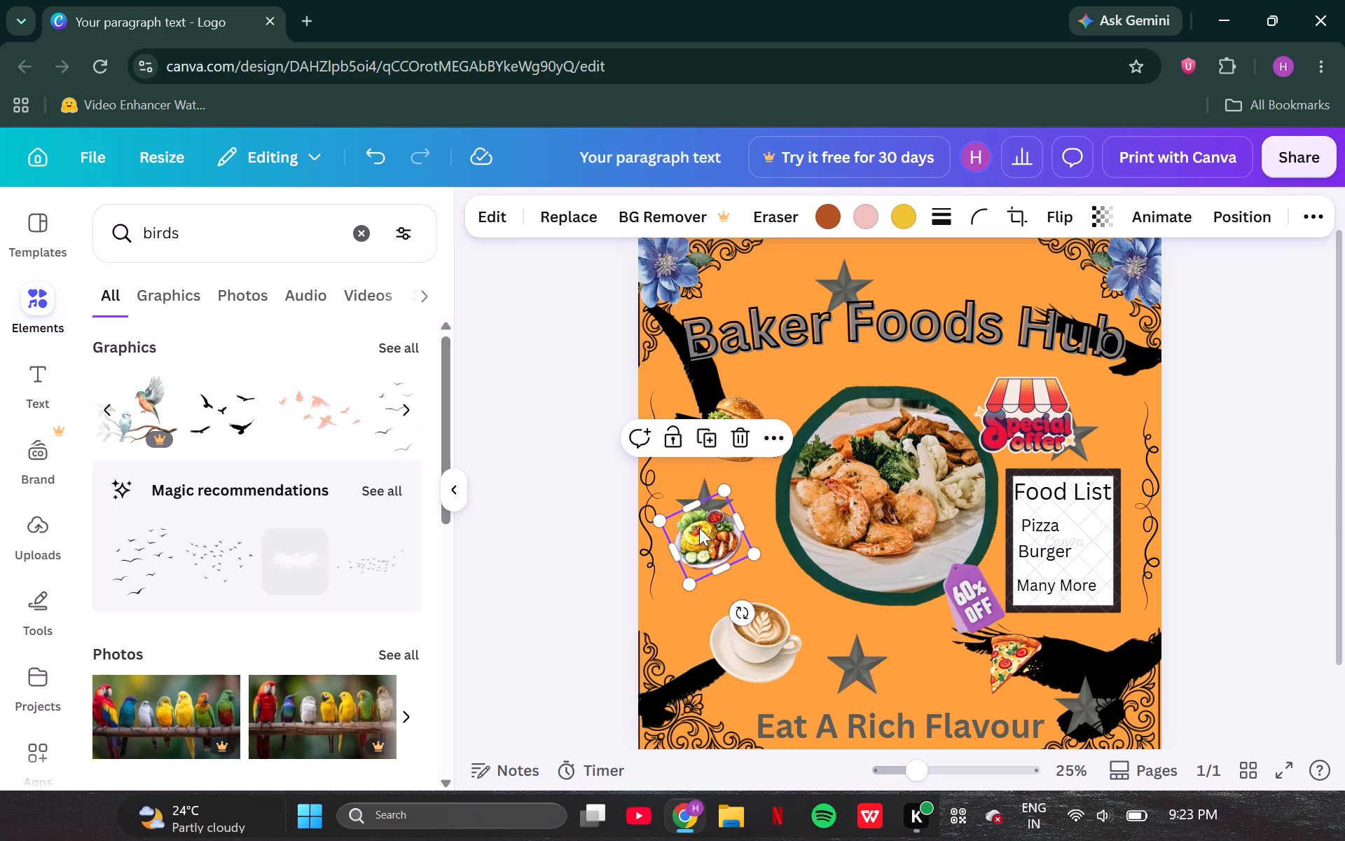
drag(1005, 657, 984, 664)
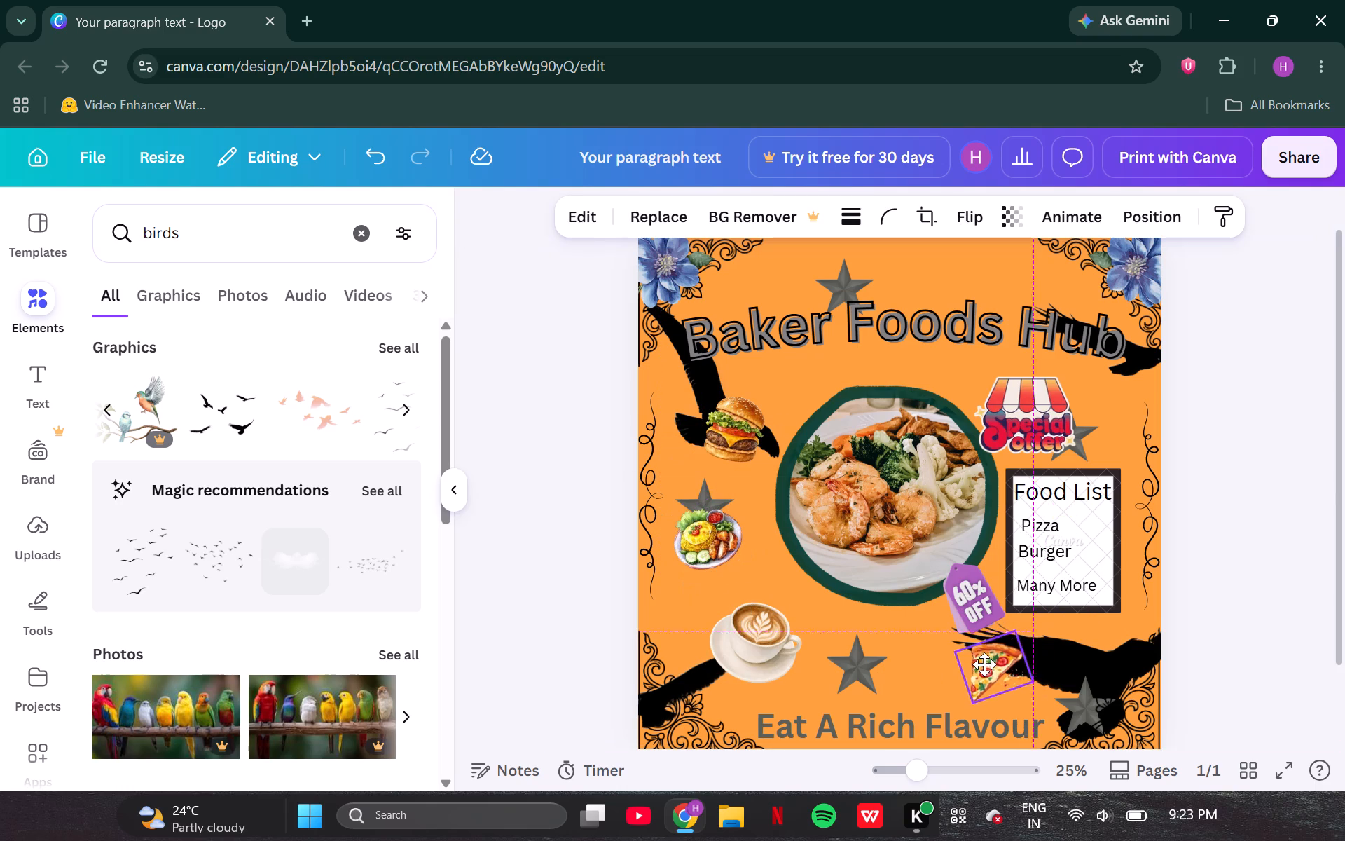
drag(984, 664, 951, 669)
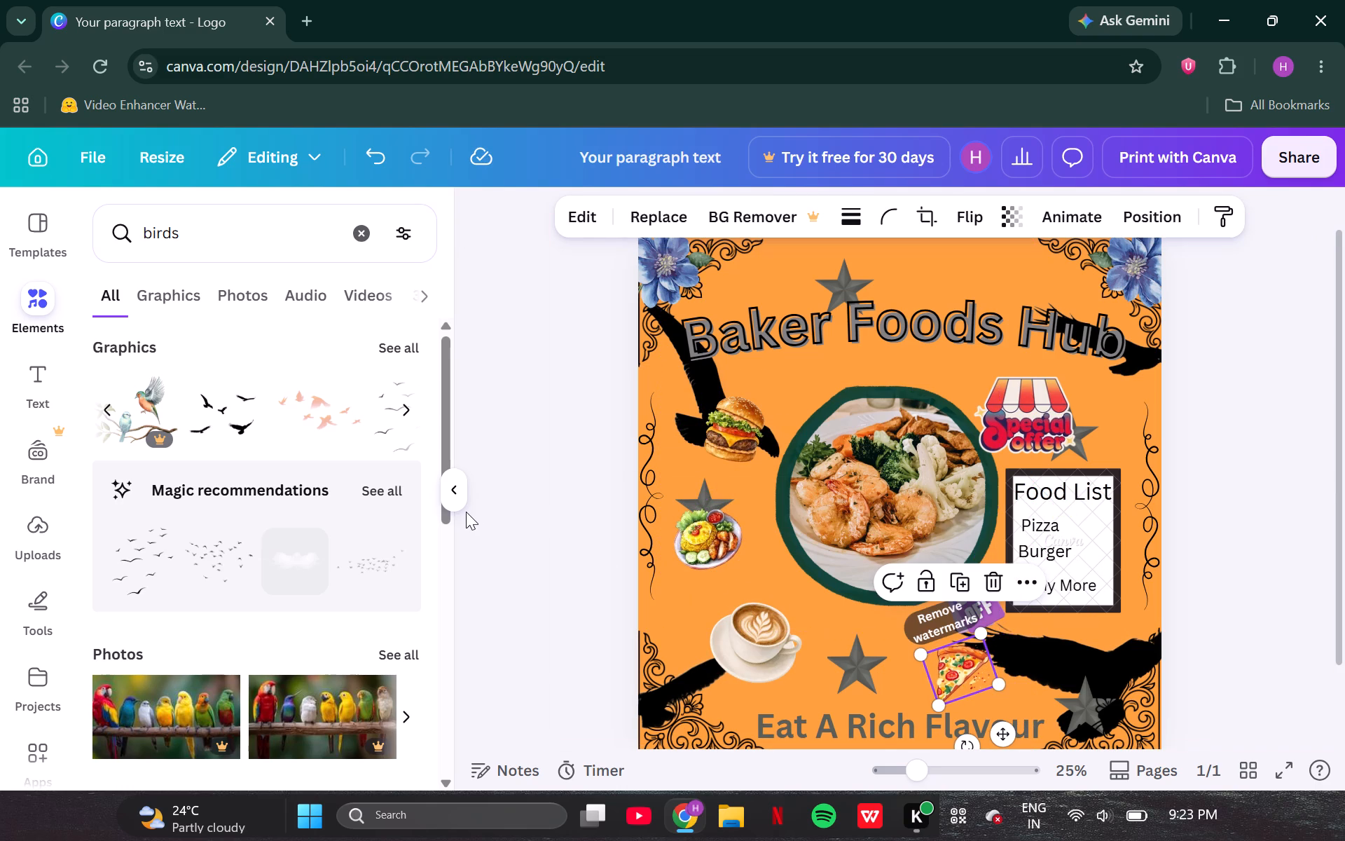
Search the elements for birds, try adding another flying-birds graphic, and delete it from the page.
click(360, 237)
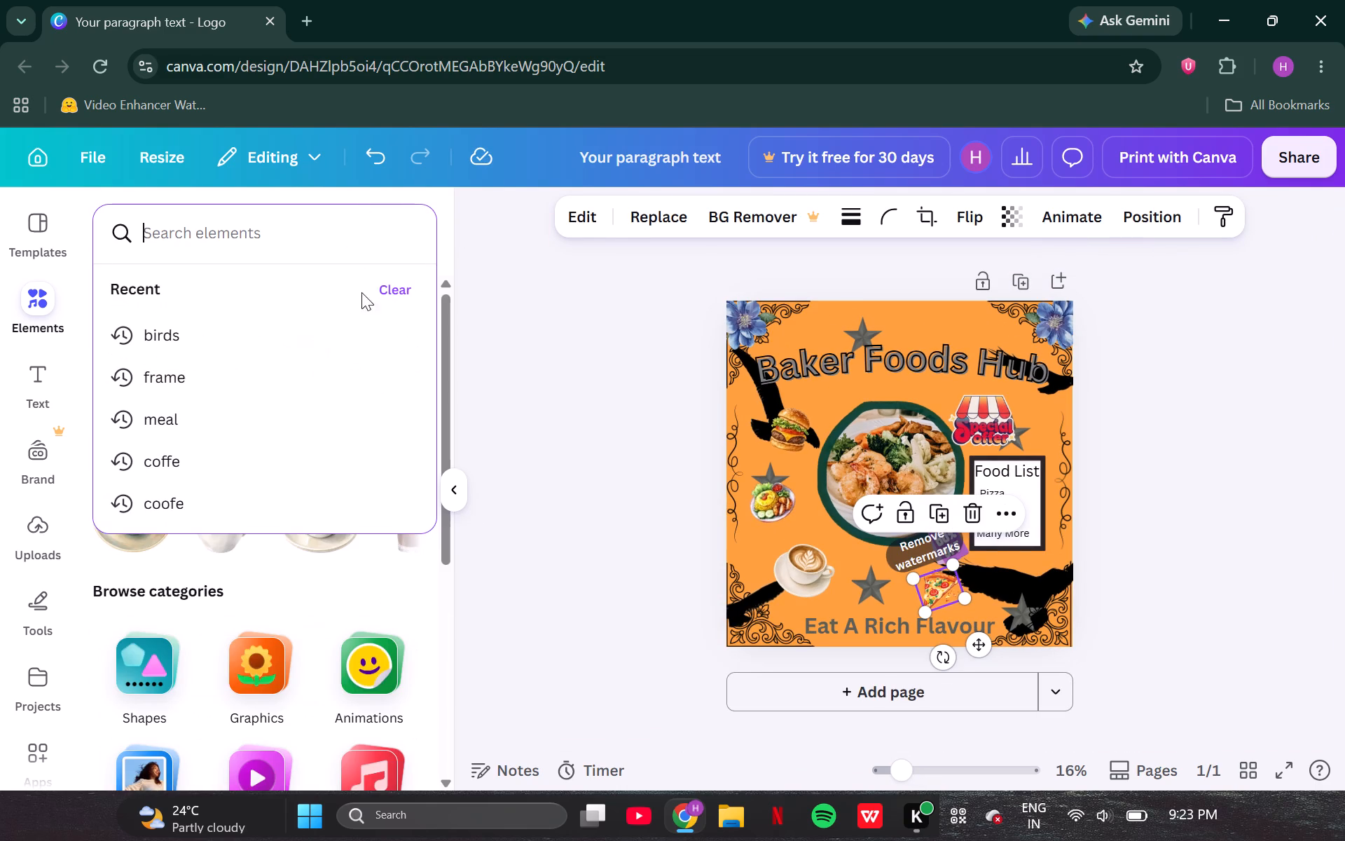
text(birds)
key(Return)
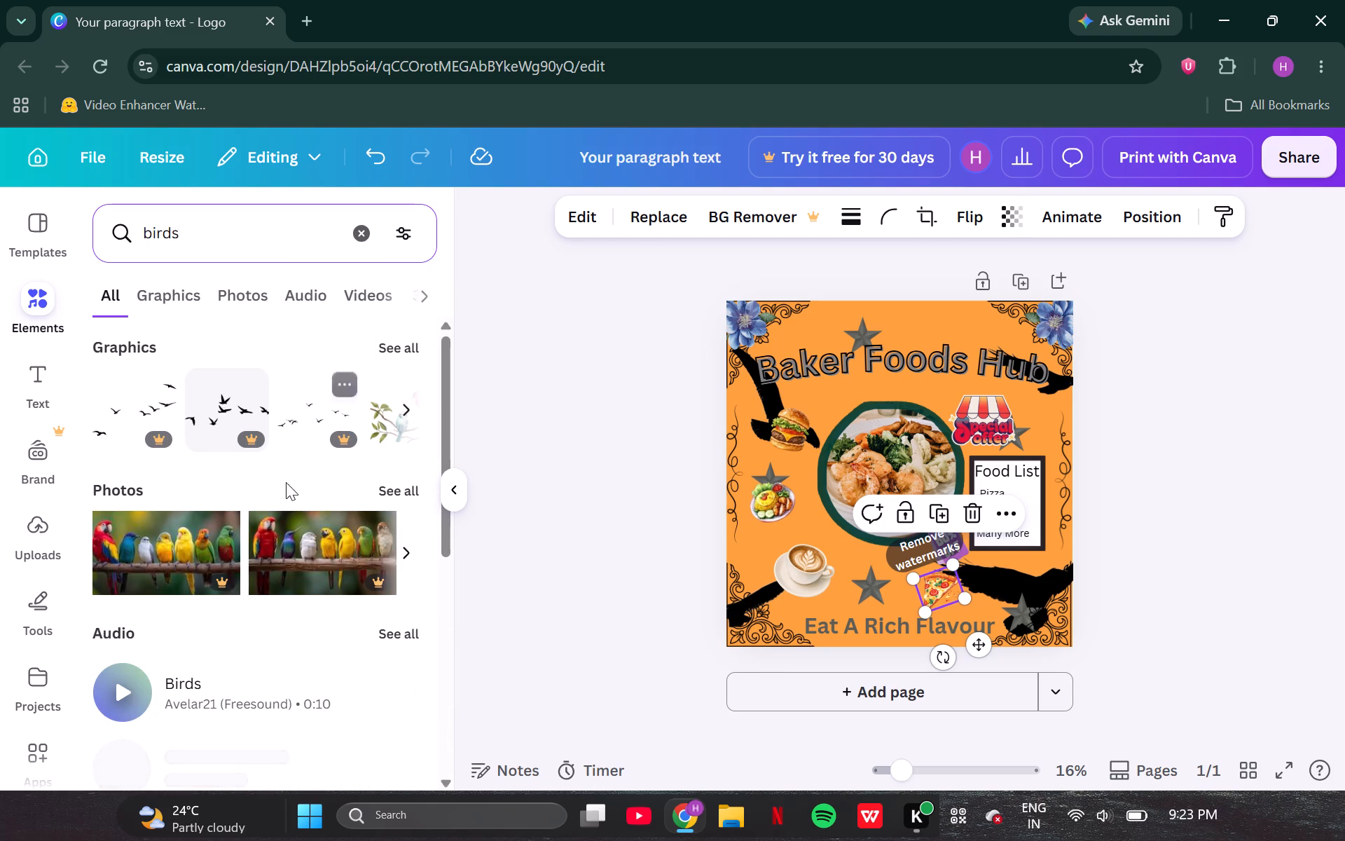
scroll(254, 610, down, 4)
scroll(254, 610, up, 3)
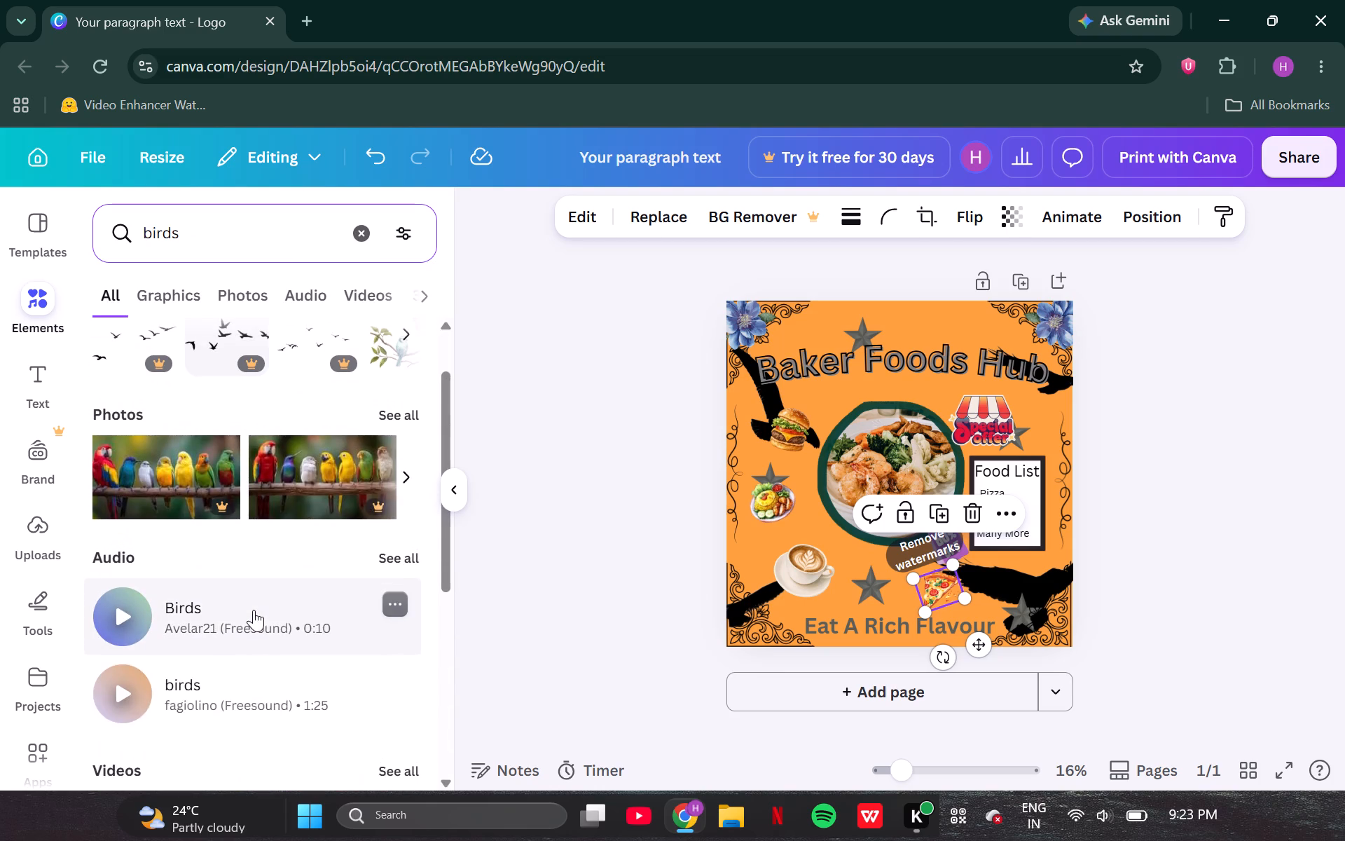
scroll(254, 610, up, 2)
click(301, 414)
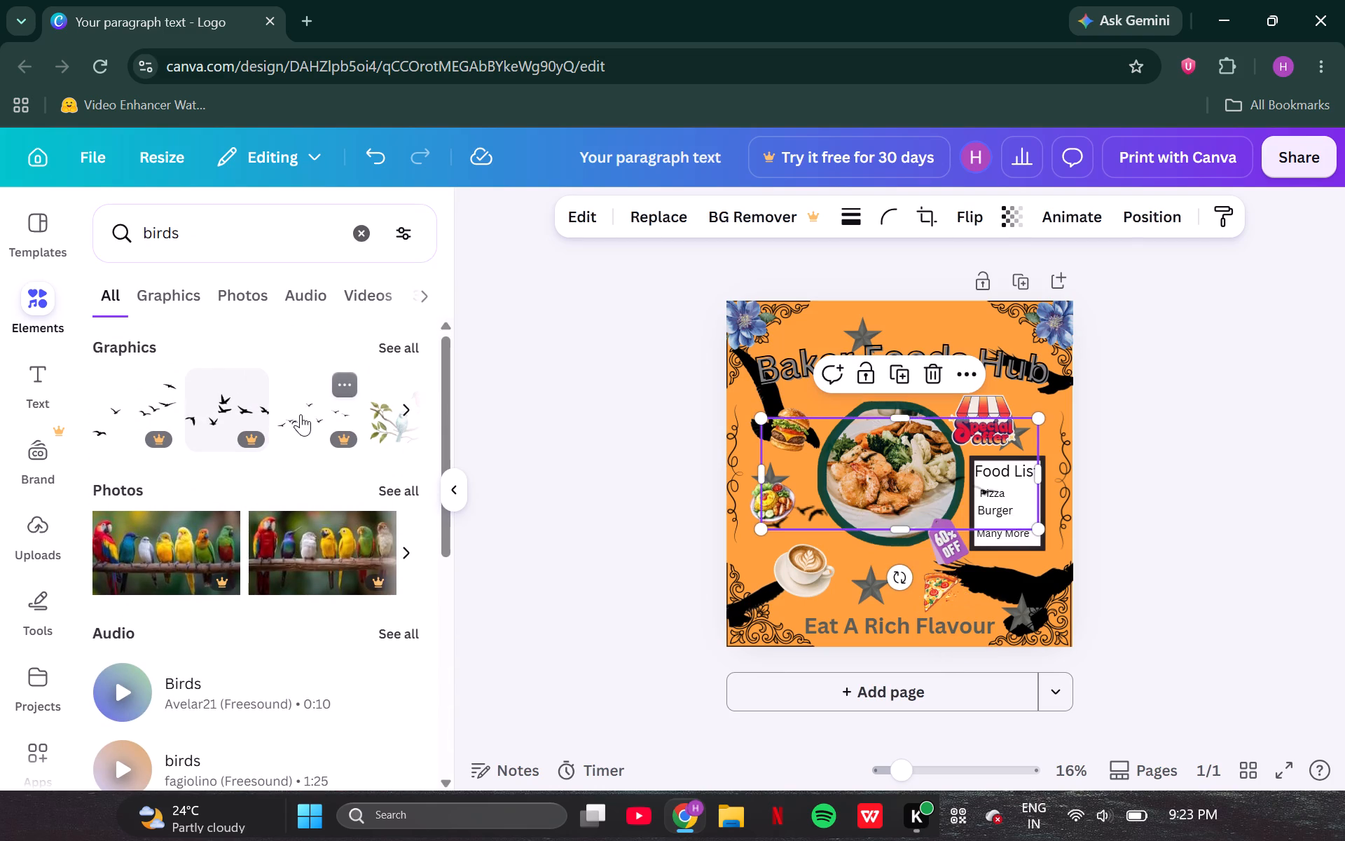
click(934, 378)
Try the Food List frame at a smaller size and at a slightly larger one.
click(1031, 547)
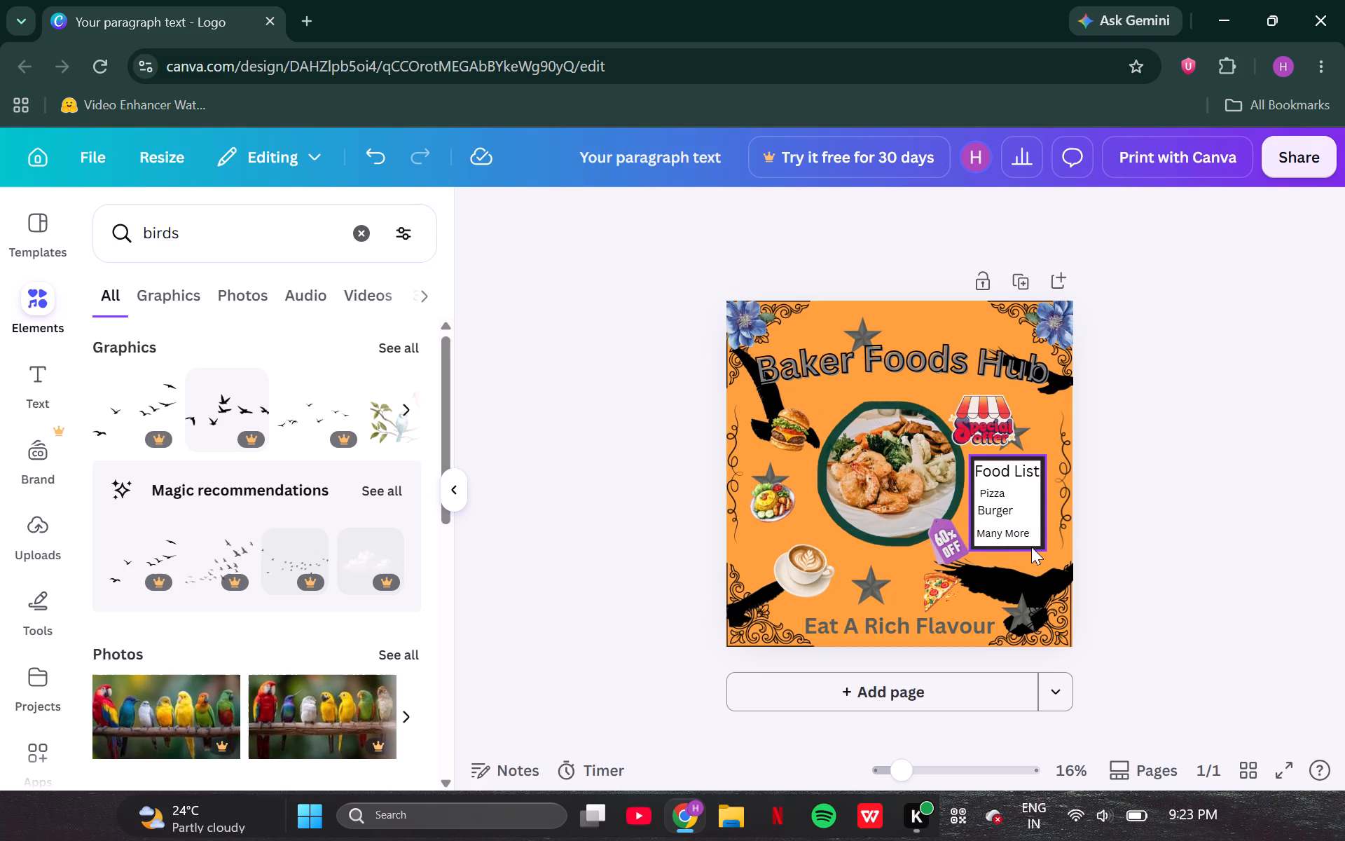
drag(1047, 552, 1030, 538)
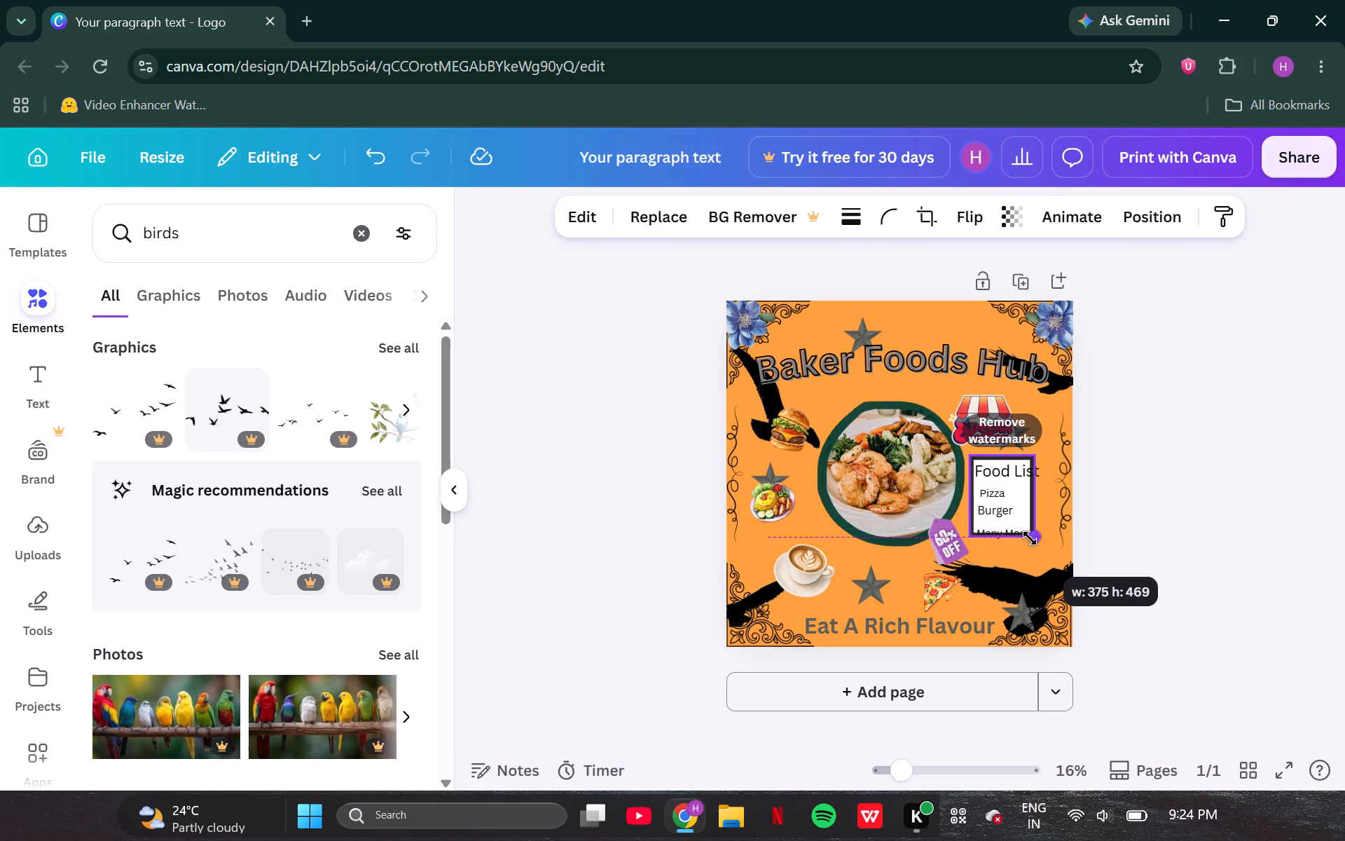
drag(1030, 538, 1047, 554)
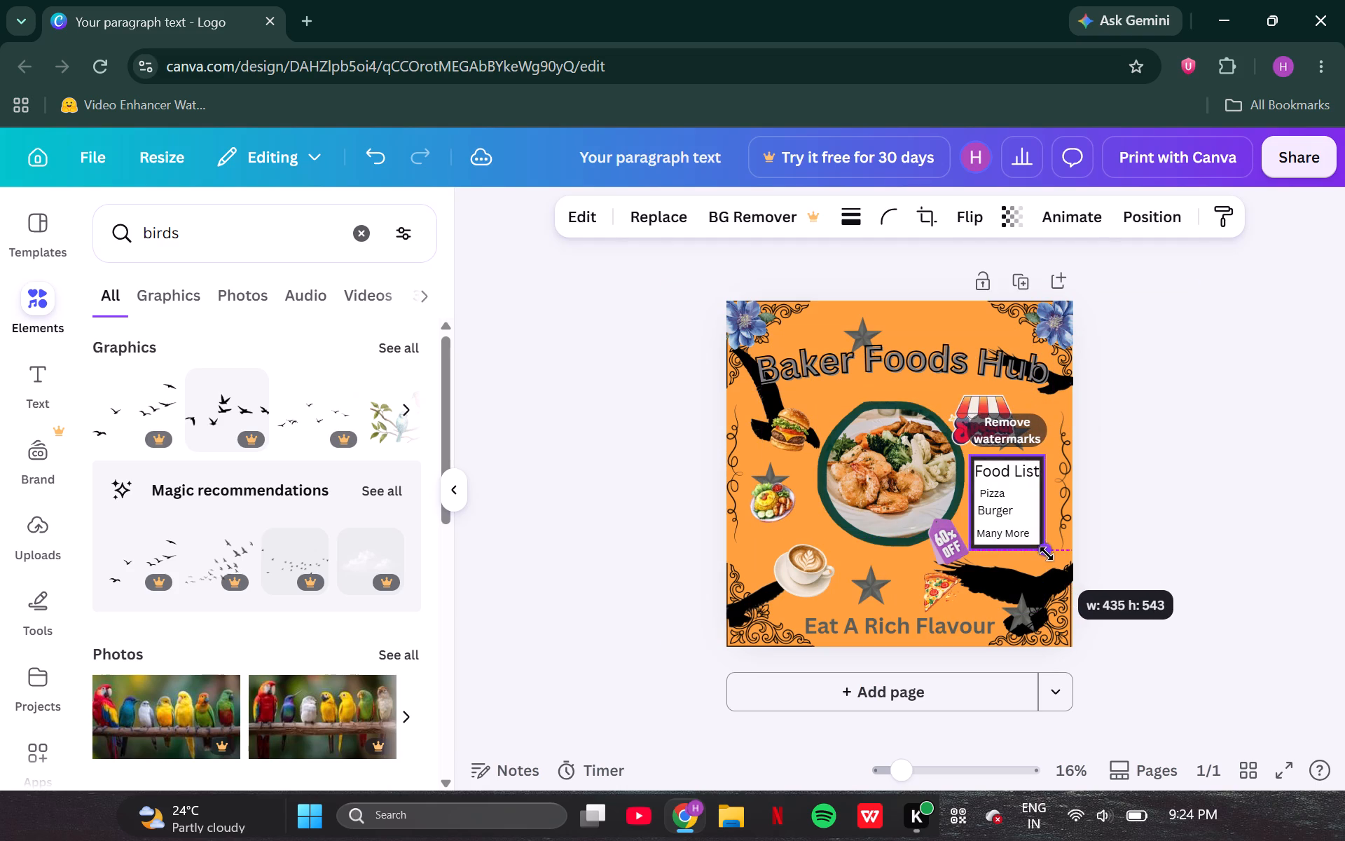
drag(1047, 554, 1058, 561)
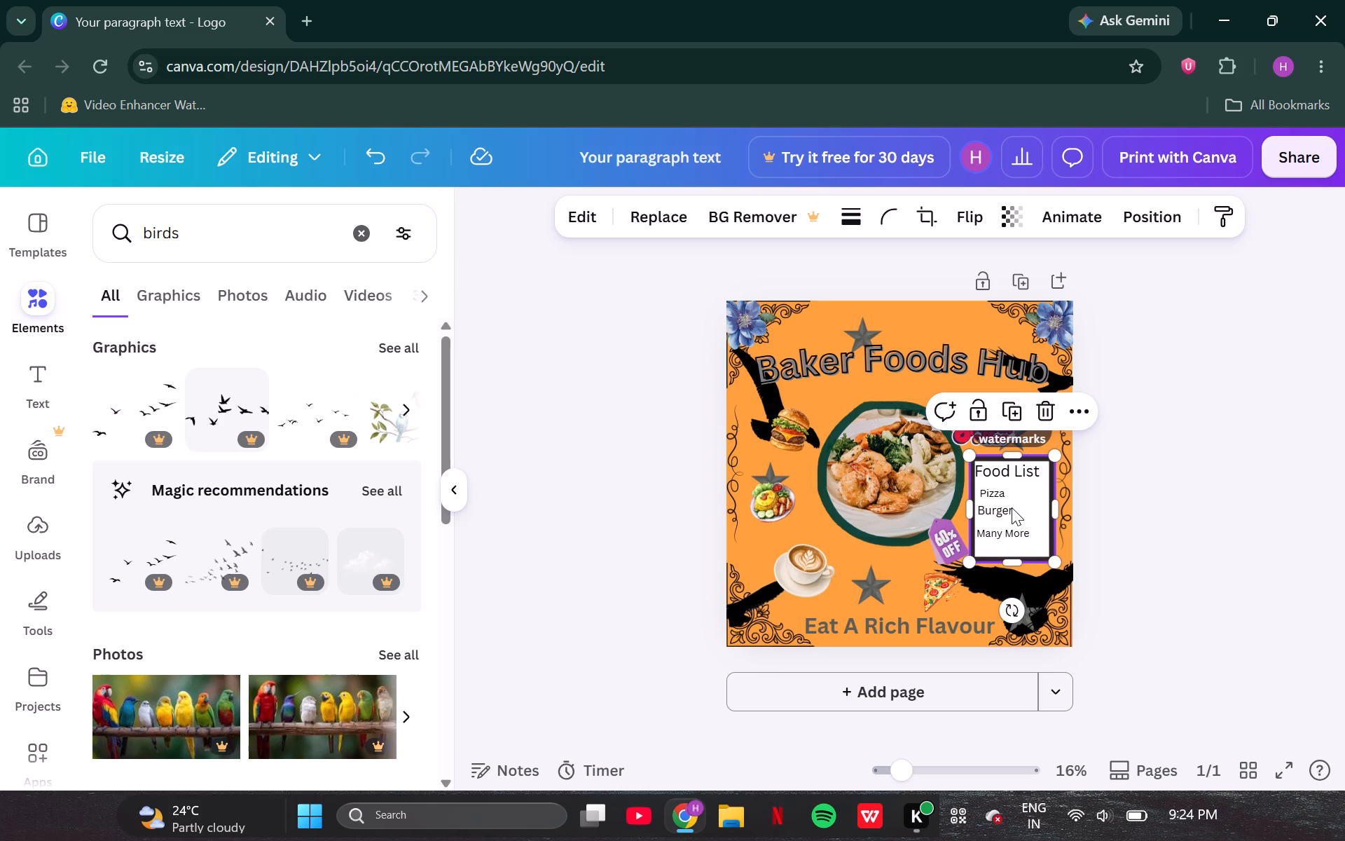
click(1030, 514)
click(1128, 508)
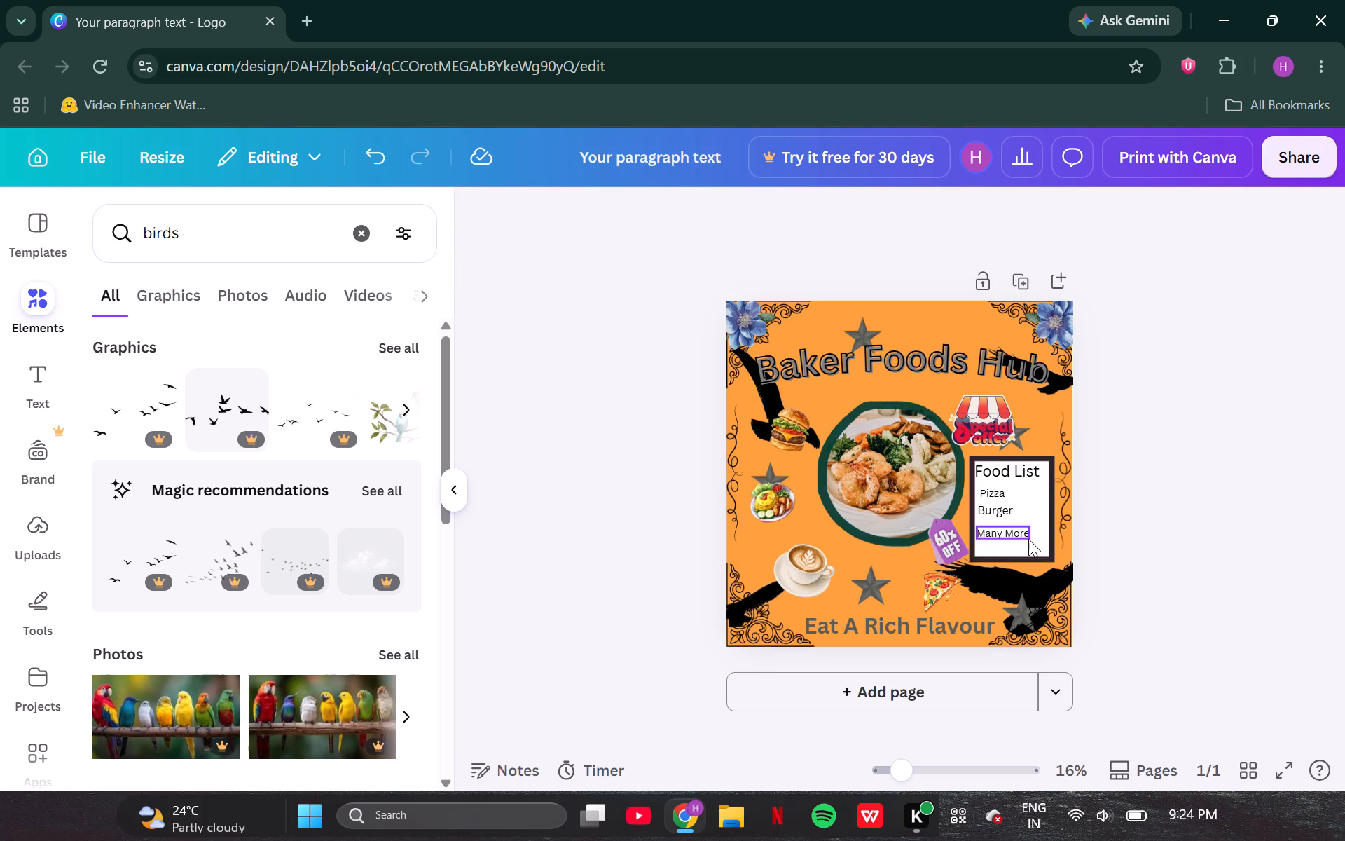
Resize the Food List frame to 435 wide by 543 high.
click(1044, 543)
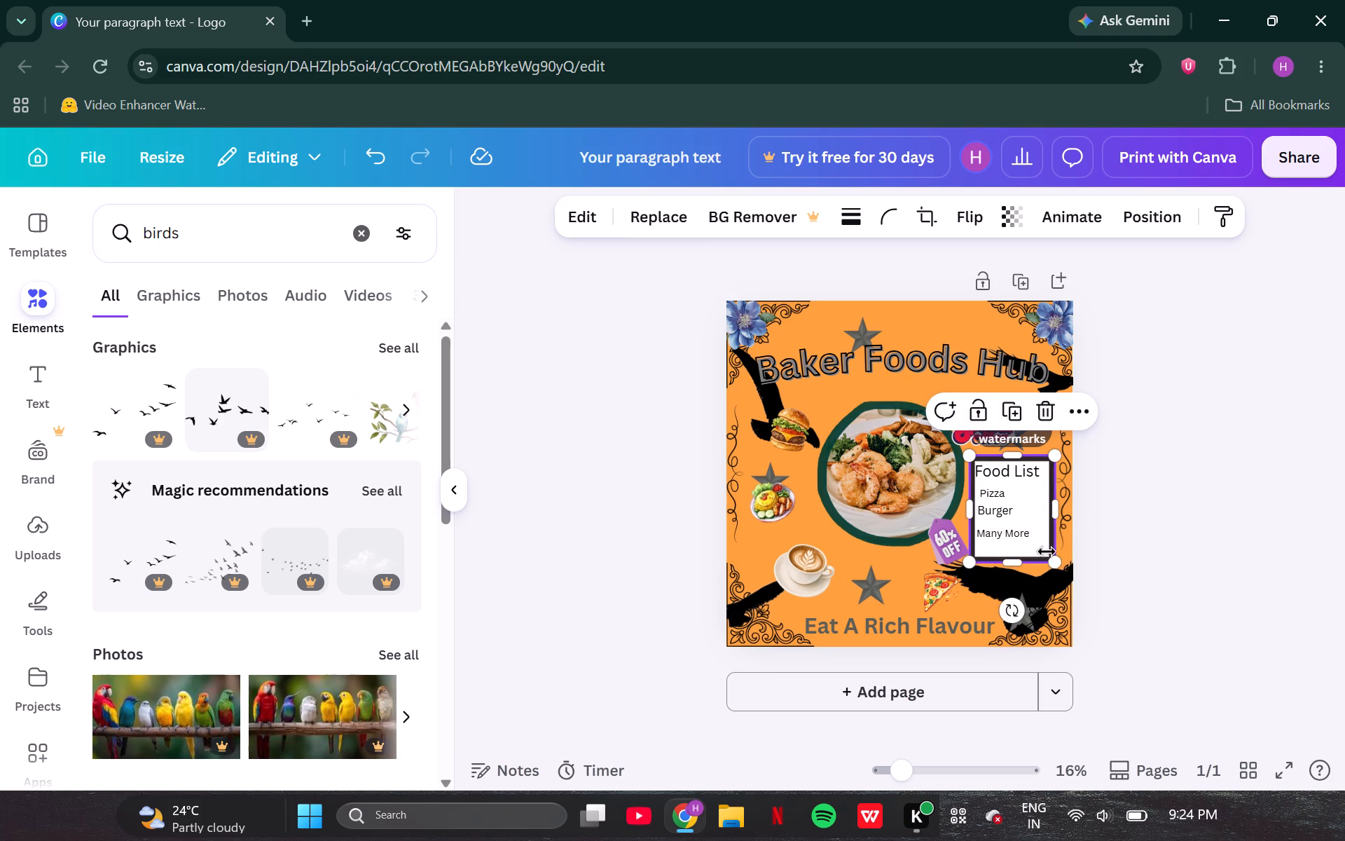
drag(1047, 560, 1033, 555)
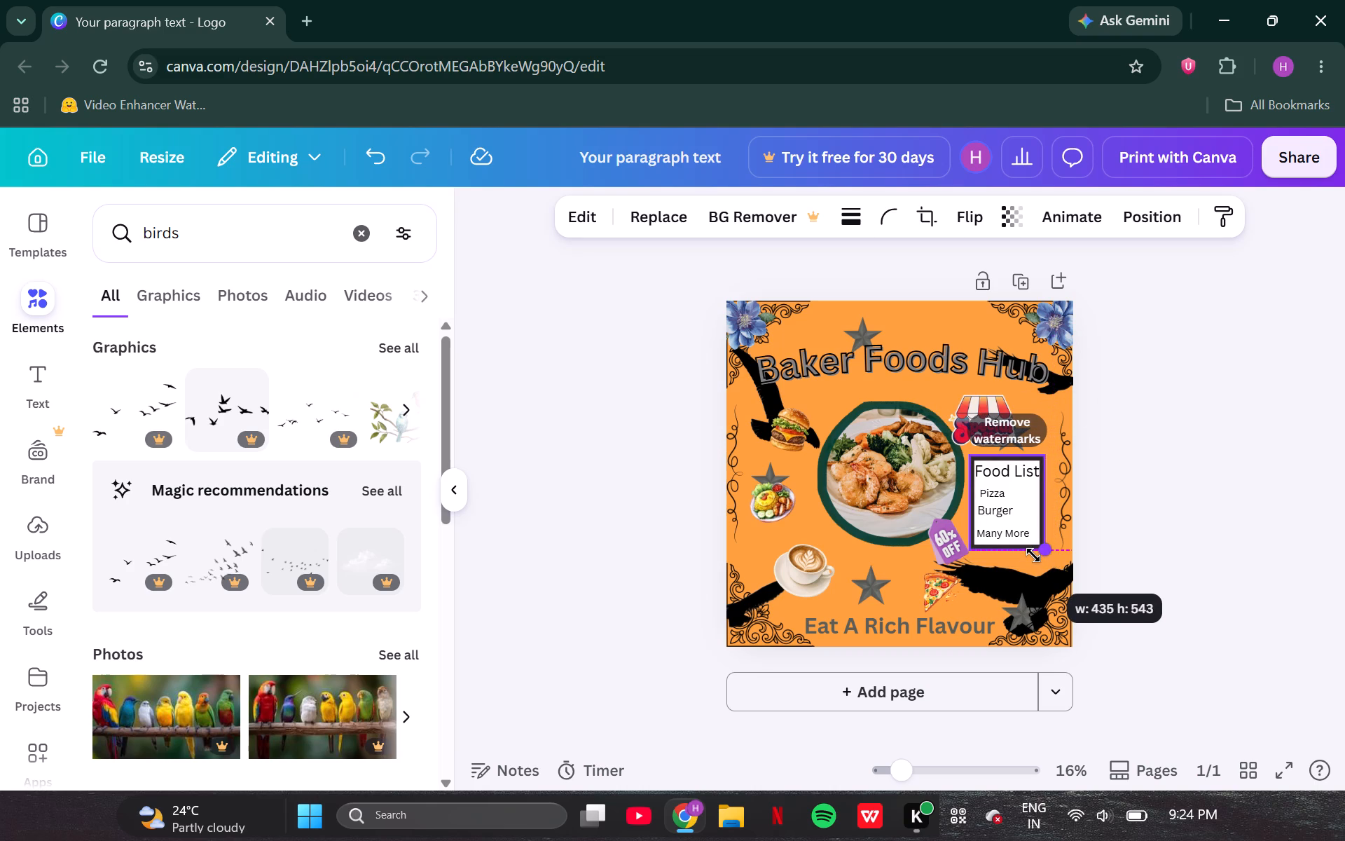
drag(1033, 555, 1028, 556)
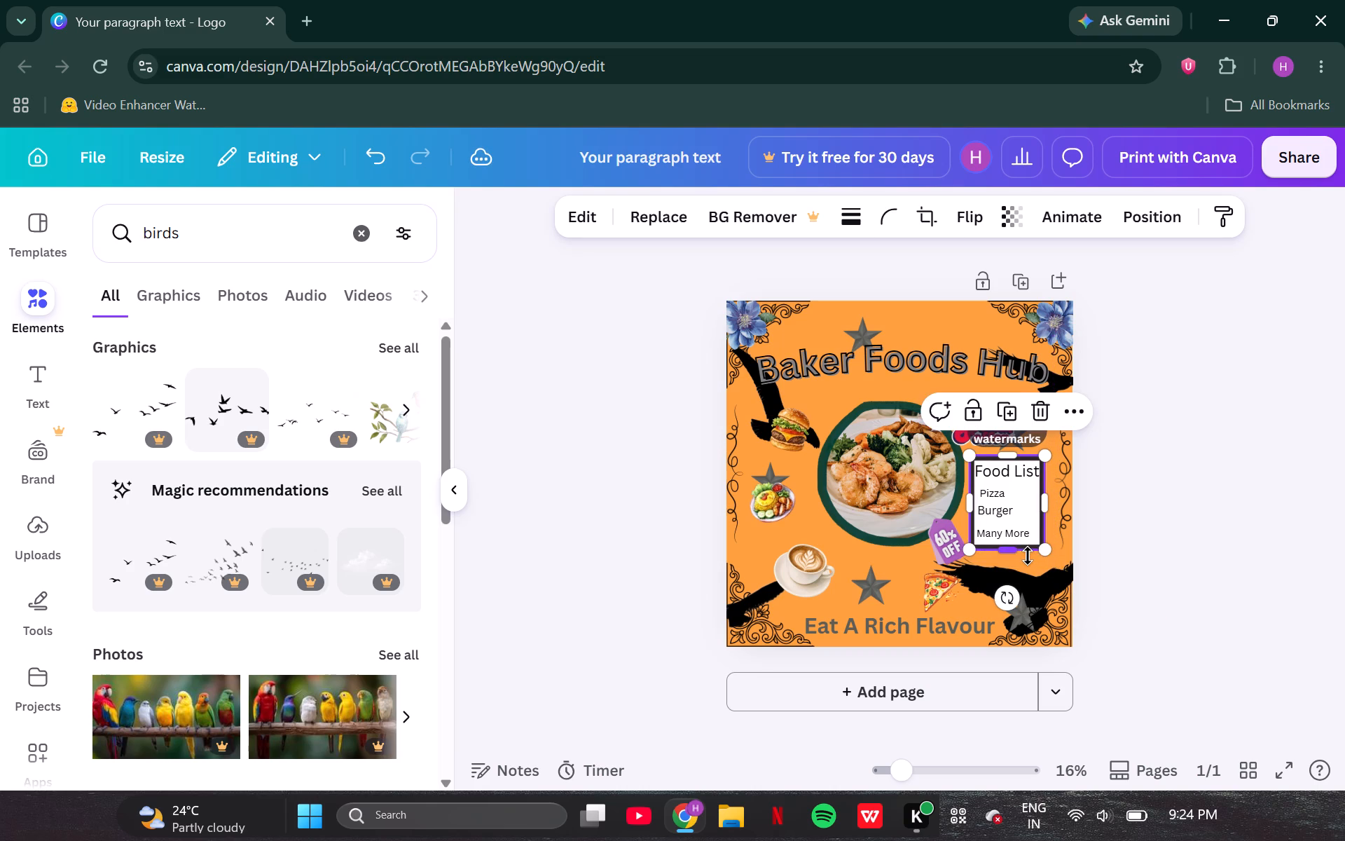
click(1180, 474)
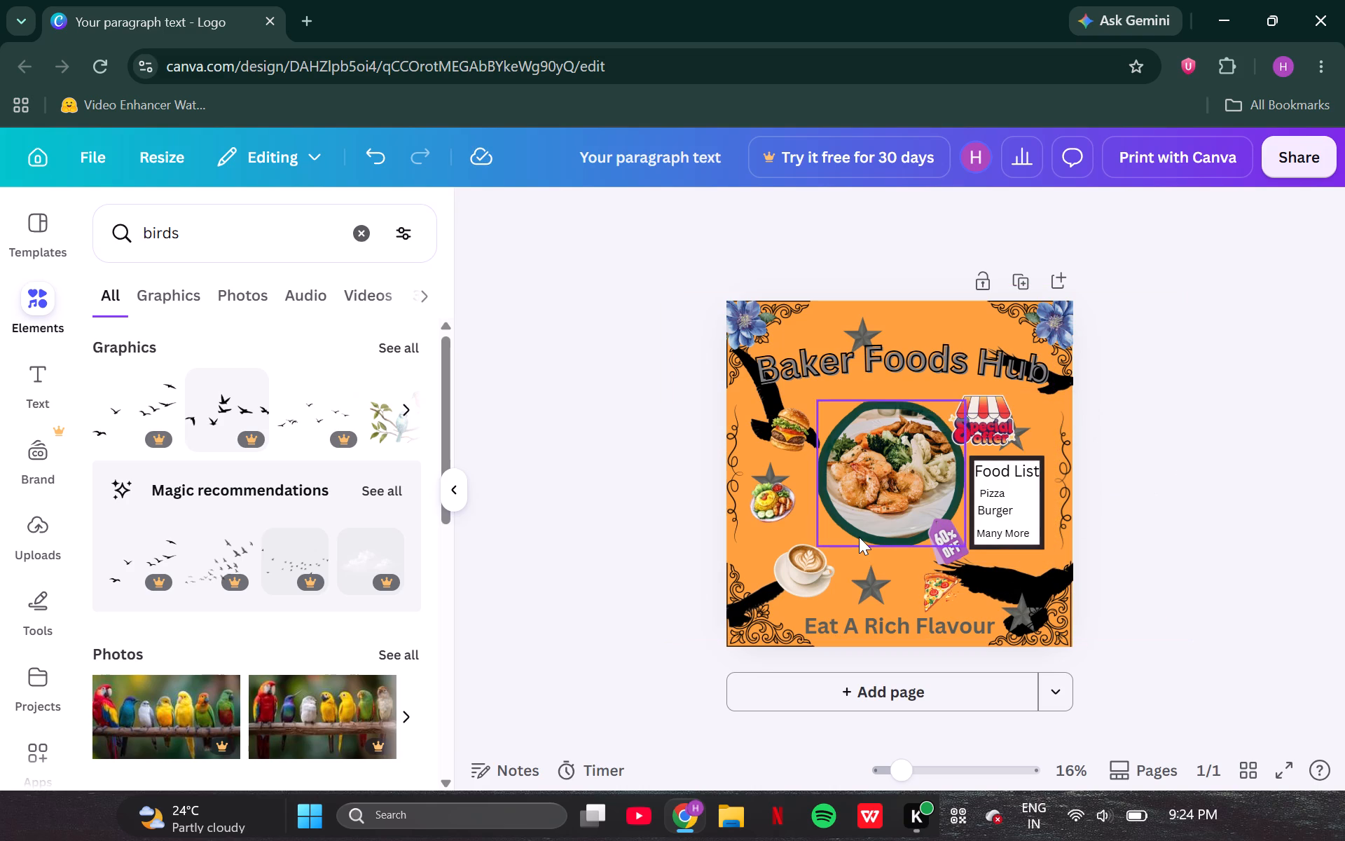
Shift the "Eat A Rich Flavour" tagline slightly right along the bottom of the page.
click(861, 620)
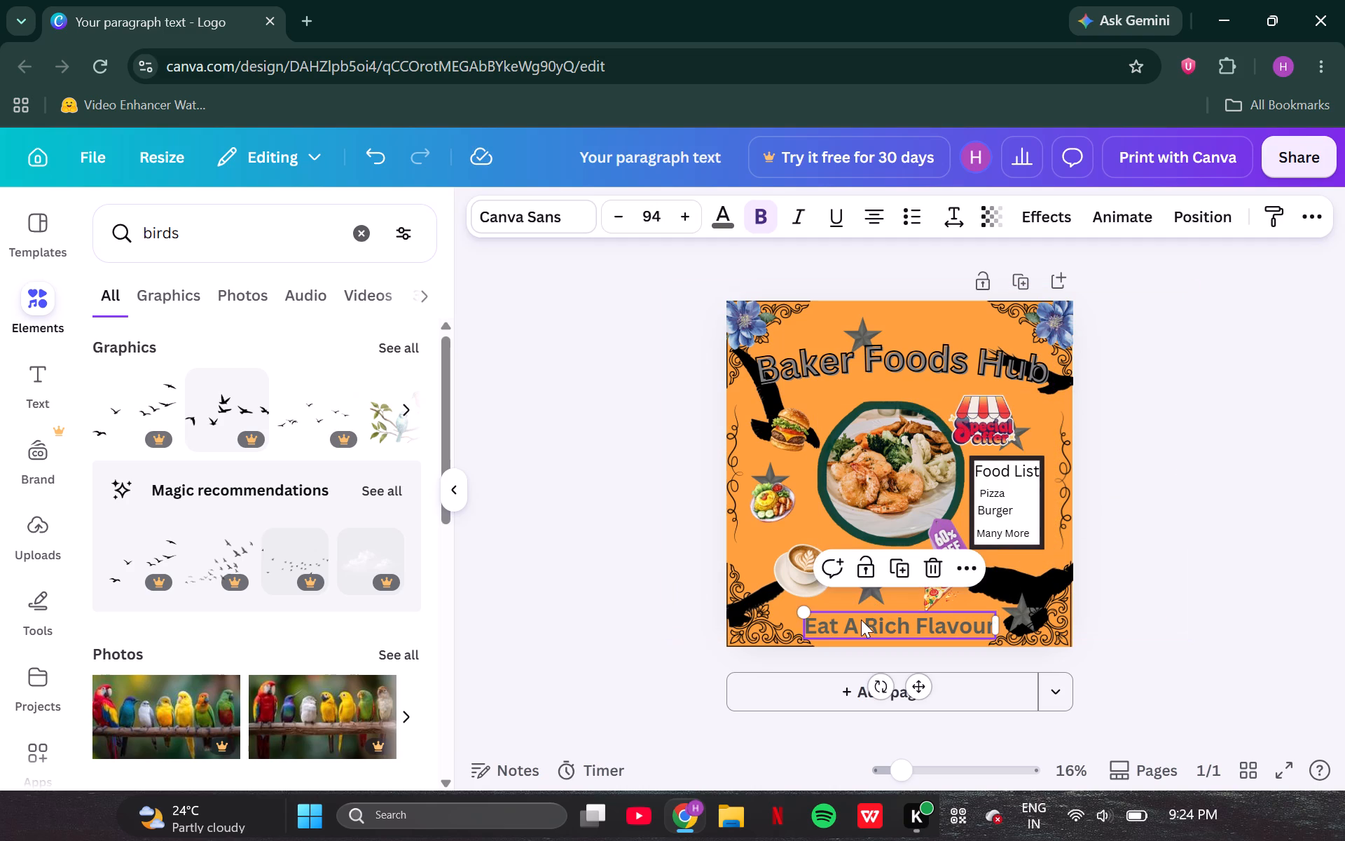
click(861, 620)
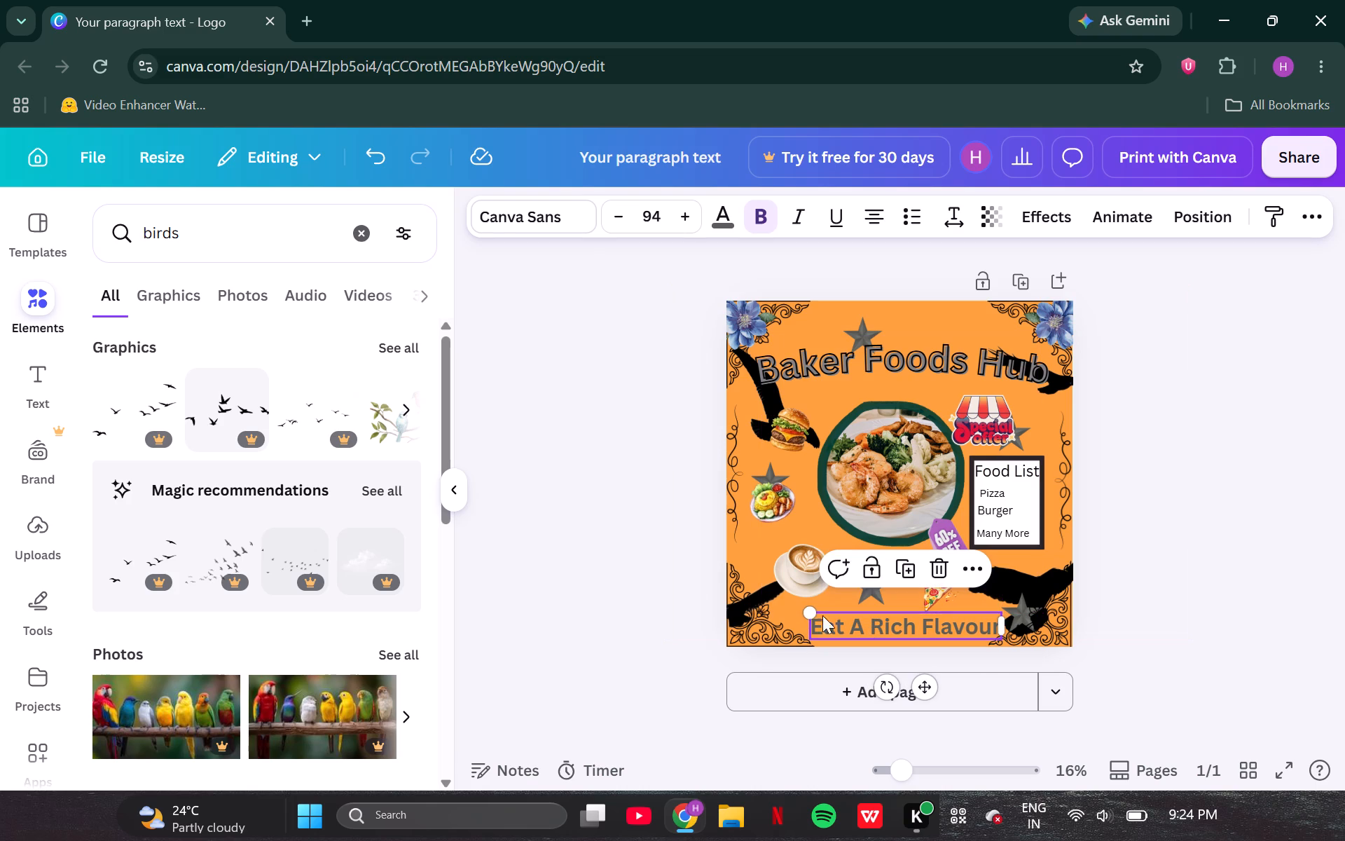
click(643, 517)
Copy the blue flower from the page's top-left corner and place the duplicate in the bottom-left corner.
click(755, 315)
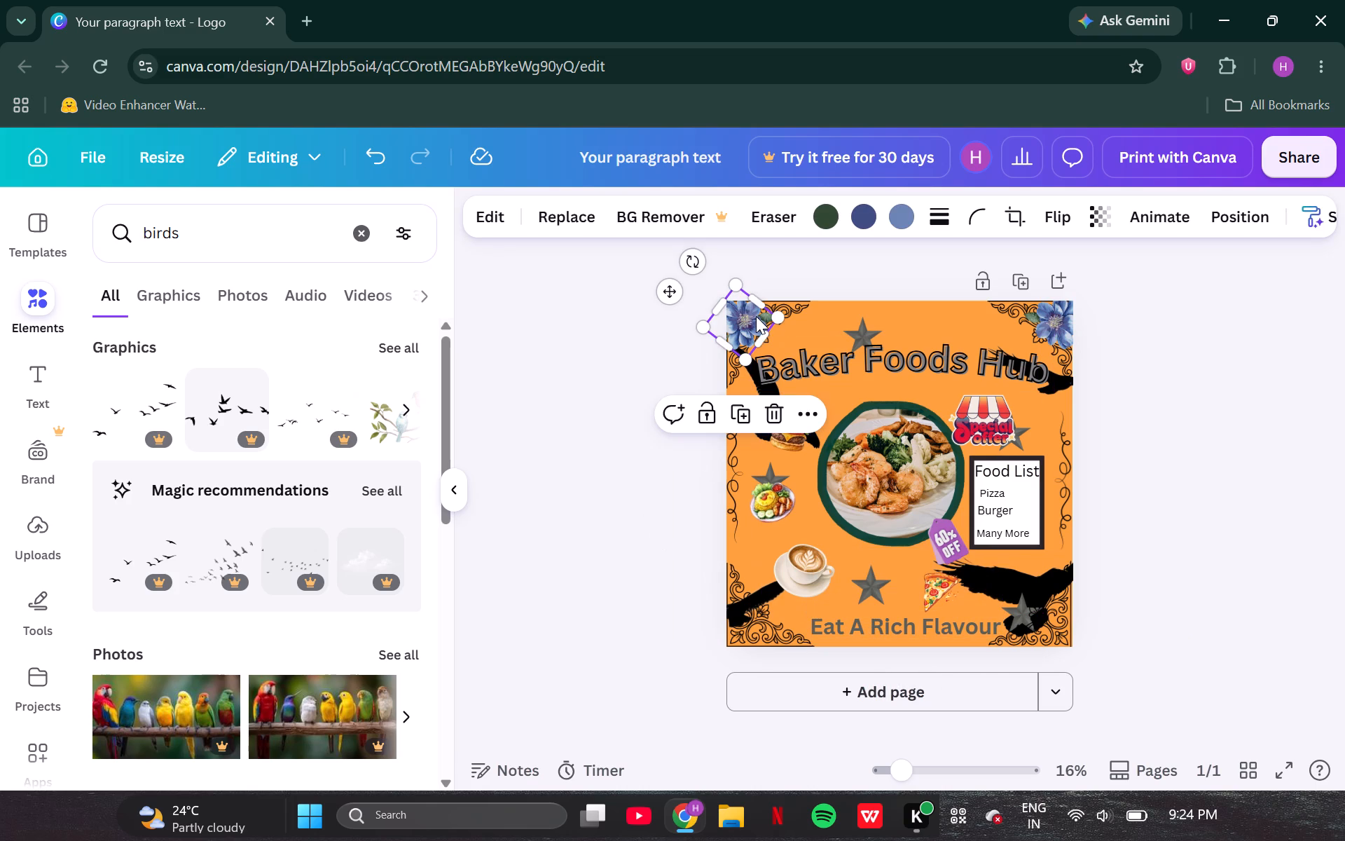
click(703, 266)
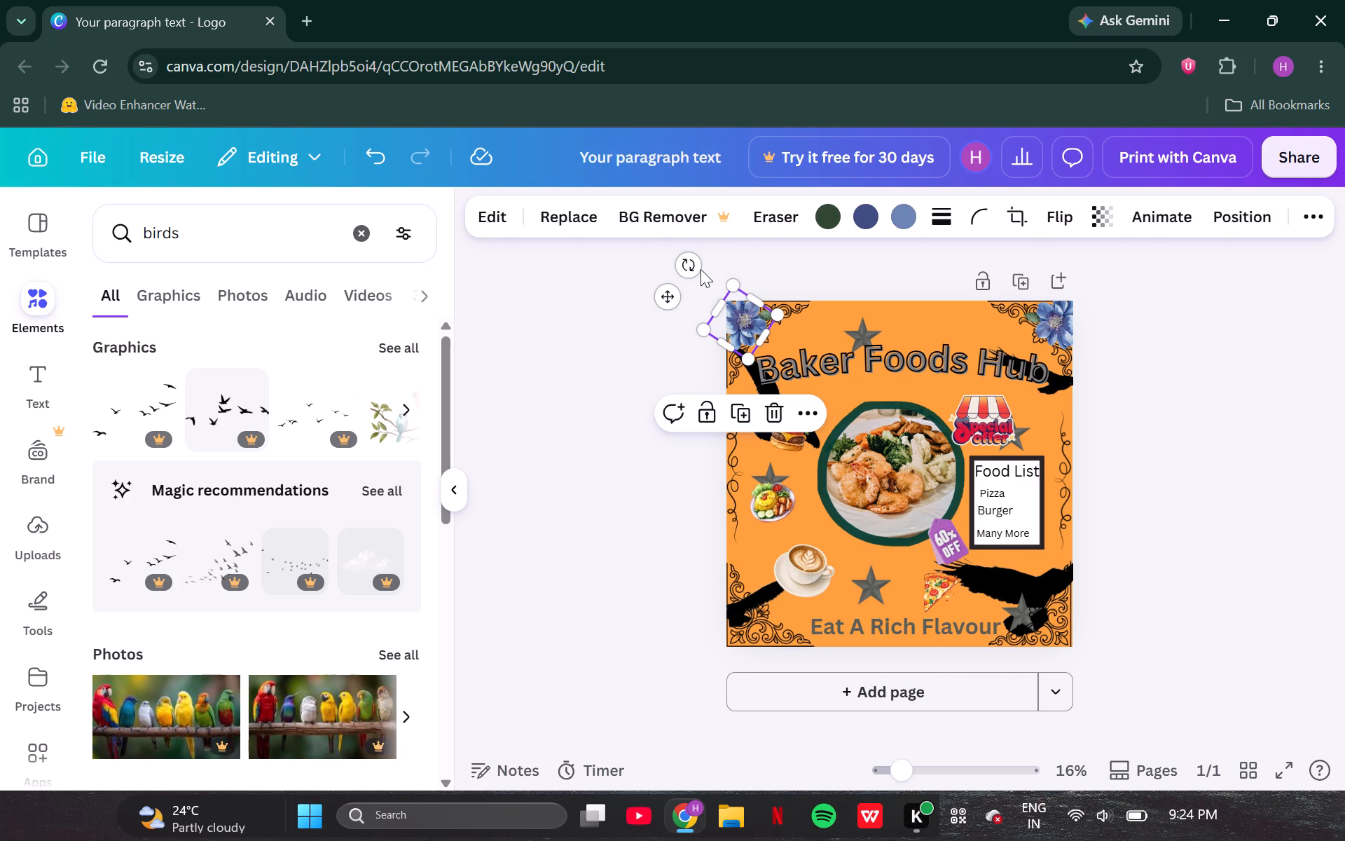
key(ctrl+c)
key(ctrl+v)
drag(743, 318, 743, 341)
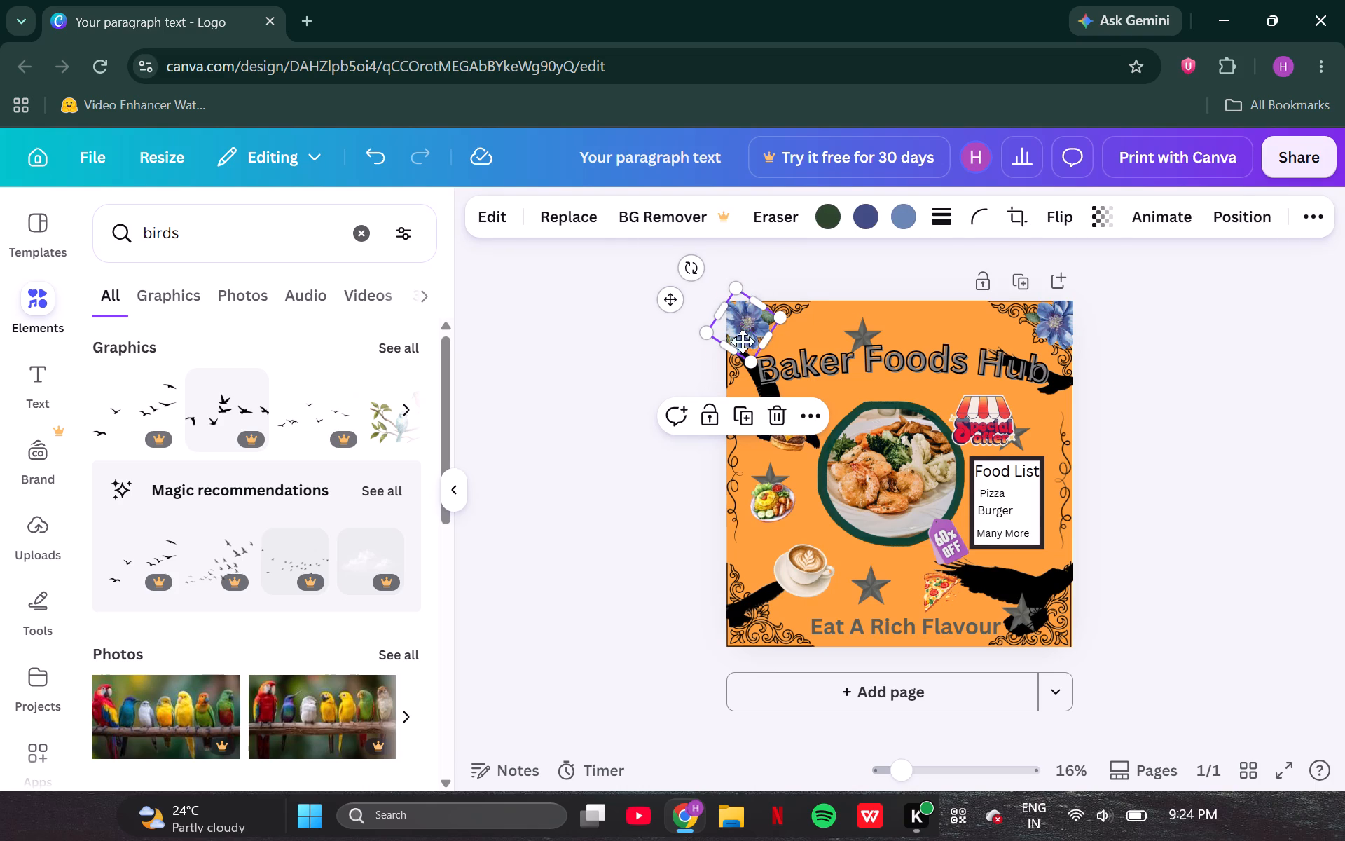
drag(743, 341, 746, 630)
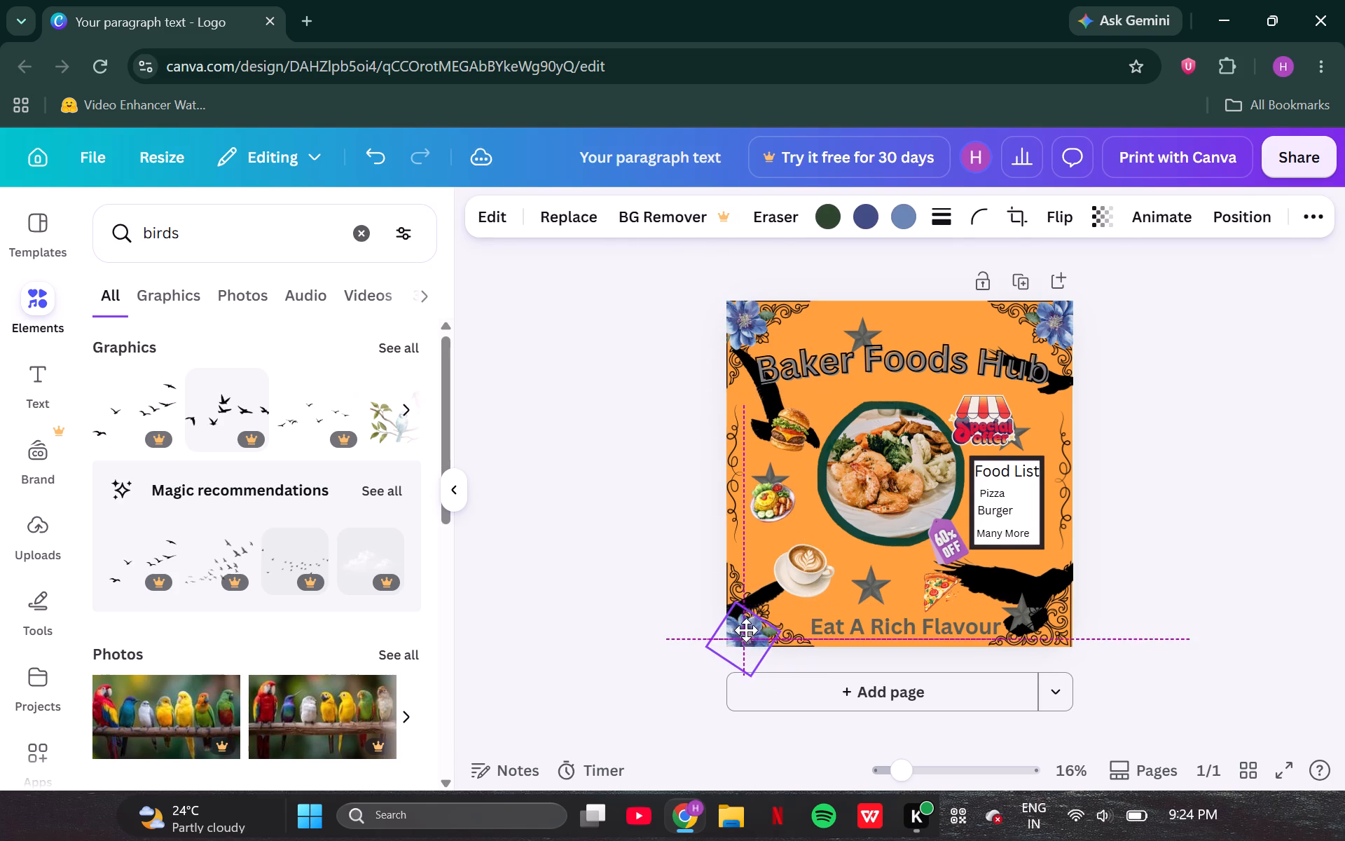
drag(746, 630, 752, 625)
Paste another copy of the blue flower, place it in the page's bottom-right corner and rotate it to suit that corner.
key(ctrl+v)
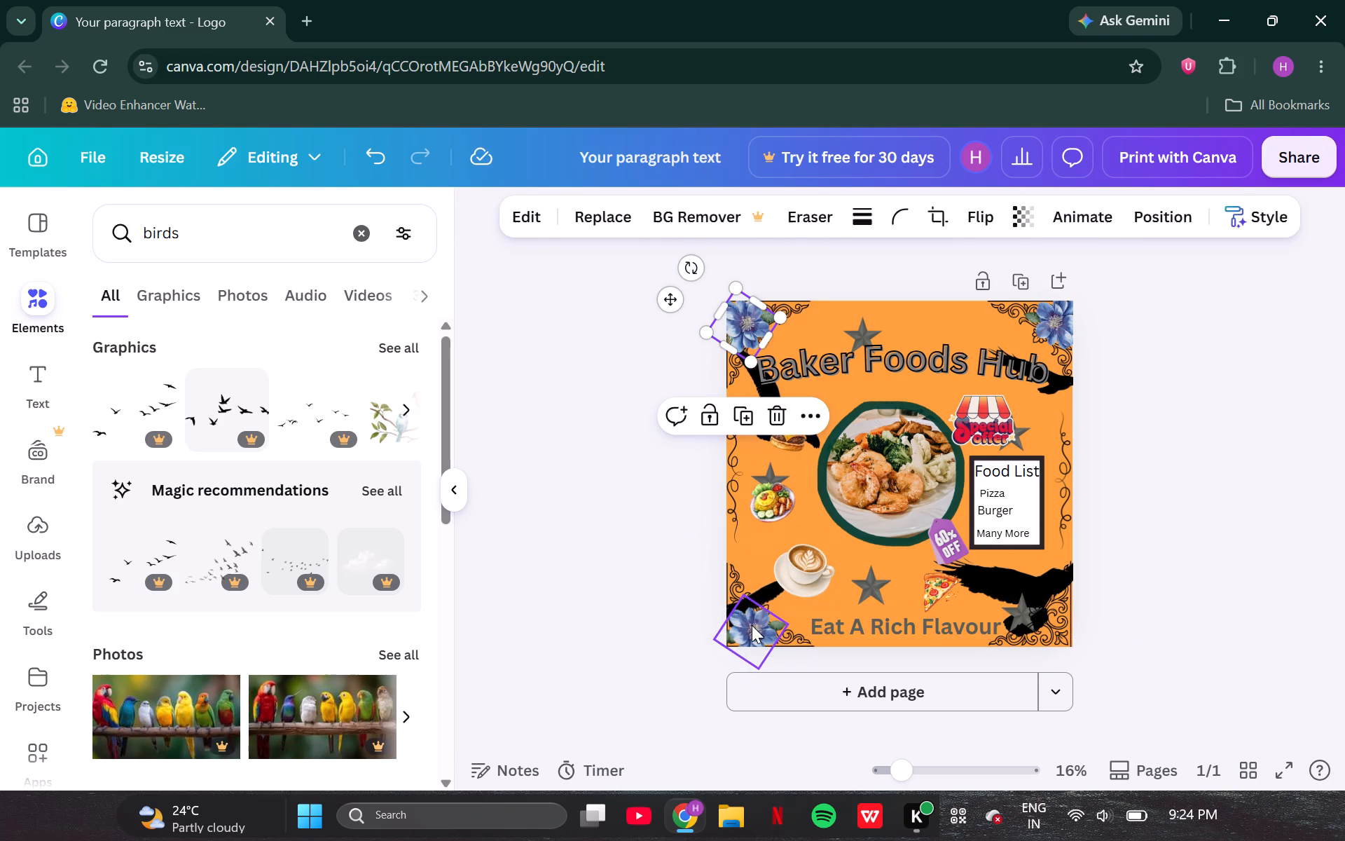
drag(747, 306, 762, 321)
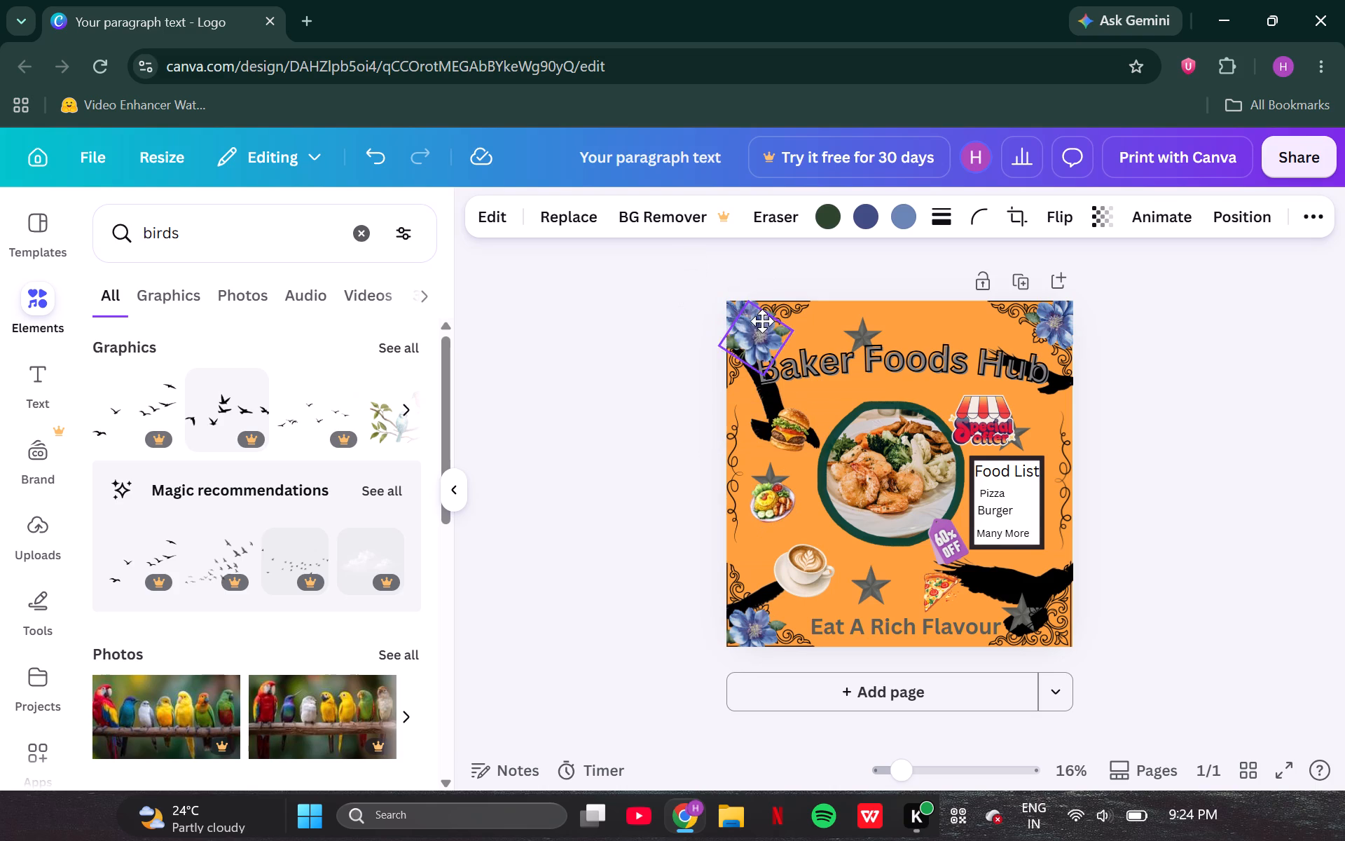
drag(762, 321, 1054, 612)
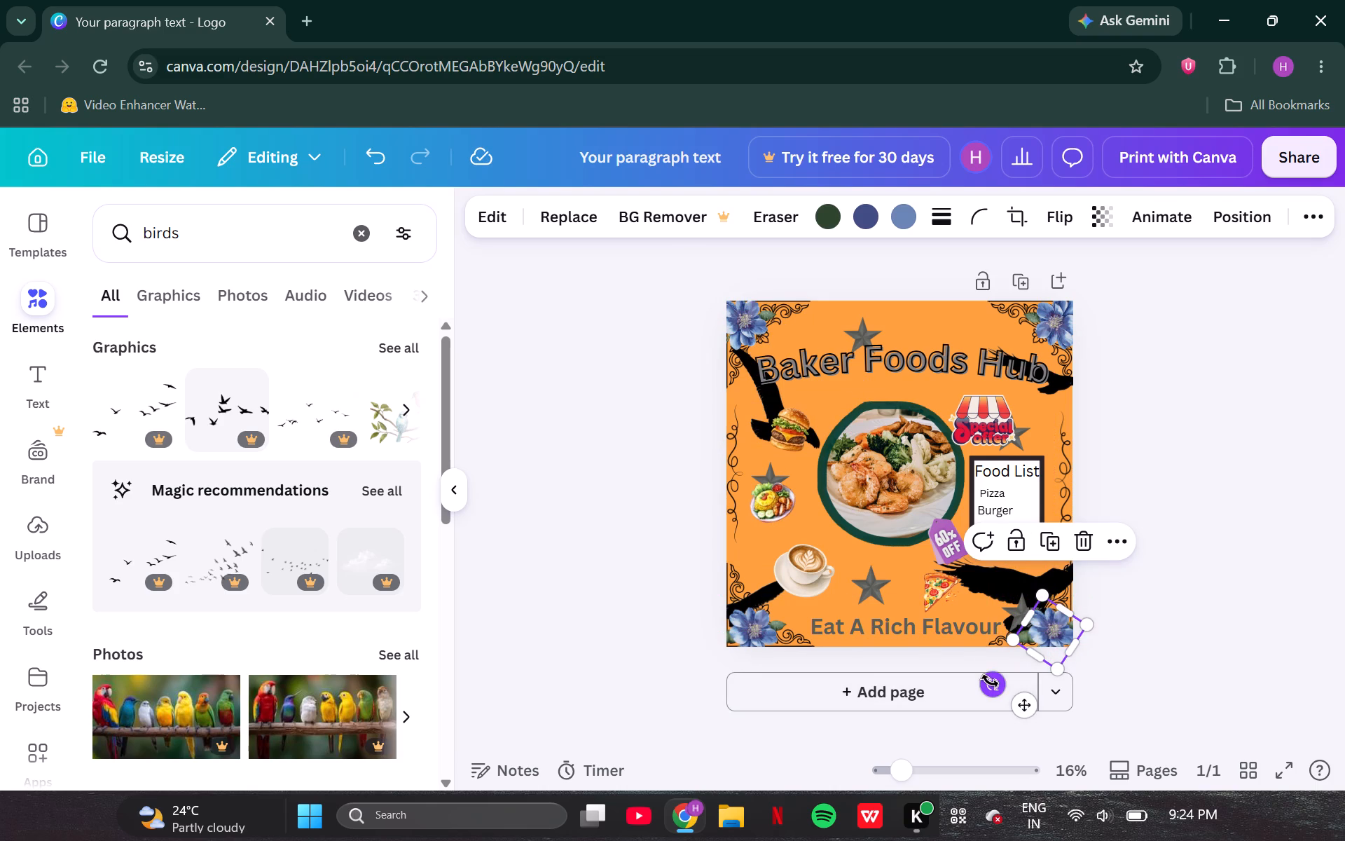
drag(990, 681, 1051, 600)
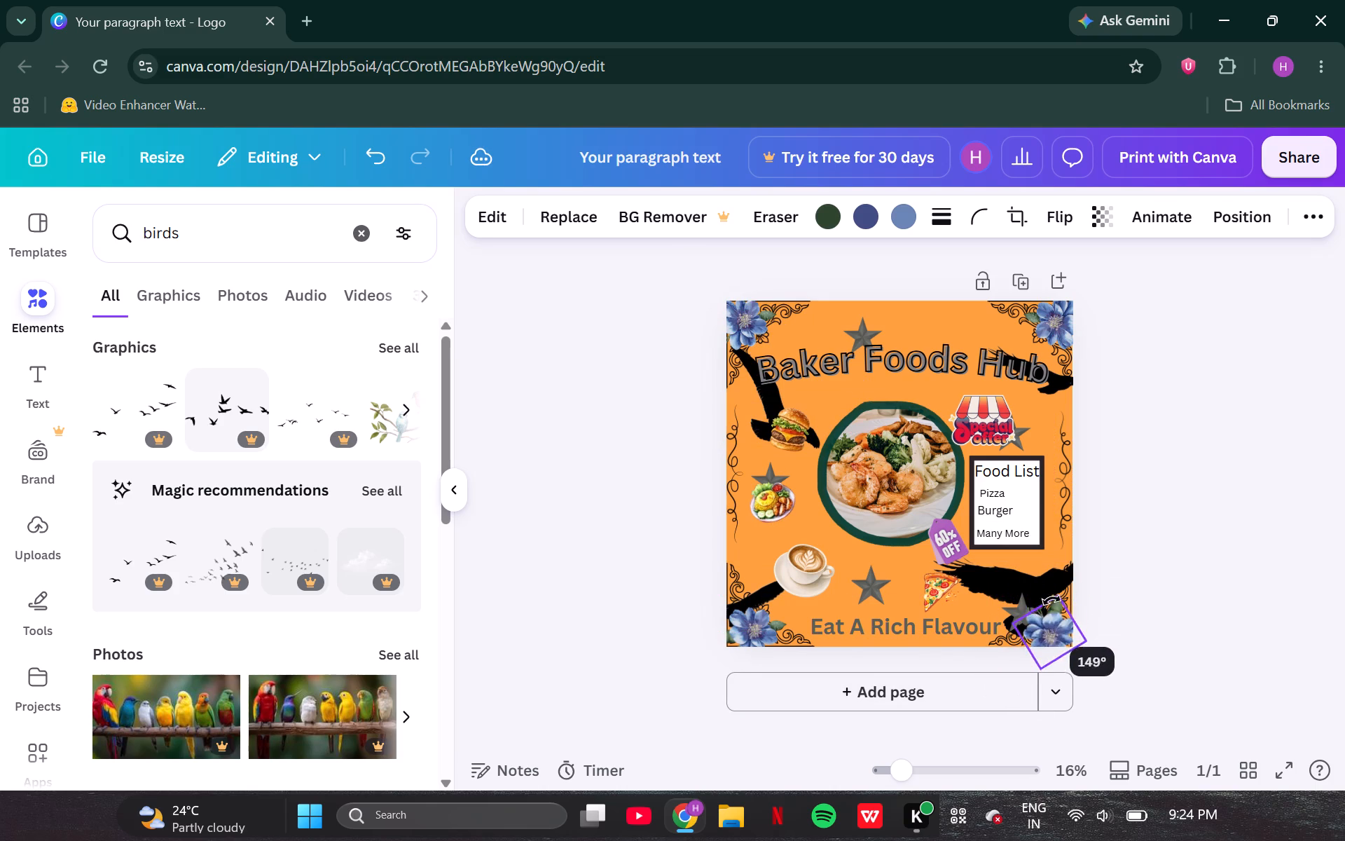
drag(1051, 600, 1098, 594)
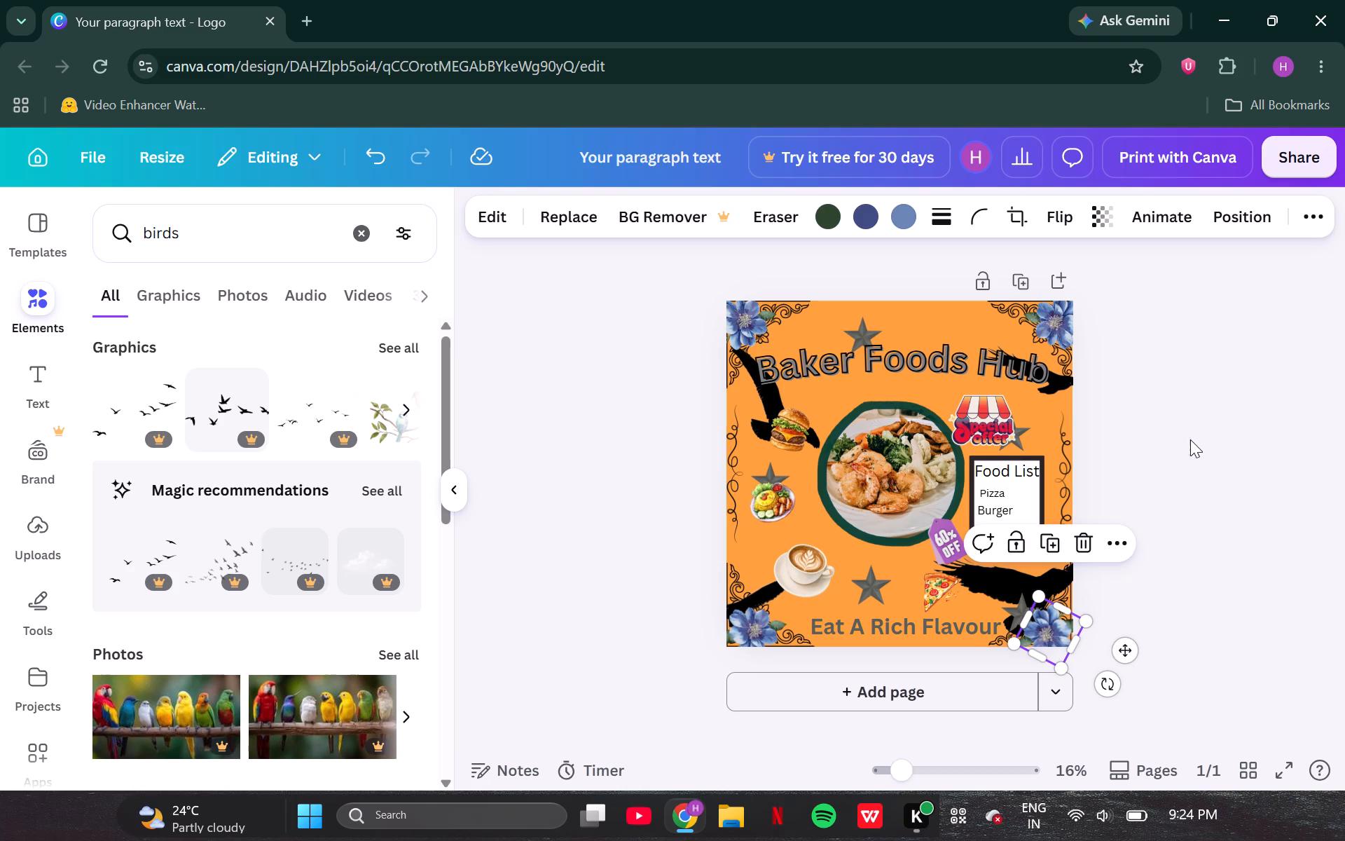
click(1190, 439)
Rotate the blue flower in the page's bottom-left corner to roughly a quarter turn counterclockwise from upright.
click(762, 622)
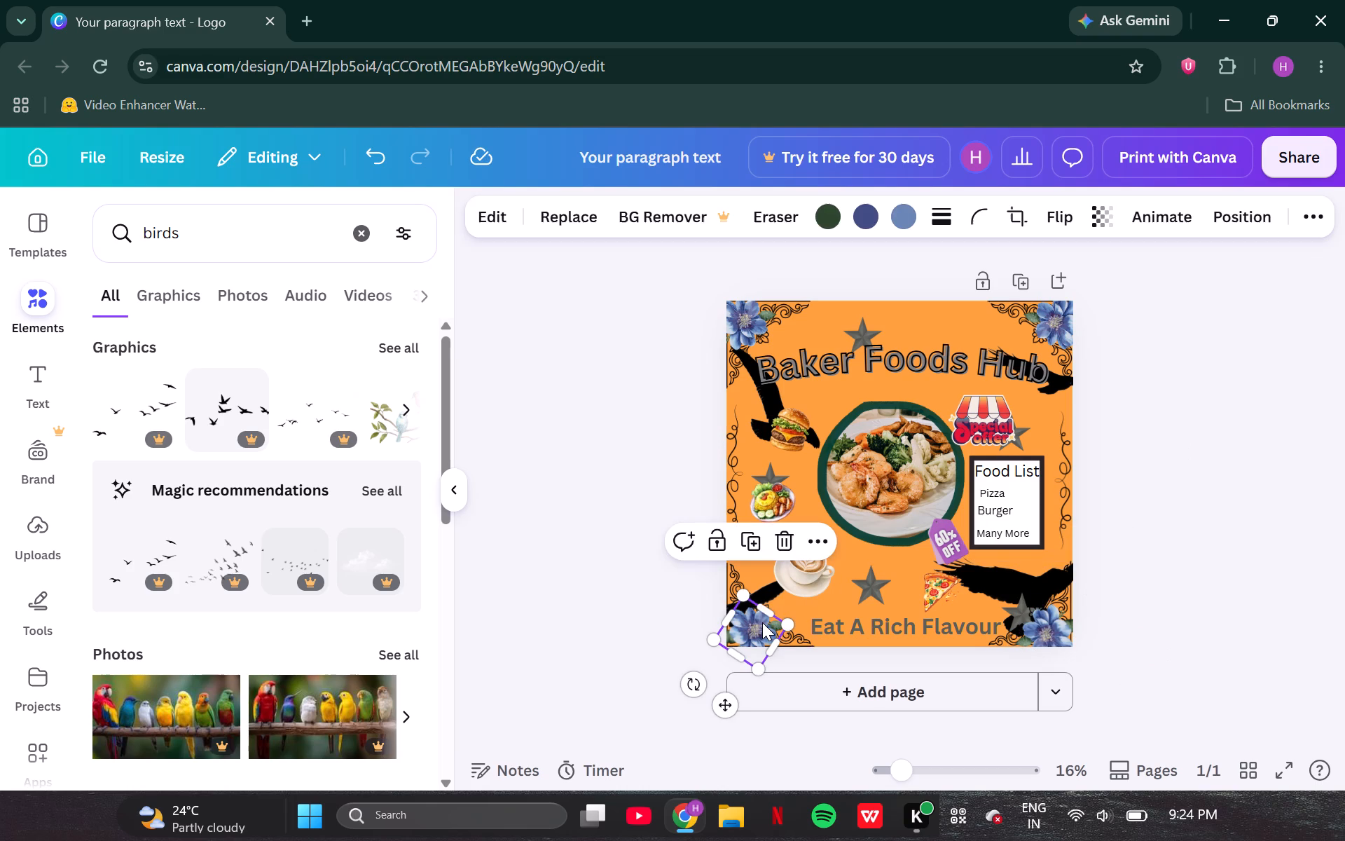
drag(698, 696, 717, 706)
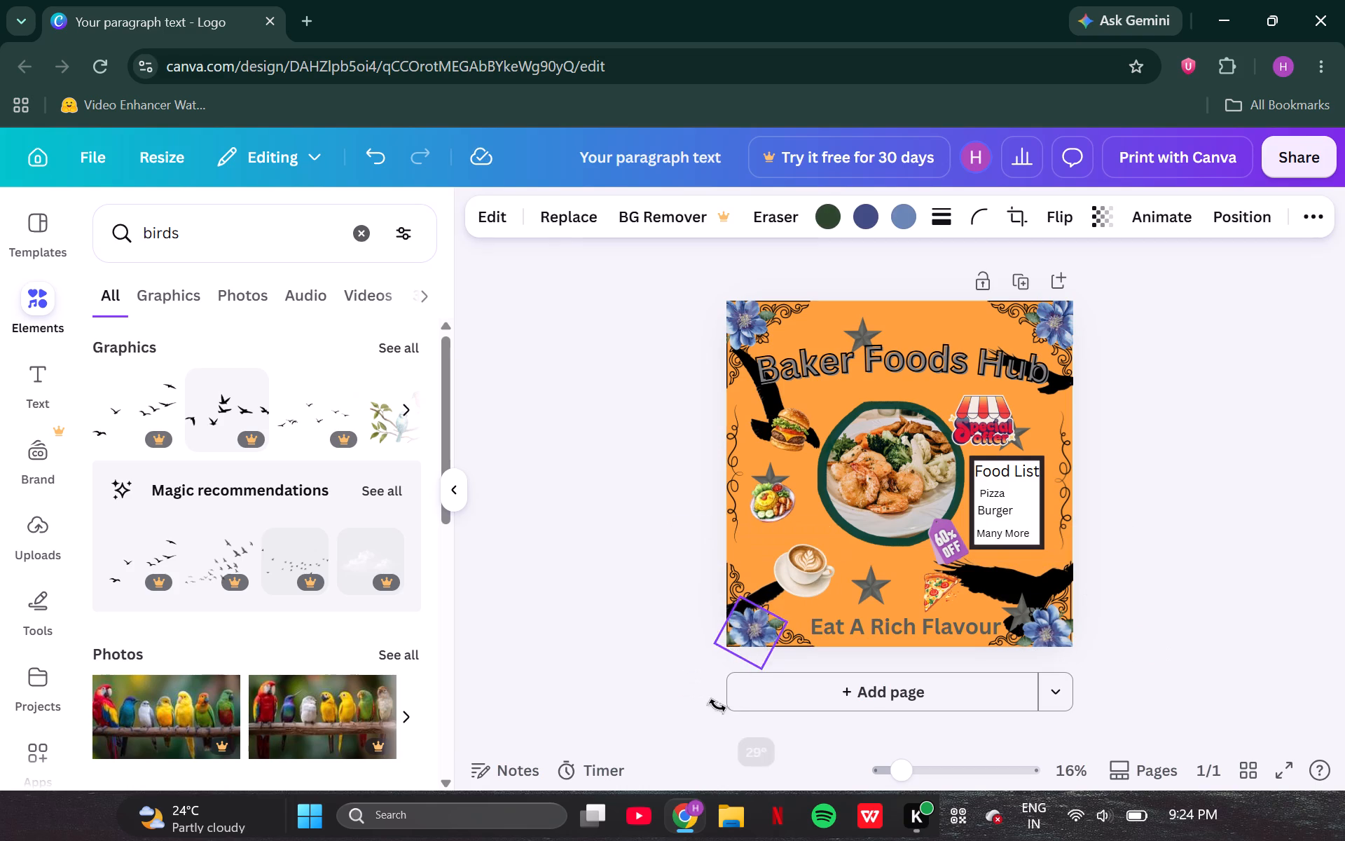
drag(717, 706, 870, 636)
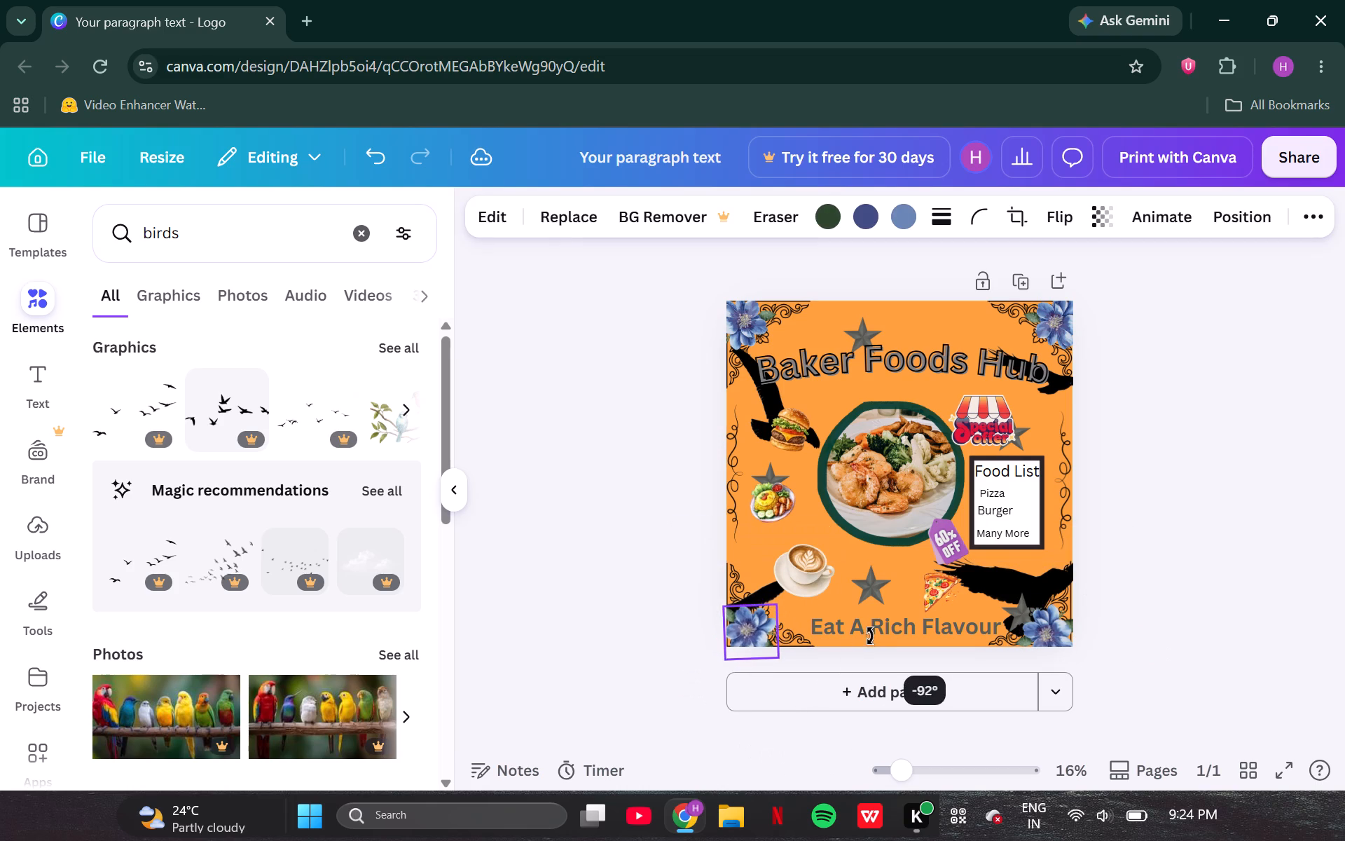
drag(870, 636, 880, 618)
click(1133, 476)
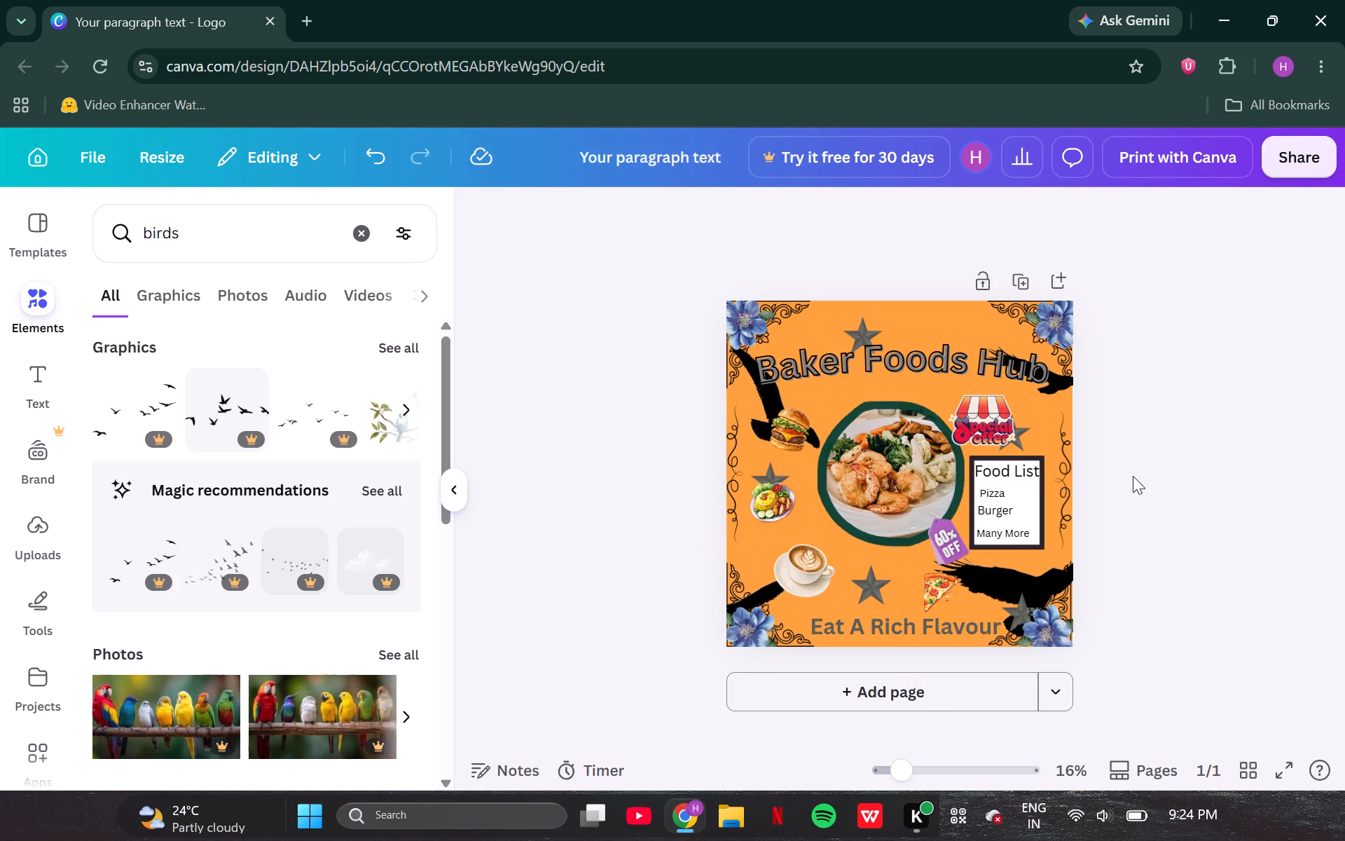
Clear the "birds" search from the elements library.
drag(905, 767, 916, 767)
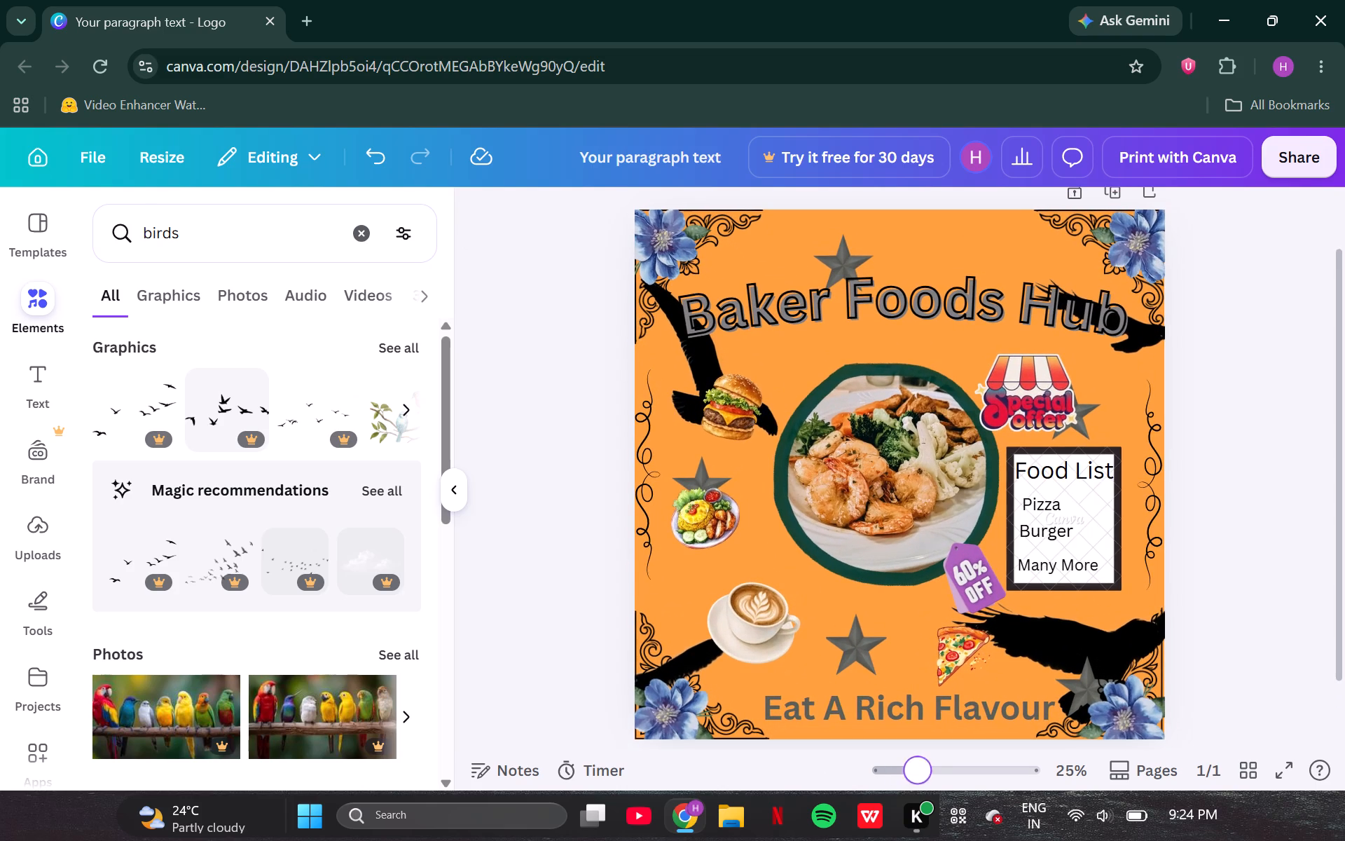
click(537, 519)
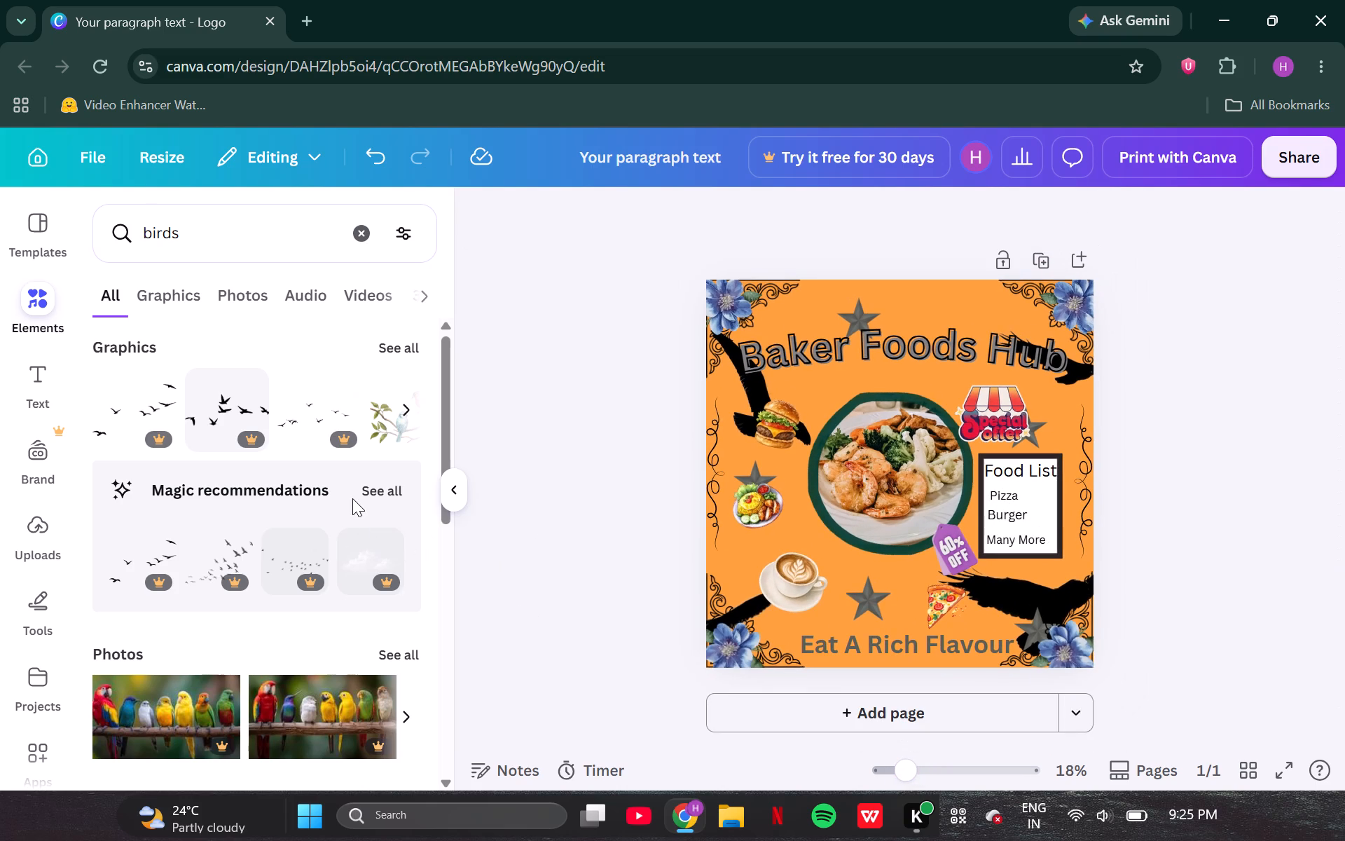
click(368, 233)
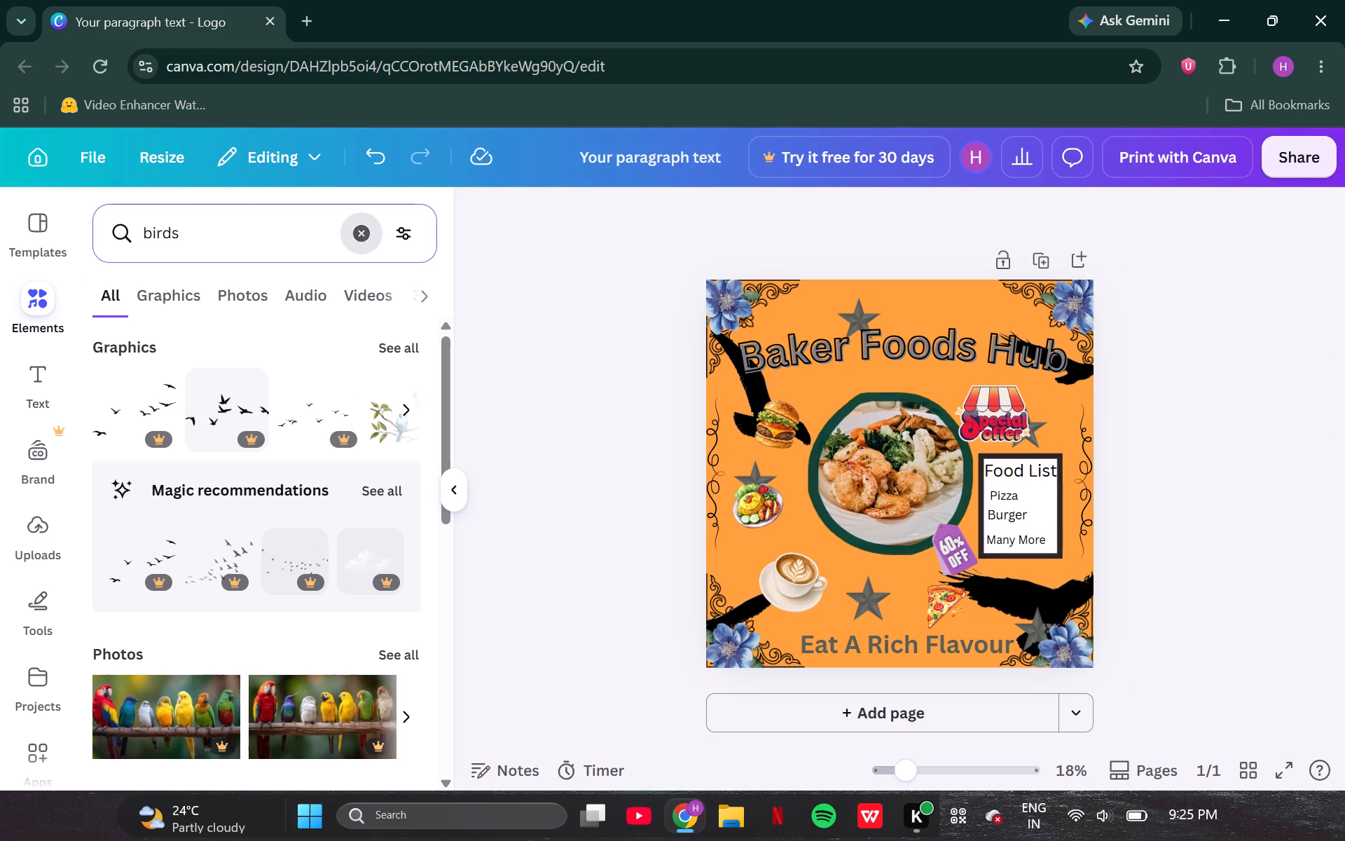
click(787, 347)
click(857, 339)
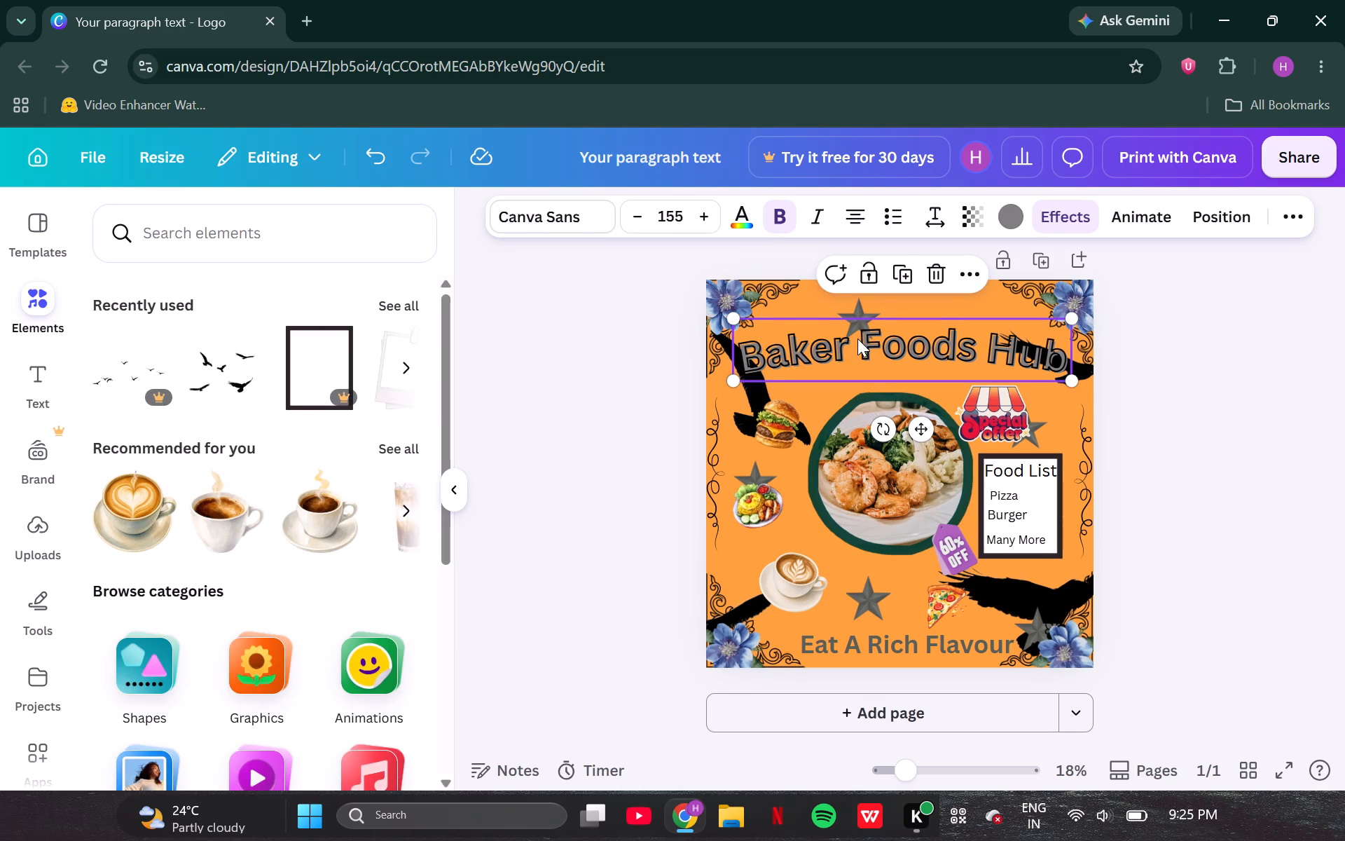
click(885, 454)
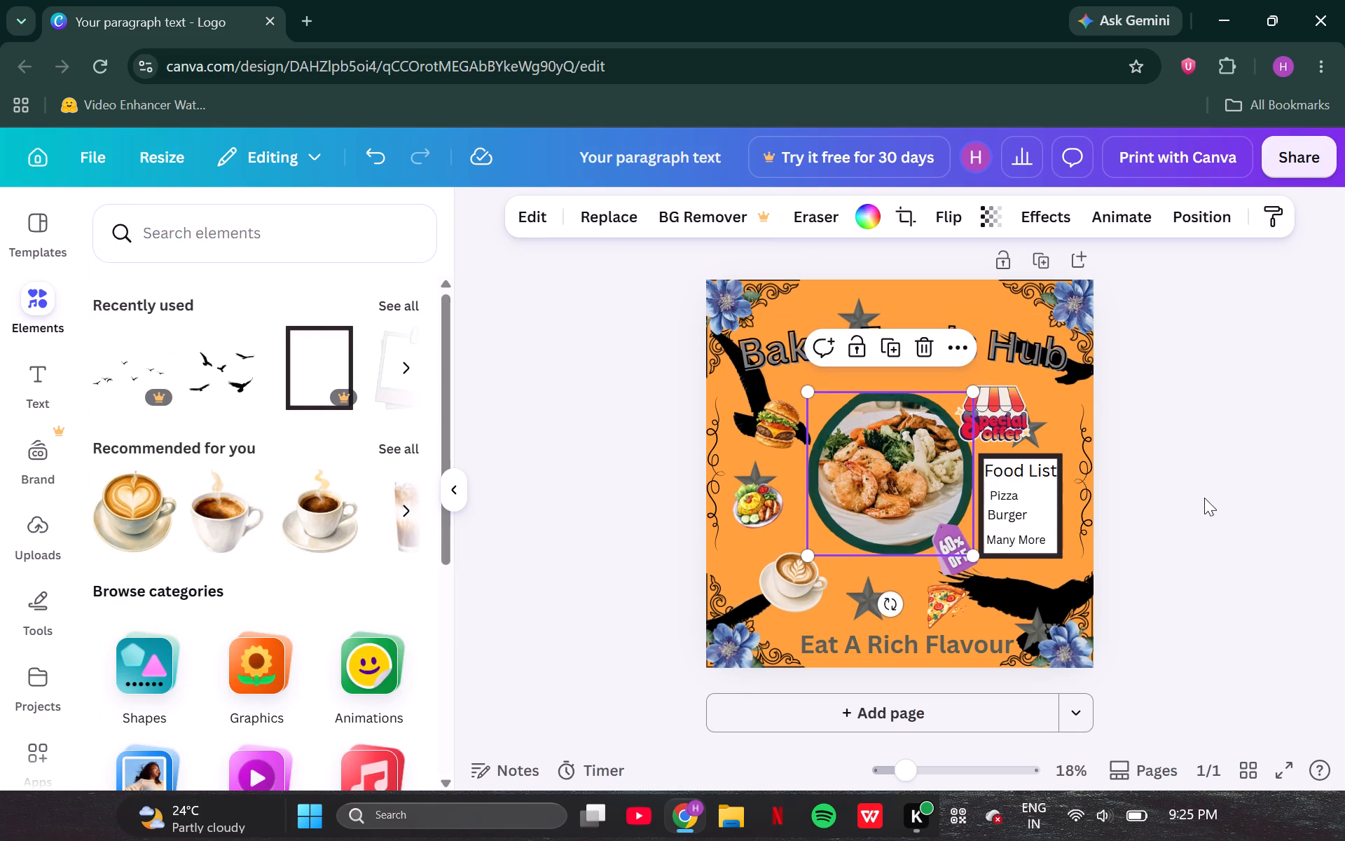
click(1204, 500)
Shift the "Special Offer" badge slightly left and up above the Food List frame.
click(1016, 409)
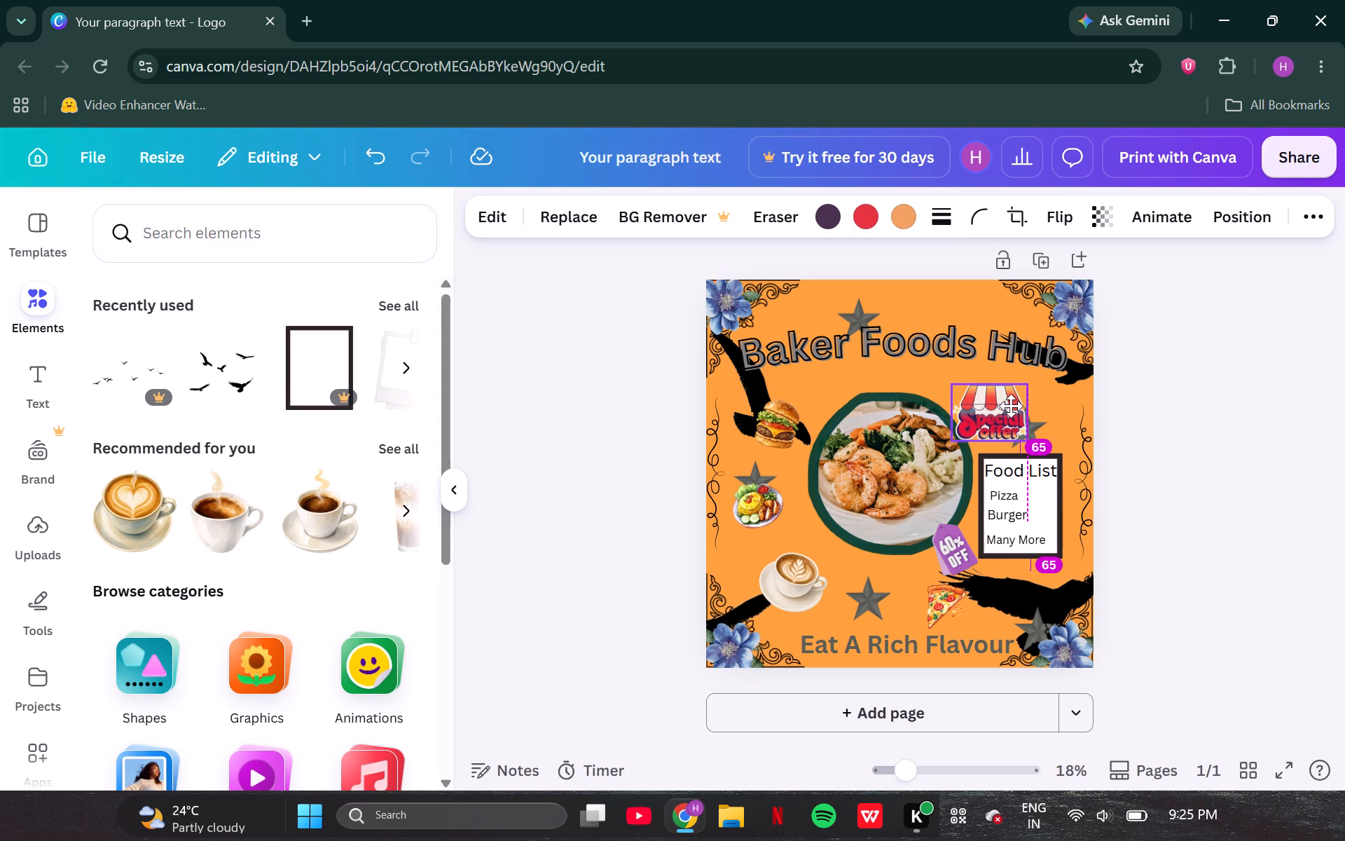
click(1172, 491)
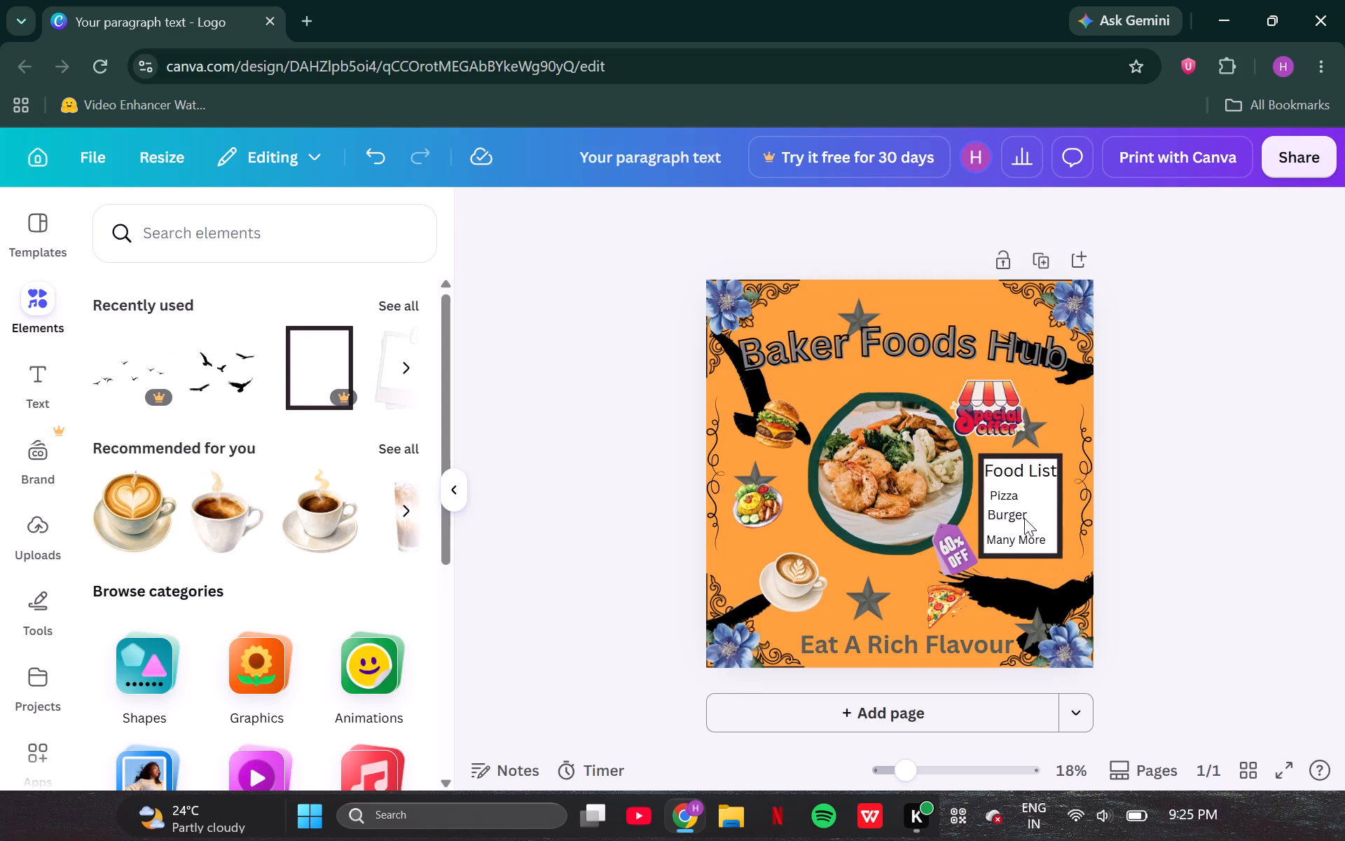
Shift the coffee cup image slightly right, closer to the star beneath the meal photo.
drag(794, 570, 801, 570)
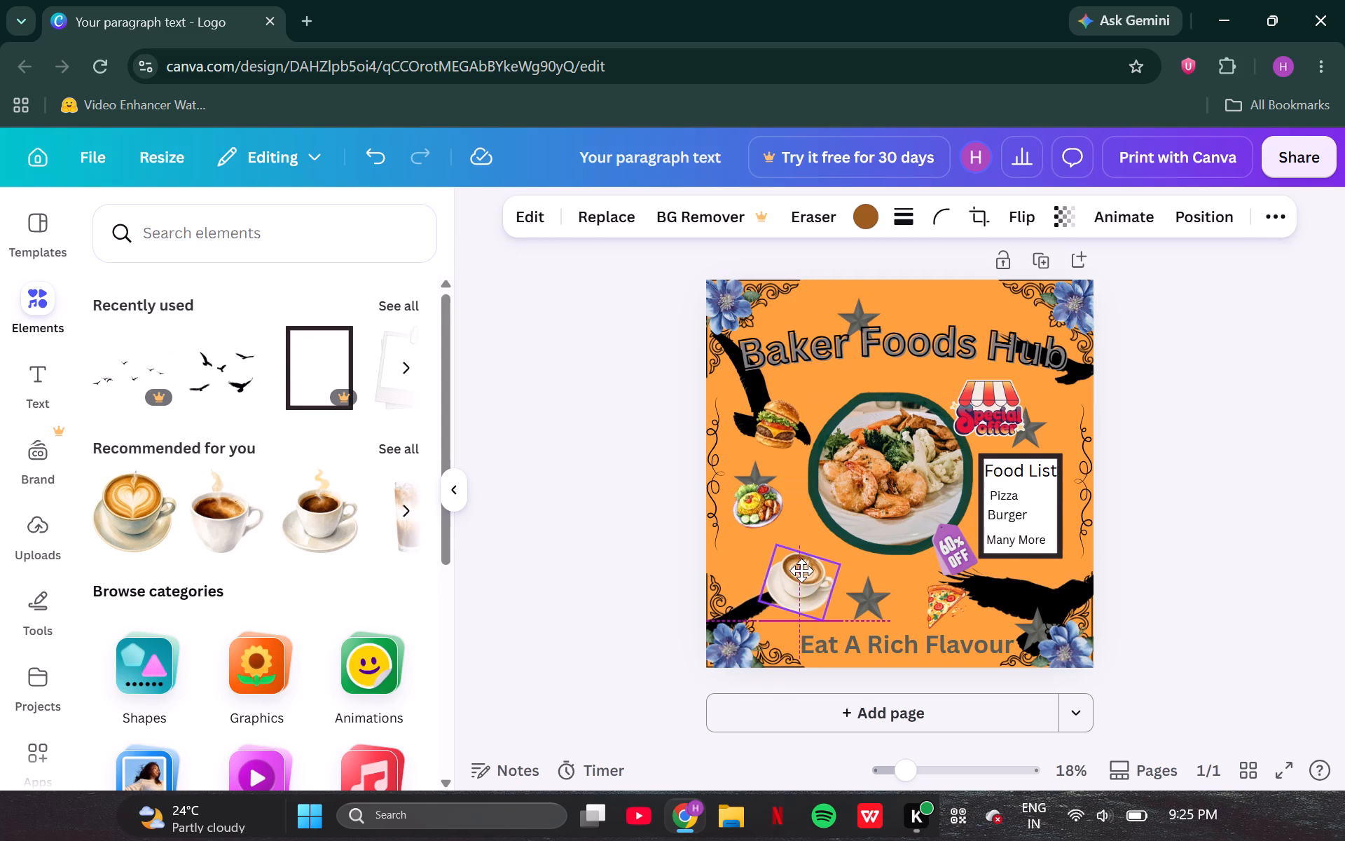
drag(801, 570, 800, 570)
click(1134, 533)
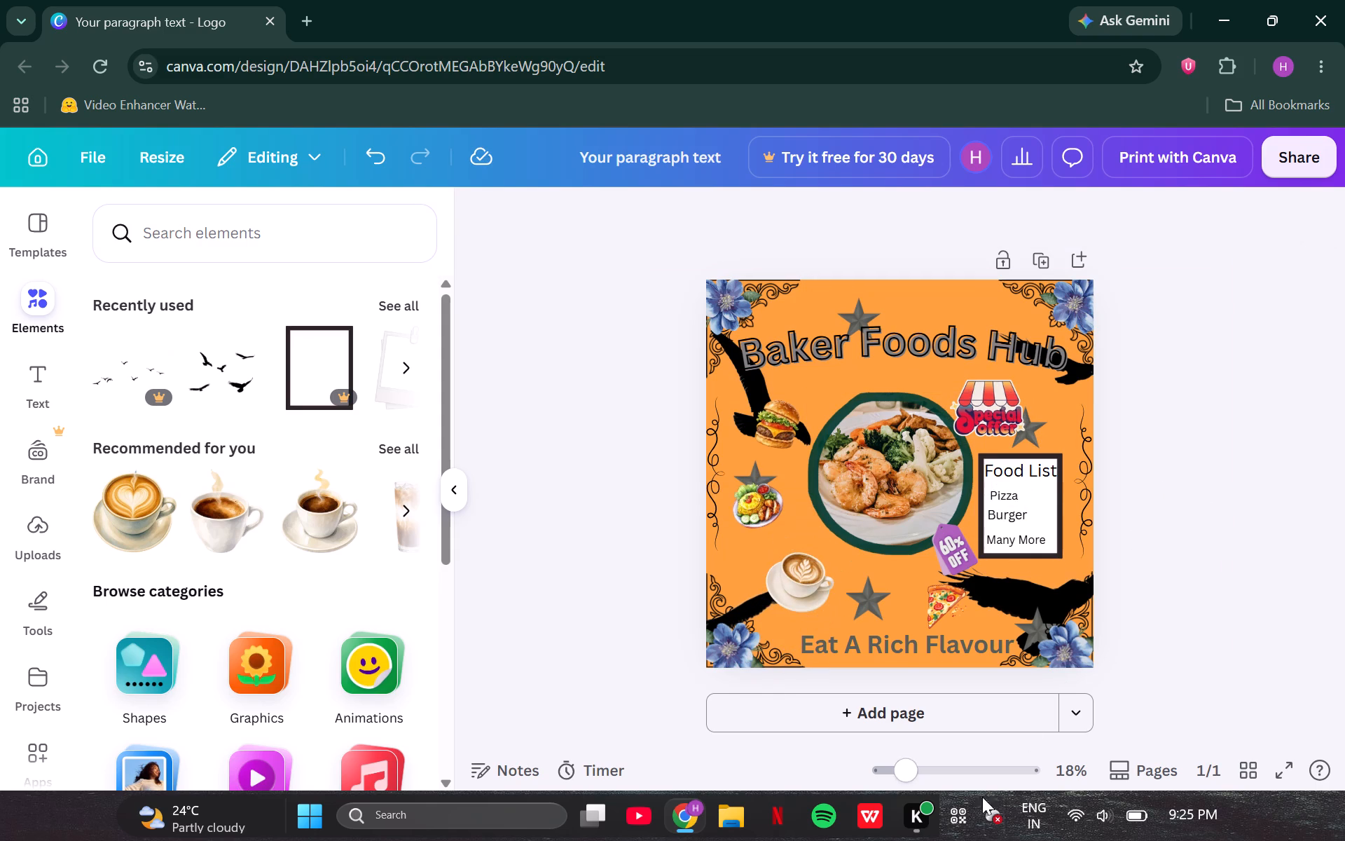